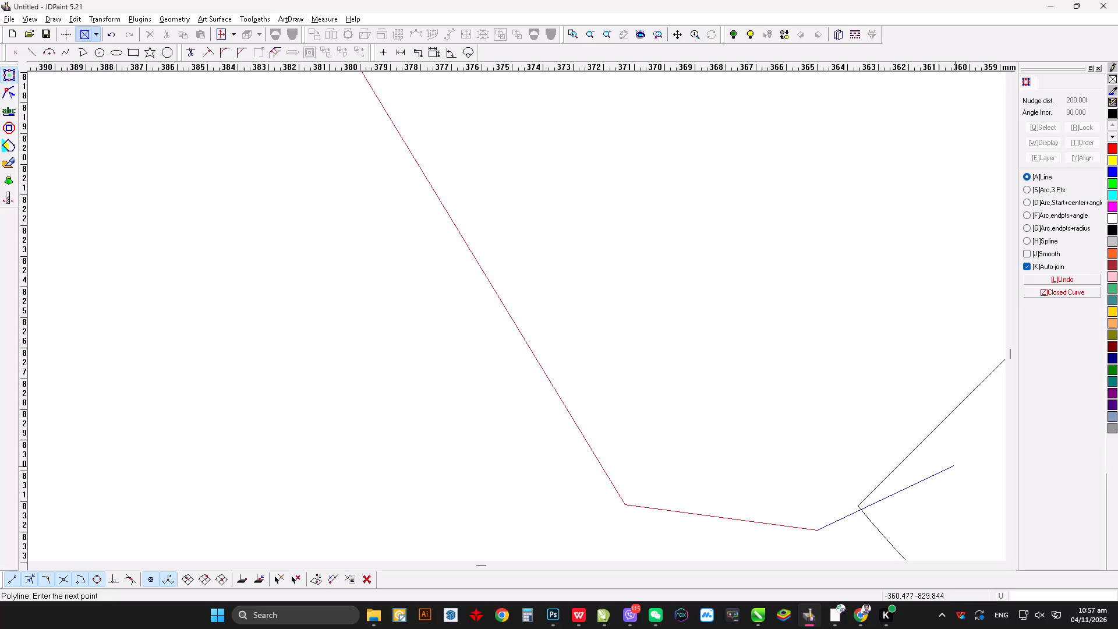
Finish the red polyline with two more points so its end segment crosses the lower black corner near X -363.
click(851, 454)
click(907, 521)
right_click(907, 520)
Curve-trim the black outlines at the two corners crossed by the red polyline, using that polyline as the boundary.
key(alt+8)
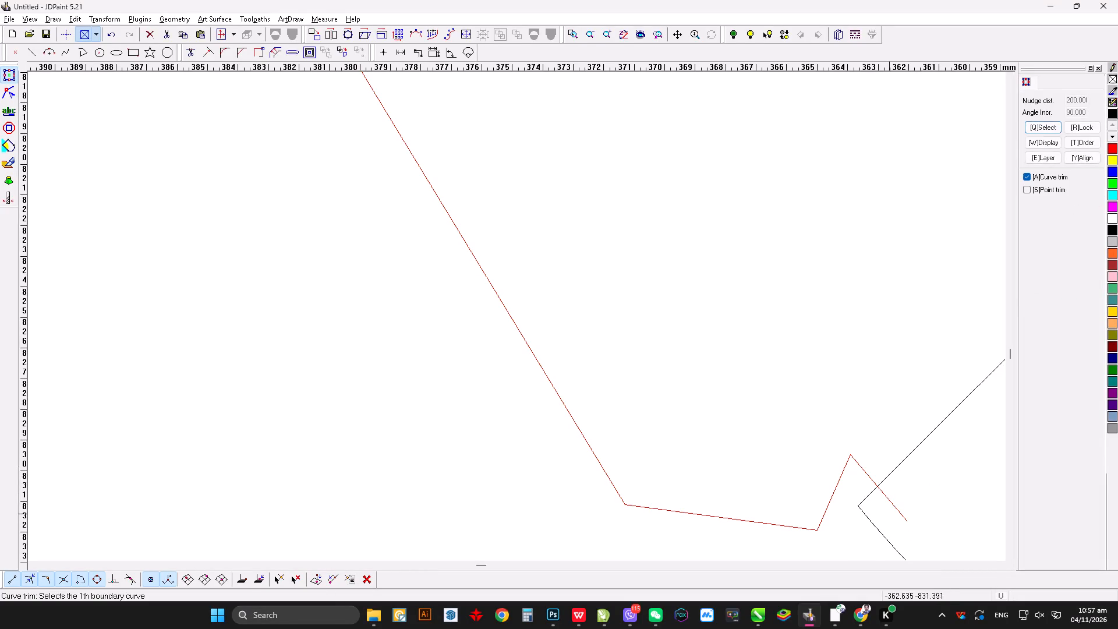
click(884, 493)
right_drag(885, 492, 868, 494)
click(866, 494)
scroll(915, 515, up, 6)
scroll(652, 273, down, 3)
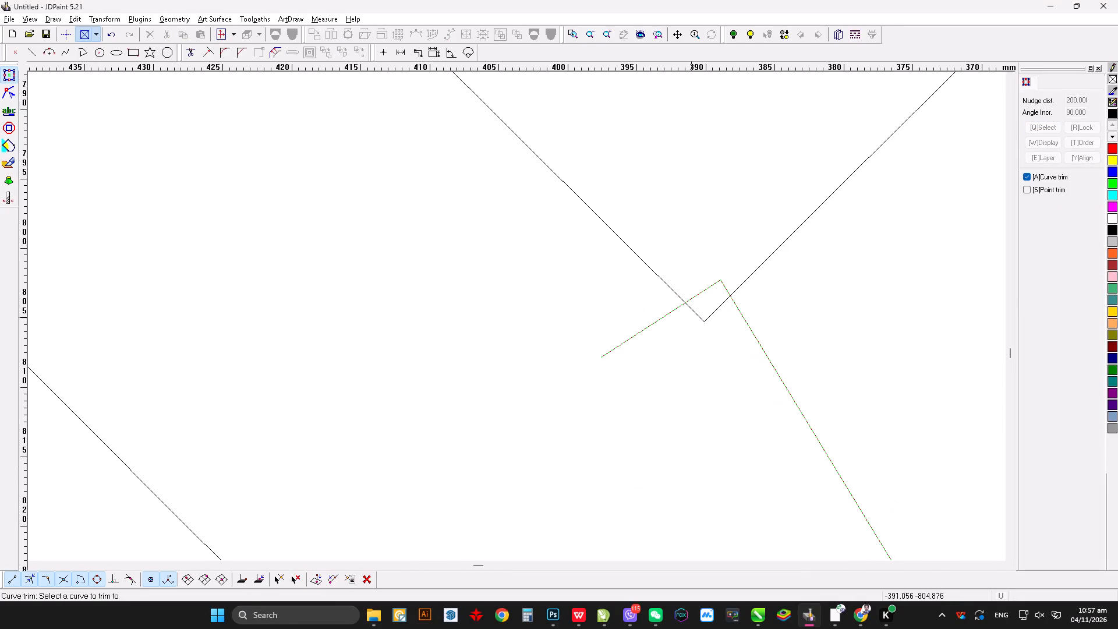
click(692, 313)
right_drag(692, 305, 691, 291)
Cut the red boundary polyline out of the drawing.
drag(691, 291, 691, 298)
click(691, 298)
key(ctrl+x)
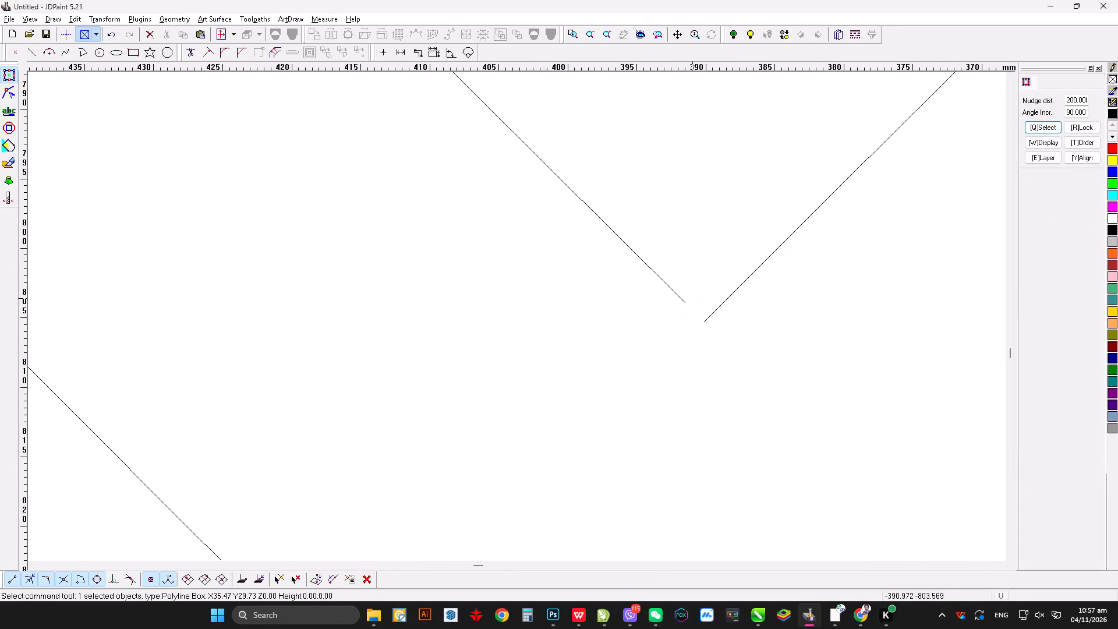
Draw a straight polyline segment bridging the trimmed gap between the two black lines at the corner near X -390, Y -805.
key(ctrl+w)
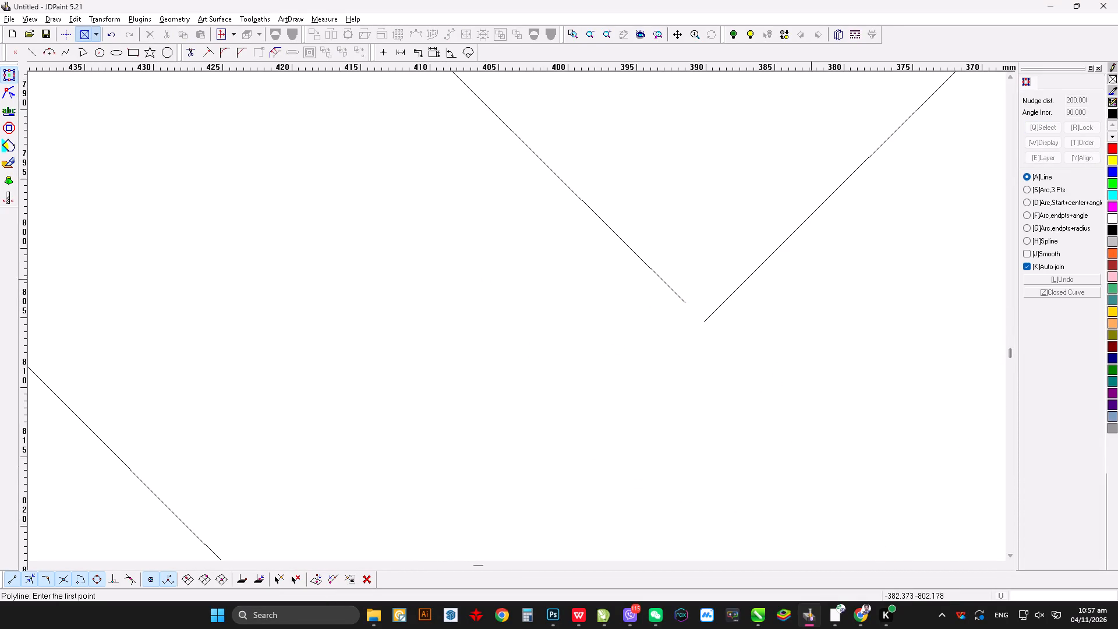
click(685, 303)
click(706, 320)
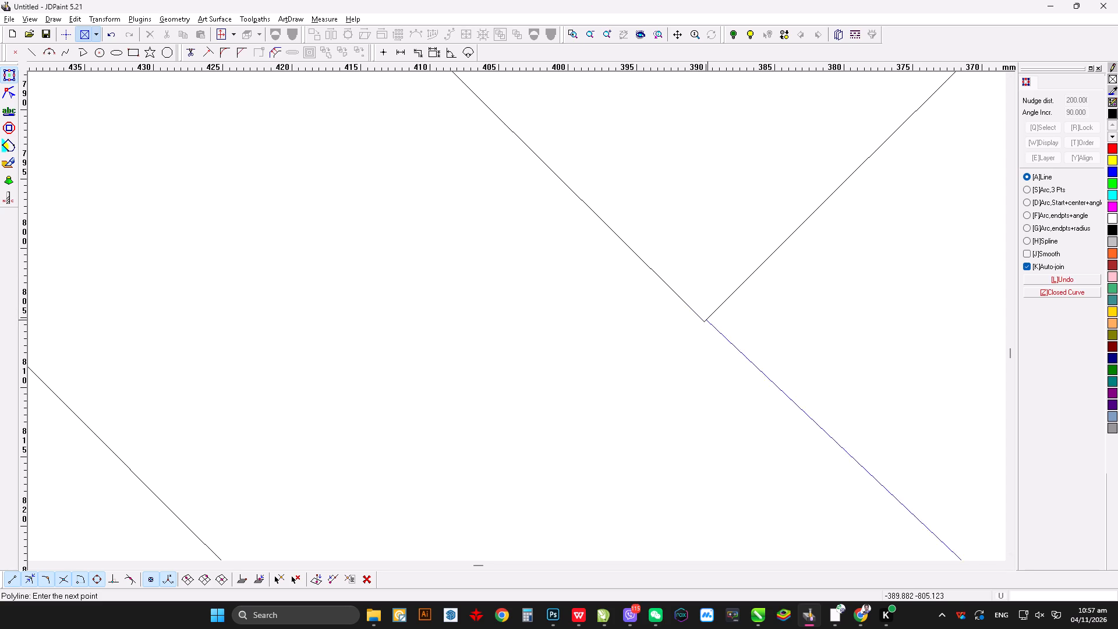
Finish the polyline segment that closes the trimmed gap in the X outline's corner near X -363, Y -831.
scroll(726, 226, up, 6)
scroll(880, 339, down, 5)
click(719, 326)
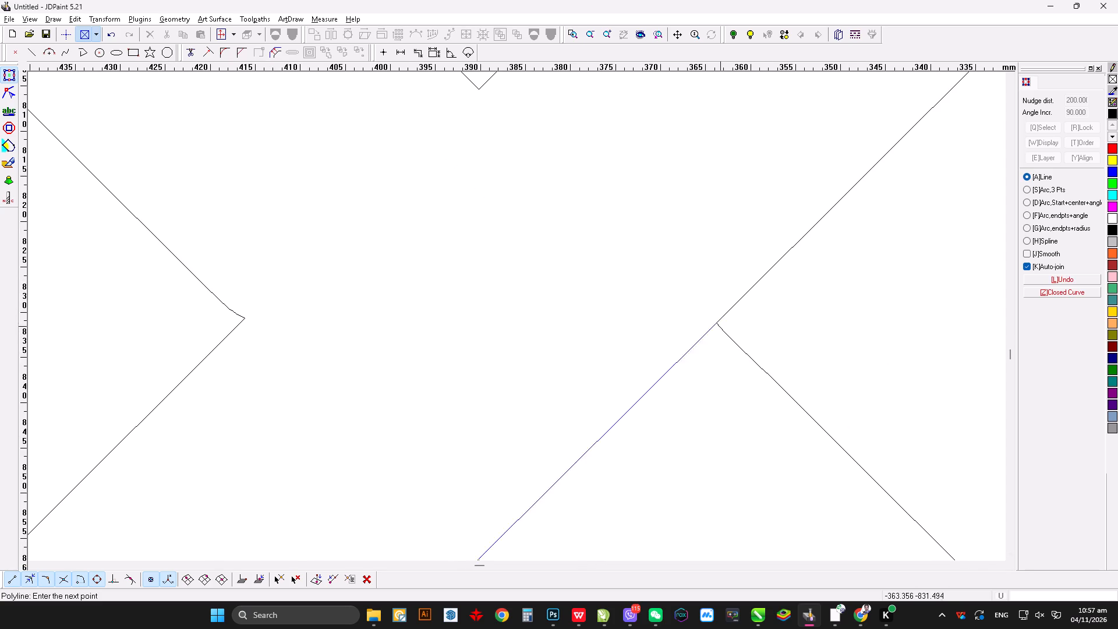
scroll(822, 252, up, 7)
right_click(709, 323)
Draw a short slanted line across the X outline's lower inner corner near X -389, Y -858.
scroll(762, 298, down, 11)
key(ctrl+w)
ctrl+drag(623, 358, 652, 339)
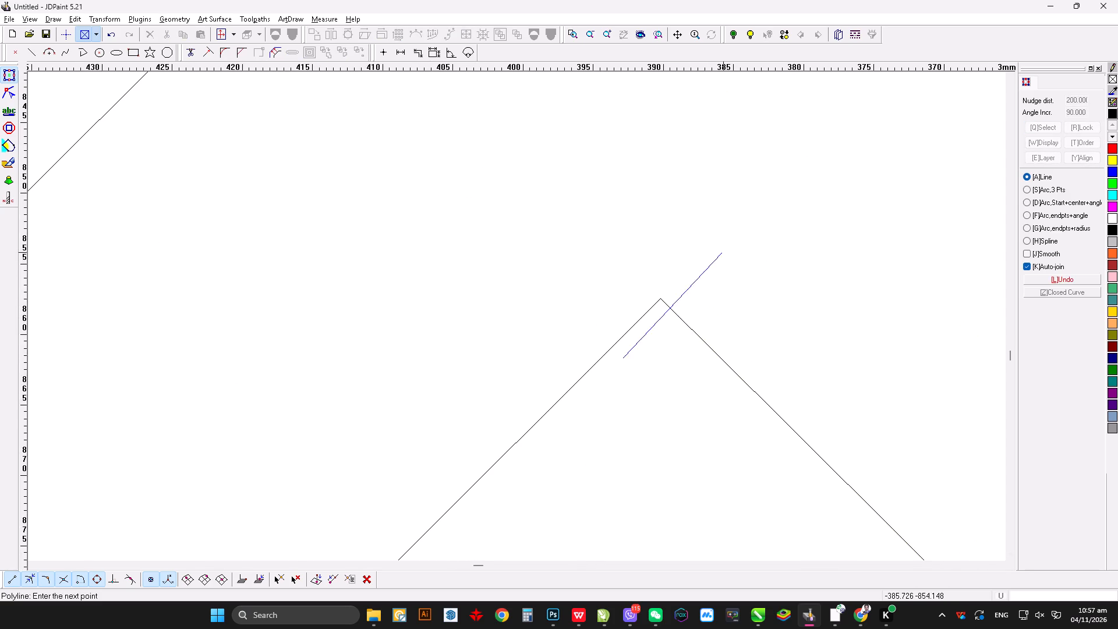
click(717, 238)
right_drag(717, 238, 717, 252)
Curve-trim the short piece of outline between the lower inner corner's apex and the slanted line, using that line as the boundary.
scroll(701, 317, down, 5)
key(alt+8)
click(623, 261)
click(624, 269)
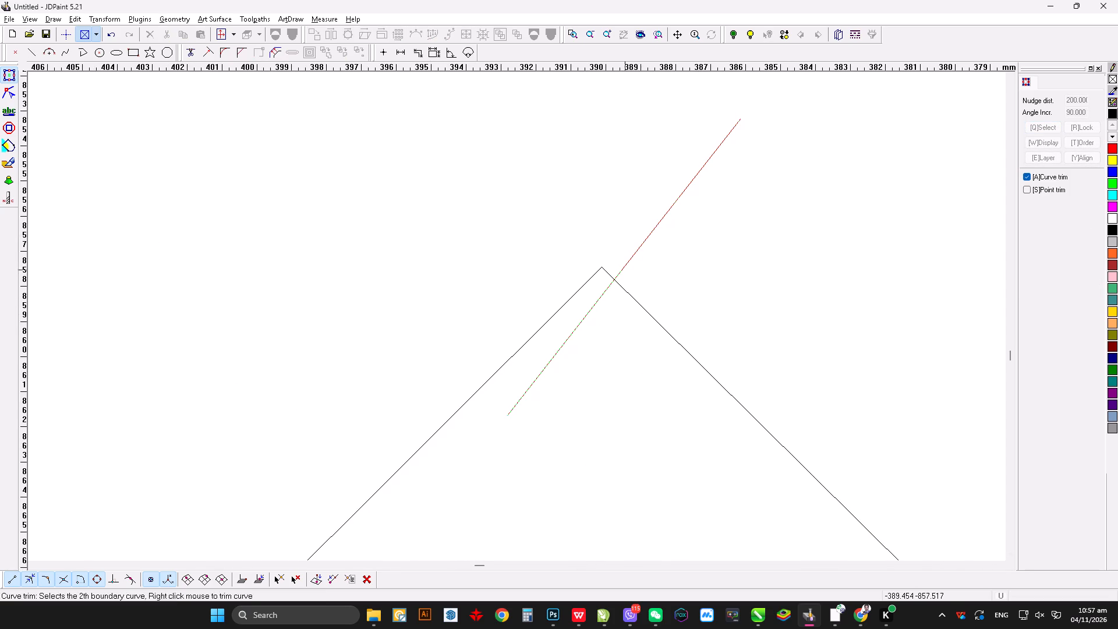
right_drag(625, 273, 612, 273)
click(610, 273)
right_click(615, 270)
Cut the slanted boundary line out of the drawing.
click(620, 268)
key(ctrl+x)
Draw a straight polyline segment bridging the trimmed gap between the two outline ends near X -390, Y -858.
key(ctrl+w)
click(614, 278)
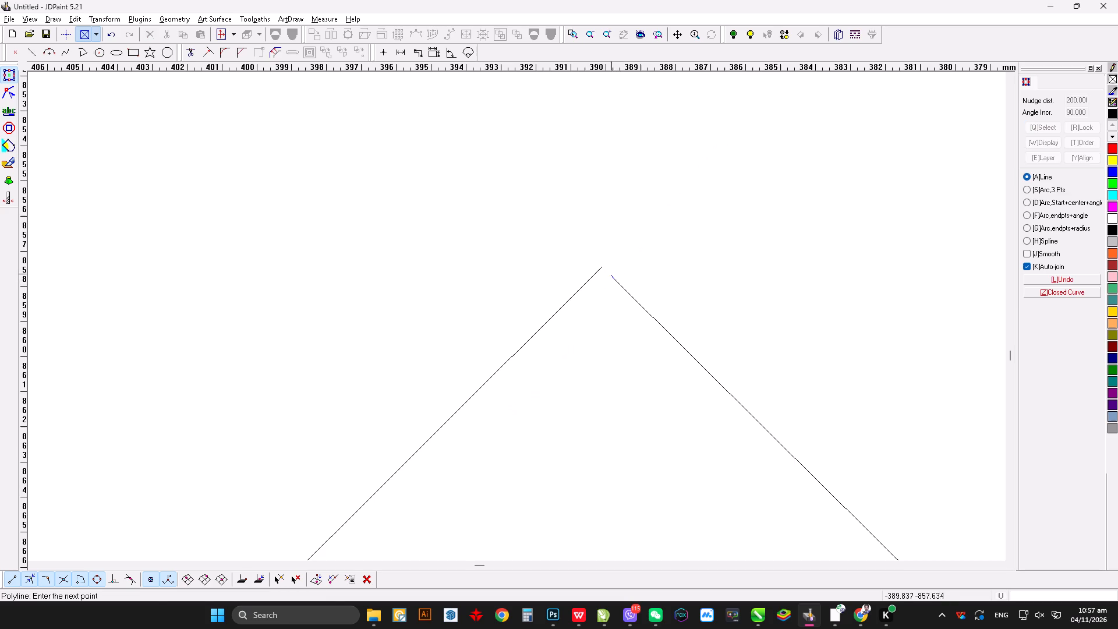
click(603, 268)
scroll(711, 397, up, 13)
click(484, 232)
Examine the X of the RLX lettering and the overall layout of the four sign panels.
scroll(732, 272, up, 3)
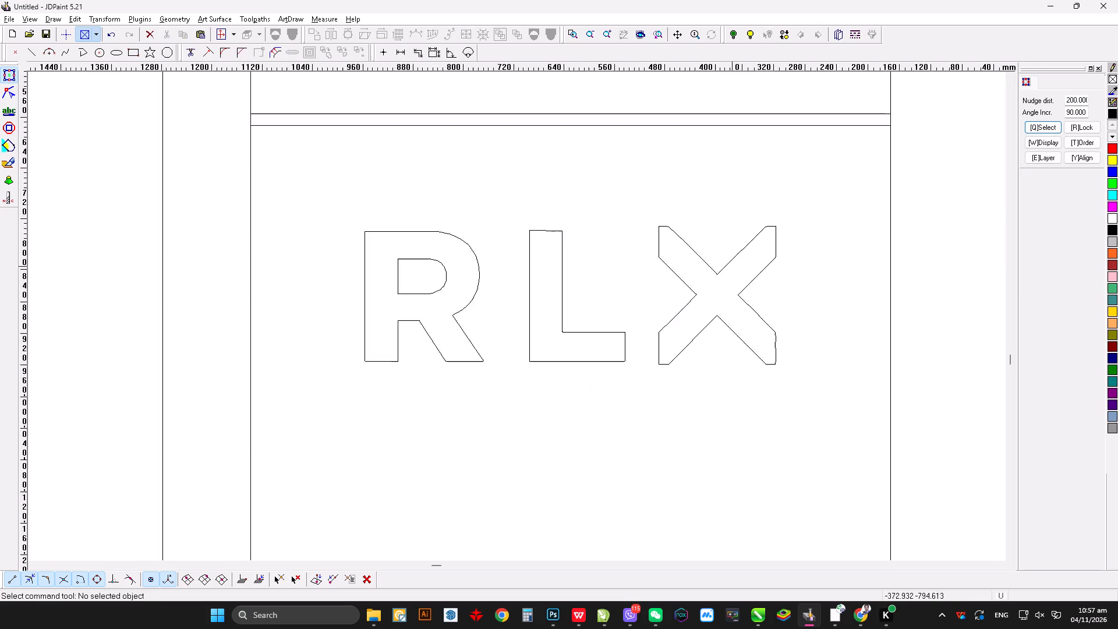
scroll(731, 266, up, 8)
click(739, 314)
scroll(614, 371, up, 2)
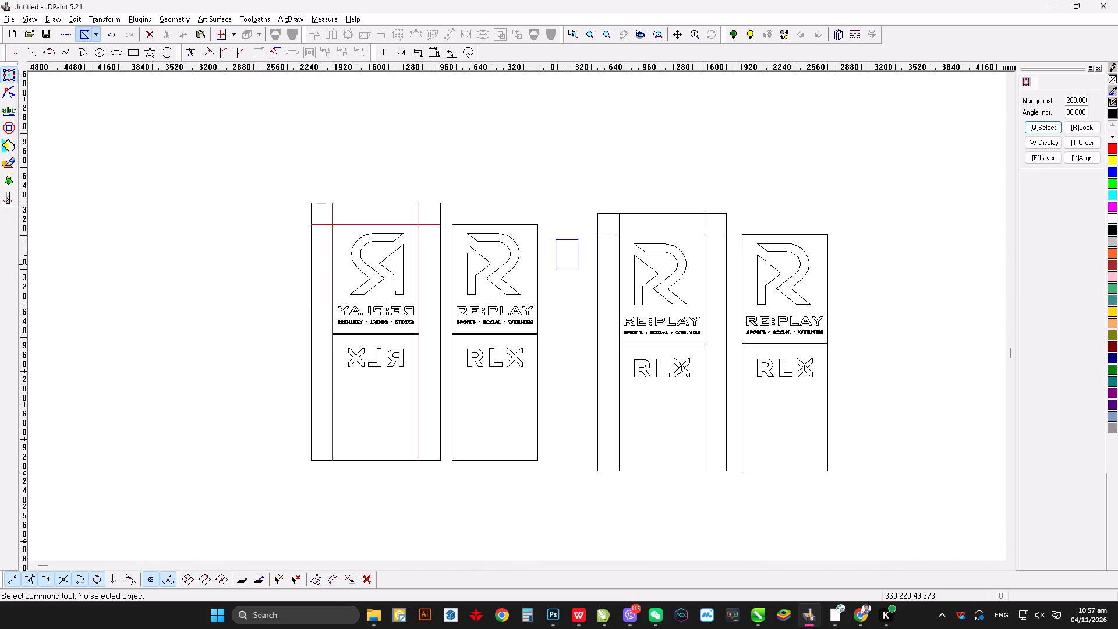
scroll(468, 285, down, 5)
scroll(695, 126, up, 4)
scroll(539, 461, up, 1)
scroll(500, 295, up, 1)
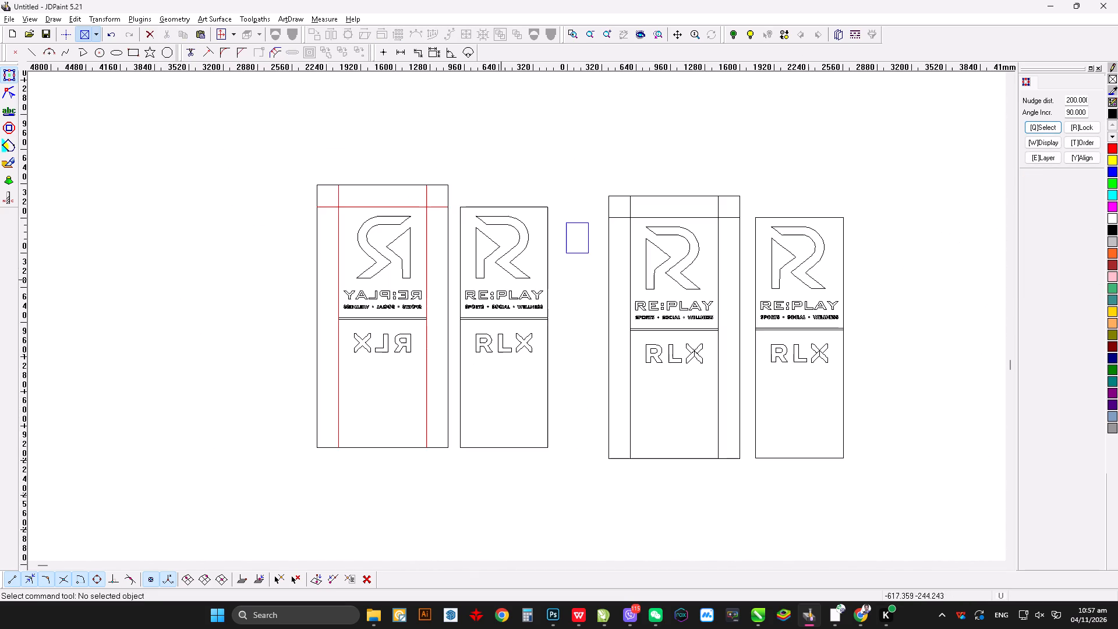
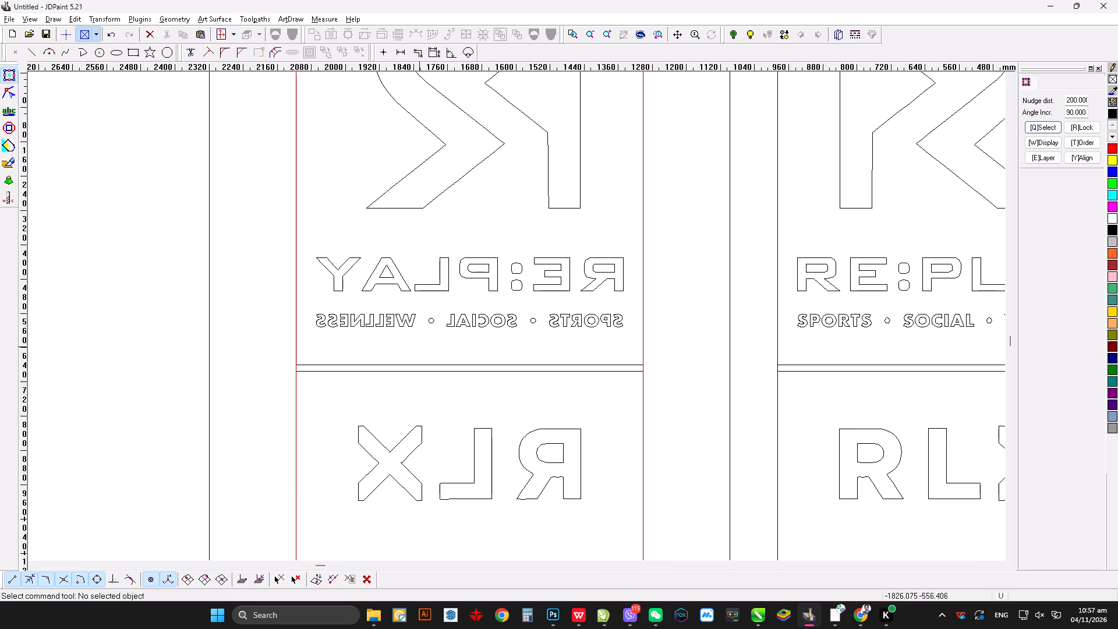
Inspect the RE:PLAY and RLX outlines on both the mirrored and the normal-reading sign panels.
scroll(418, 339, up, 3)
scroll(457, 366, up, 1)
scroll(493, 365, down, 3)
scroll(495, 366, up, 3)
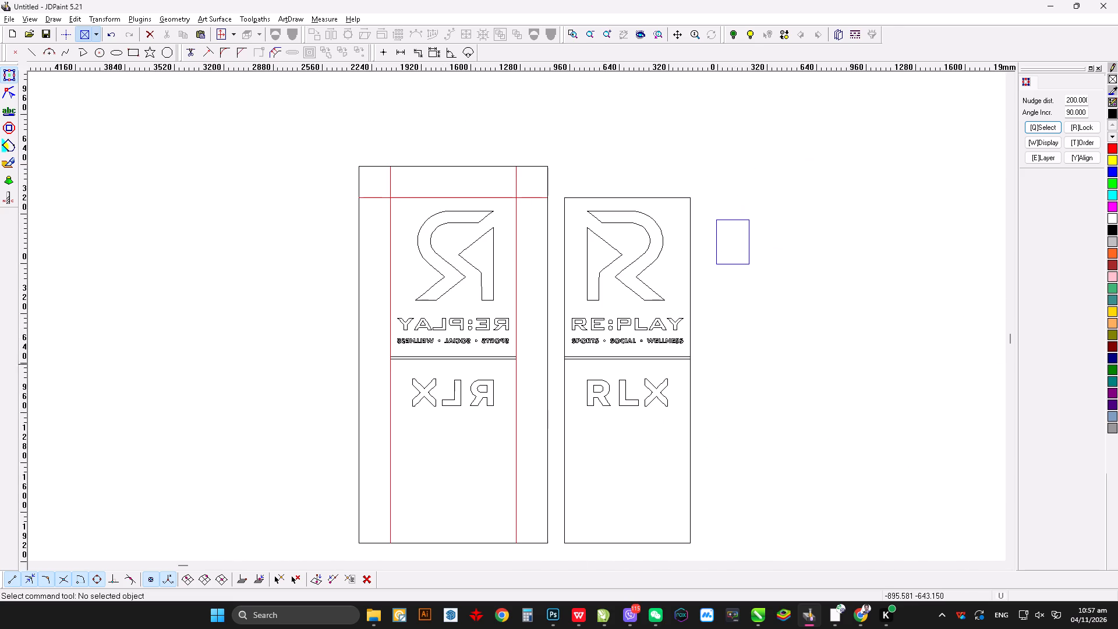
scroll(566, 262, down, 4)
scroll(543, 232, up, 4)
scroll(578, 326, down, 7)
scroll(587, 309, up, 1)
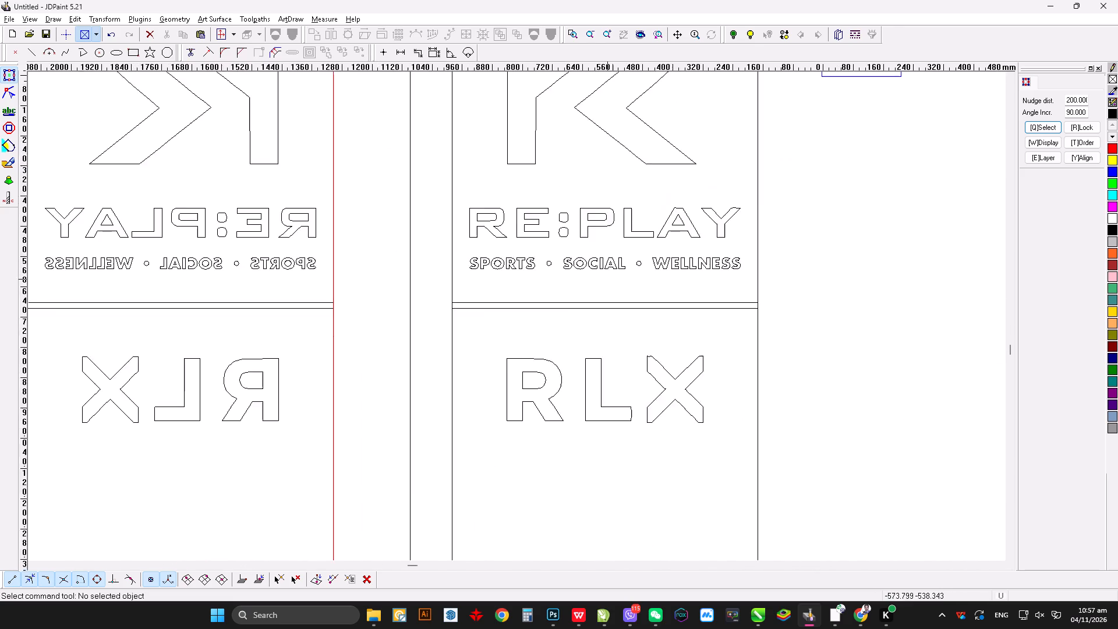
scroll(601, 229, down, 5)
scroll(507, 358, up, 4)
scroll(595, 395, up, 1)
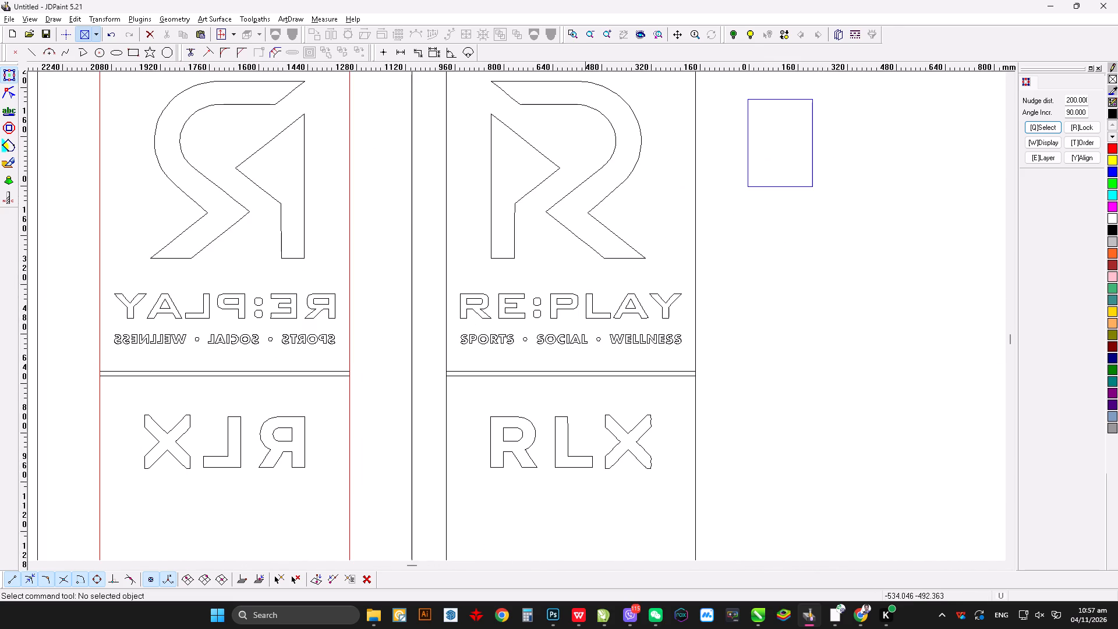
scroll(581, 297, down, 2)
scroll(593, 358, up, 3)
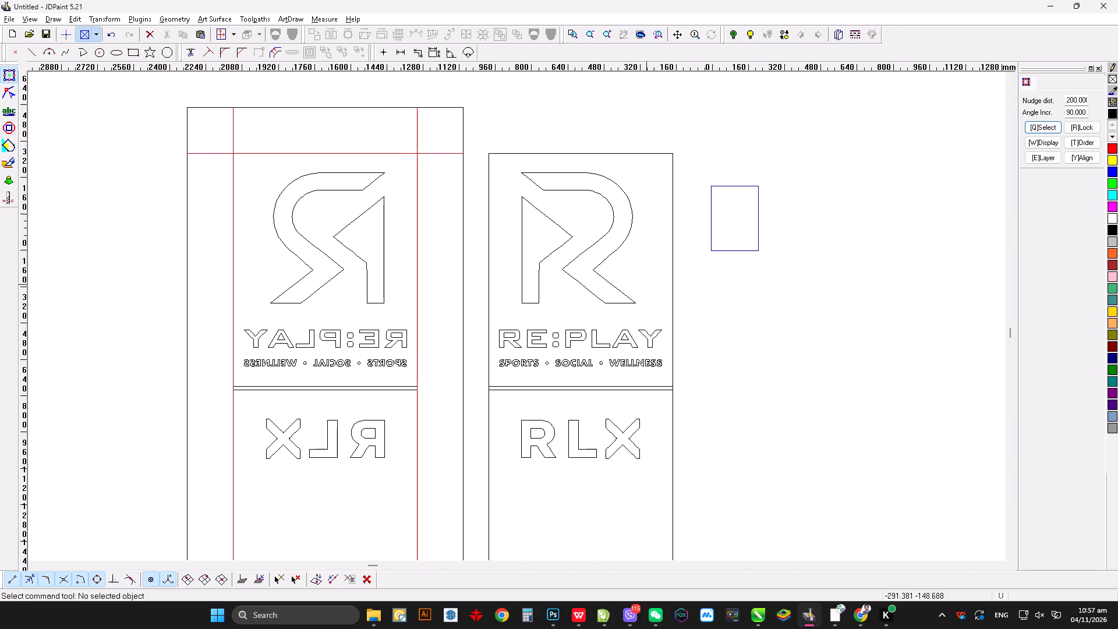
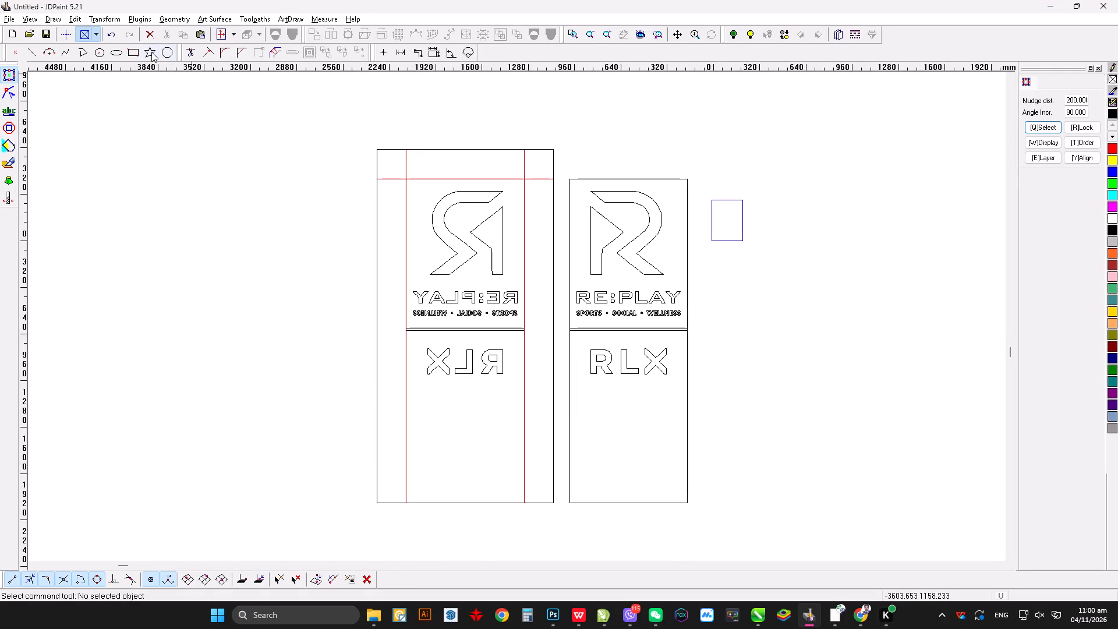
Draw a rectangle in the empty area beside the panels and scale it to 1220 by 2440 mm.
click(137, 55)
scroll(473, 340, up, 2)
click(624, 231)
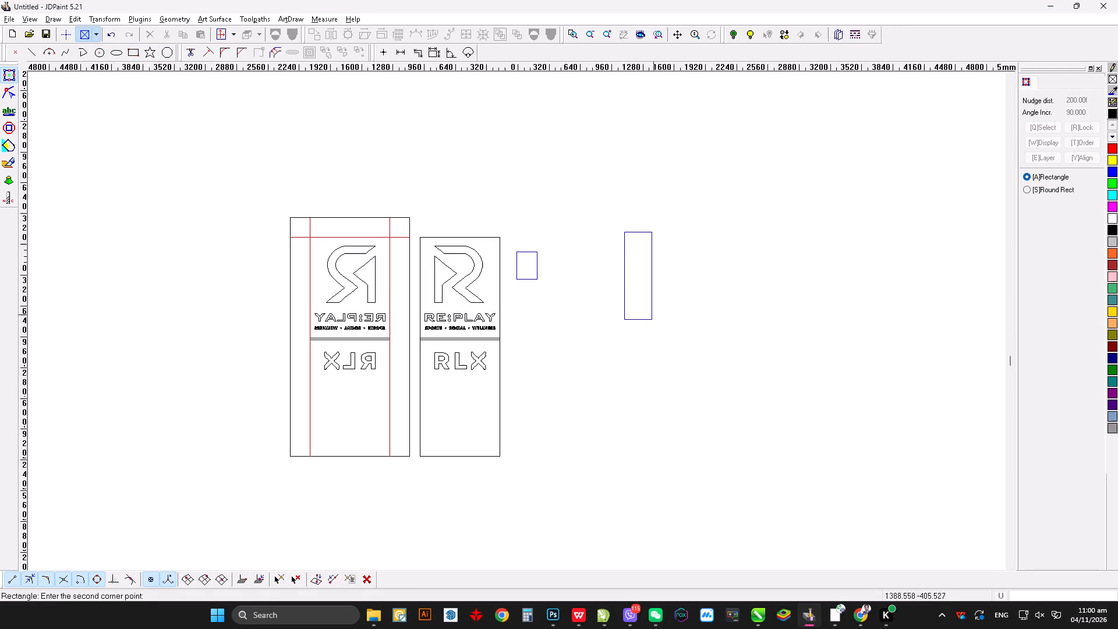
click(737, 475)
right_click(737, 474)
key(alt+4)
click(518, 270)
key(ctrl+a)
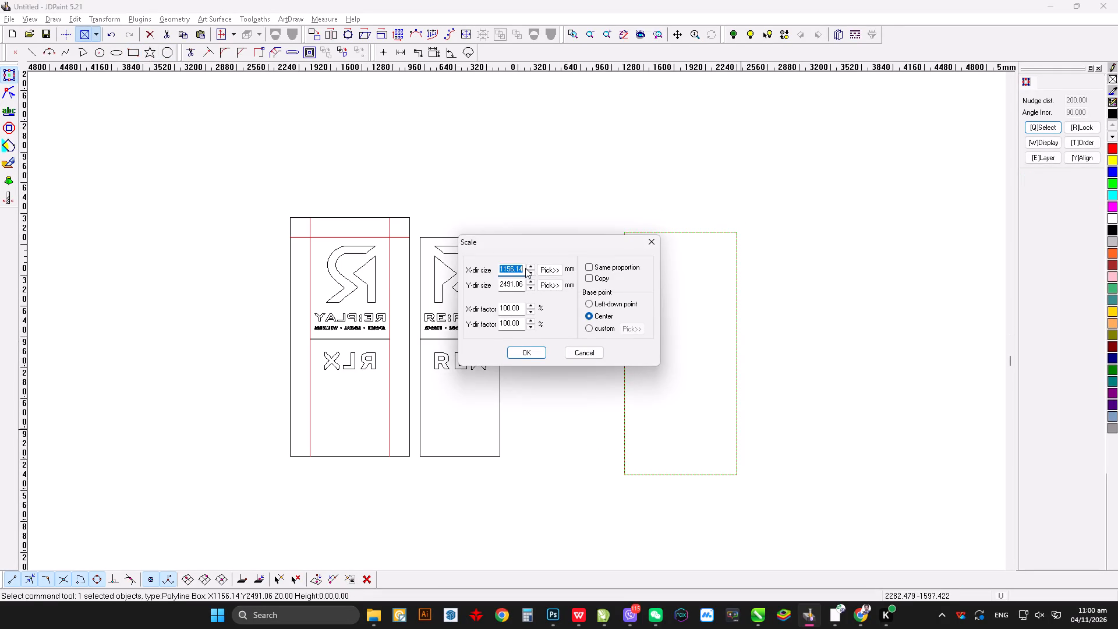
text(1220)
key(Tab)
text(2440)
key(Return)
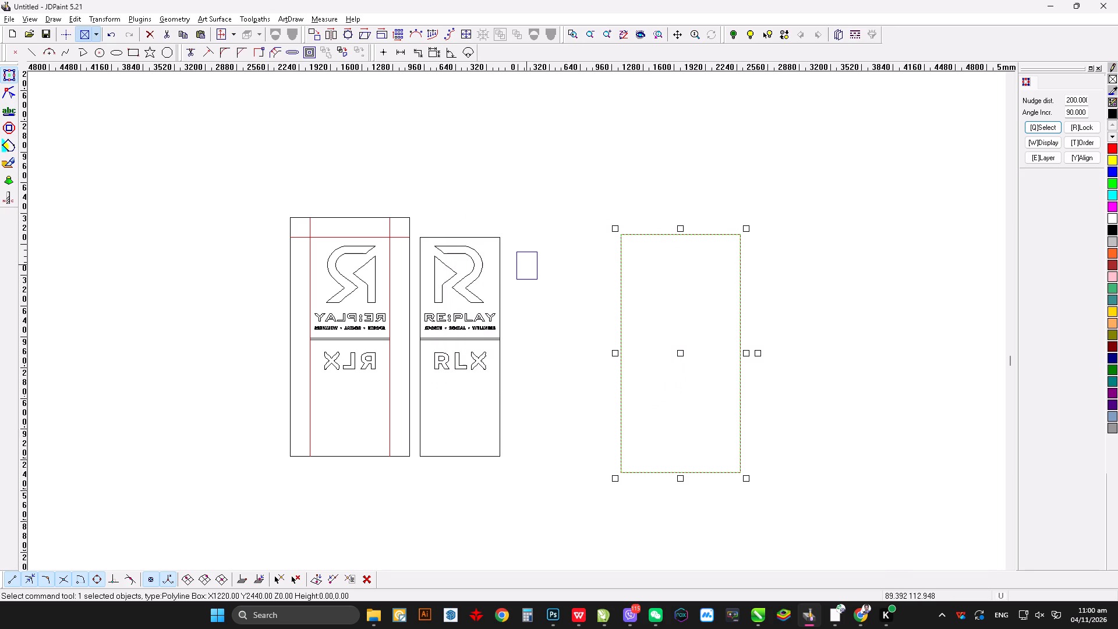
Copy the narrower RE:PLAY panel with its artwork and place the duplicate inside the 1220 by 2440 rectangle, near its lower-left corner.
click(535, 252)
drag(238, 168, 418, 473)
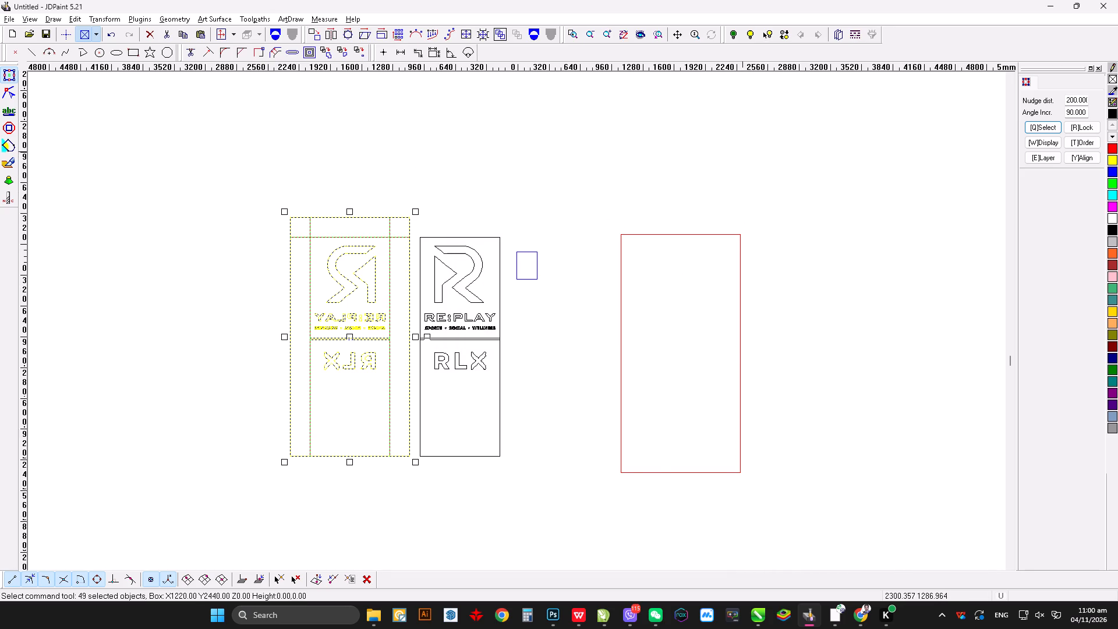
click(689, 235)
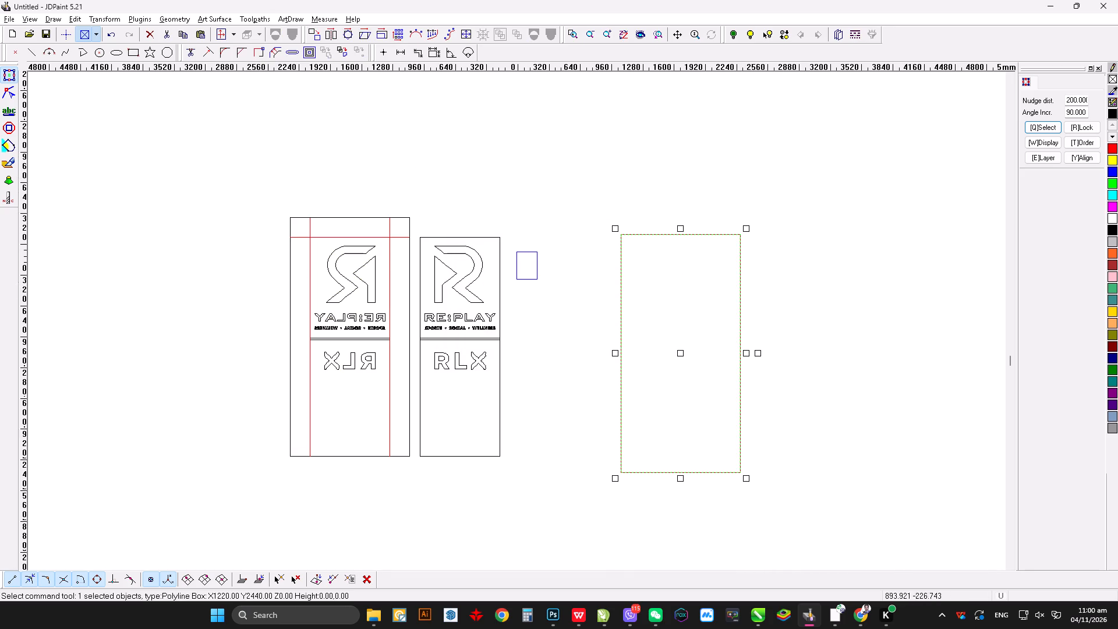
drag(418, 222, 521, 476)
key(ctrl+c)
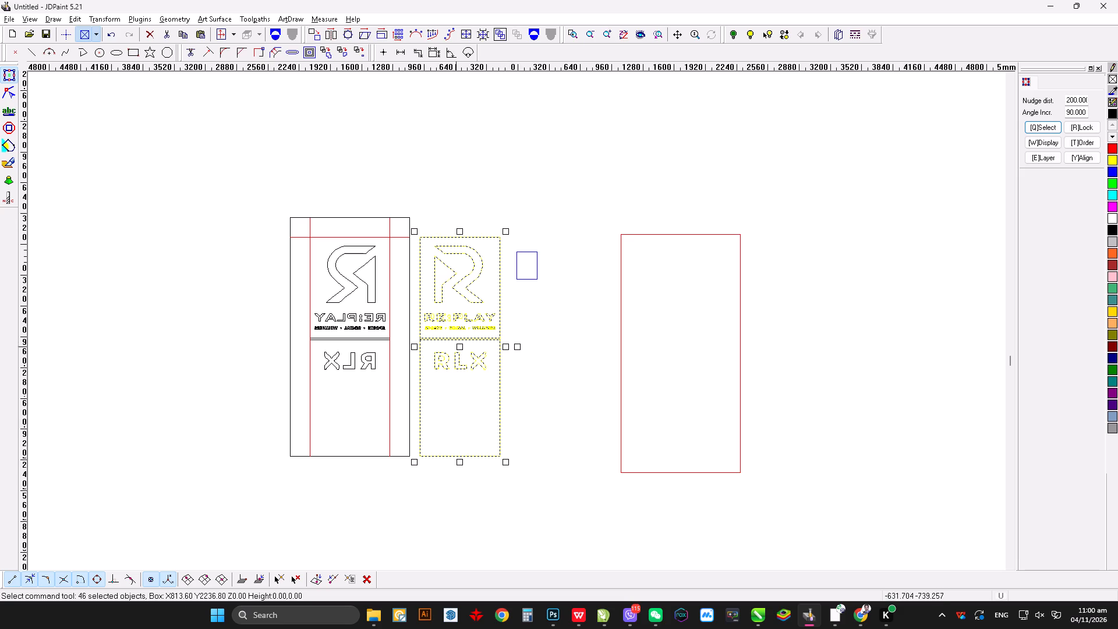
key(ctrl+v)
drag(461, 344, 664, 358)
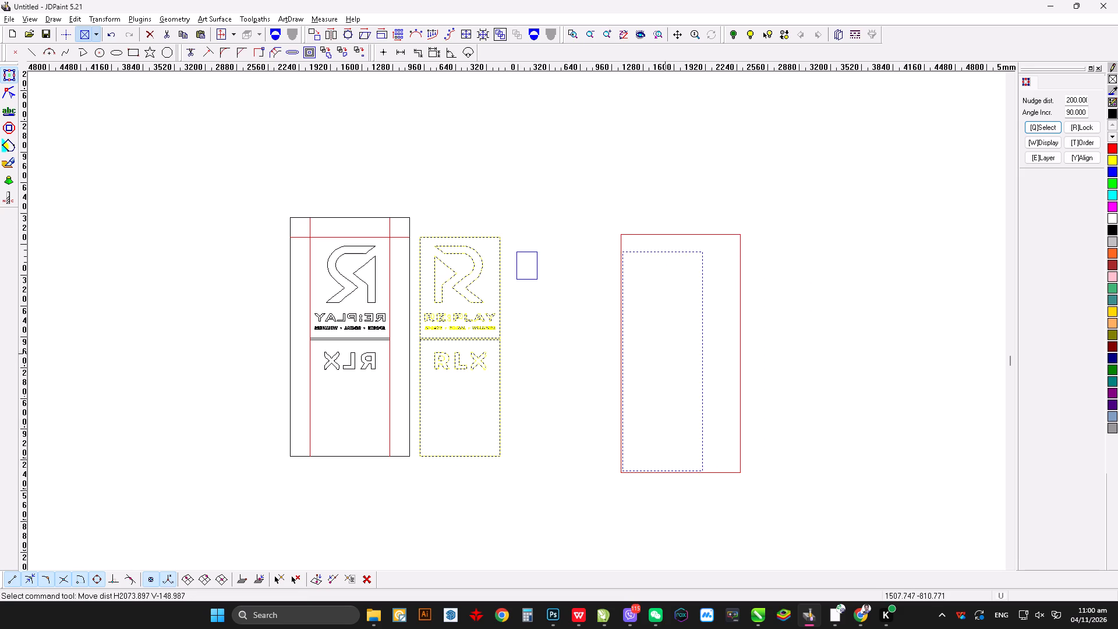
drag(664, 358, 663, 359)
Set the nudge distance to 1 and nudge the copied panel sideways towards the red rectangle's left edge.
click(1082, 102)
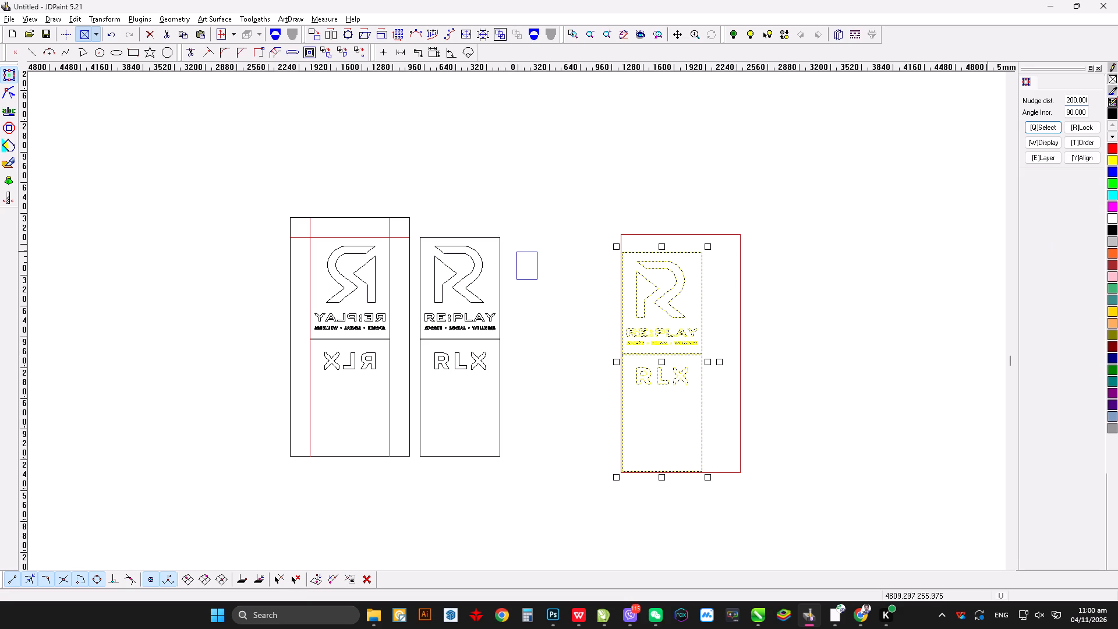
key(ctrl+a)
key(1)
key(Return)
key(Left)
scroll(636, 483, down, 9)
key(Left)
key(Left)
key(Left)
key(Left)
key(Left)
key(Left)
key(Left)
key(Left)
key(Left)
key(Left)
key(Left)
key(Left)
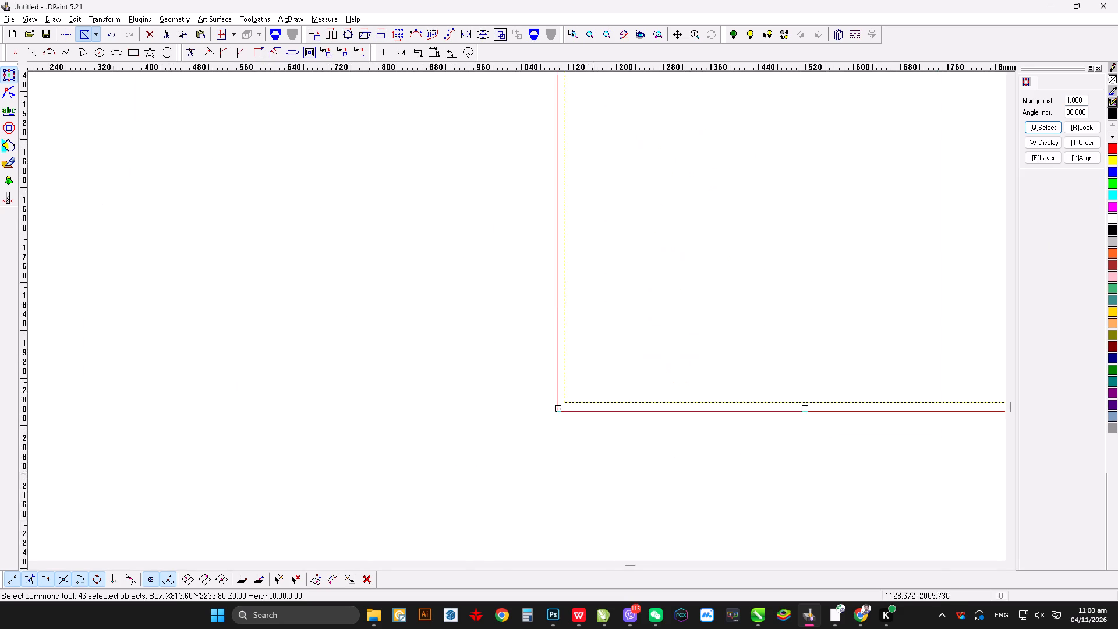
scroll(592, 430, down, 10)
key(Right)
key(Left)
Nudge the copied panel down and slightly left in 1 mm increments to meet the red rectangle's lower-left corner.
key(Down)
key(Down)
key(Down)
key(Down)
key(Down)
key(Down)
key(Down)
key(Down)
key(Down)
scroll(533, 416, down, 4)
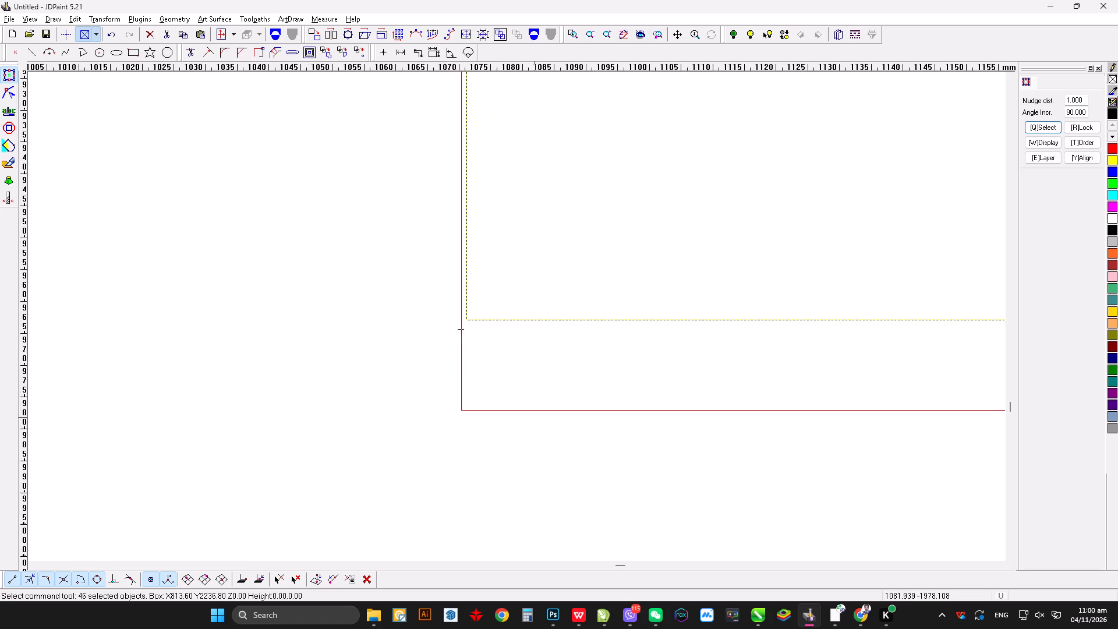
key(Down)
key(Down)
key(Down)
key(Down)
key(Down)
key(Down)
key(Left)
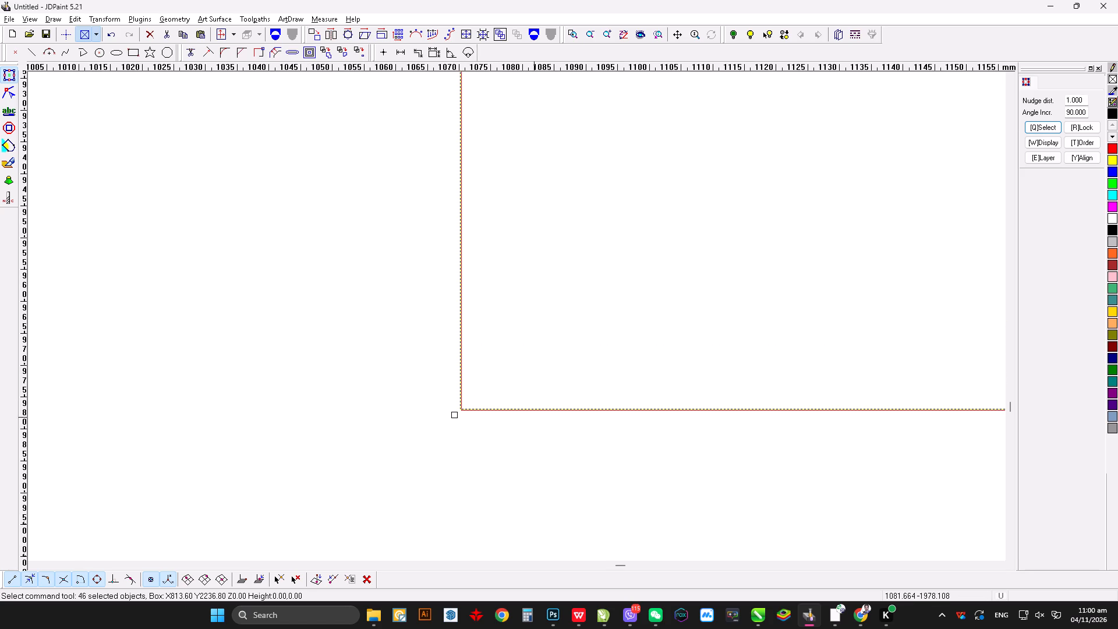
Set the nudge distance to 0.1 and fine-tune the copied panel's alignment with the red rectangle's lower-left corner.
drag(1084, 101, 1057, 101)
text(.1)
key(Return)
key(Right)
key(Right)
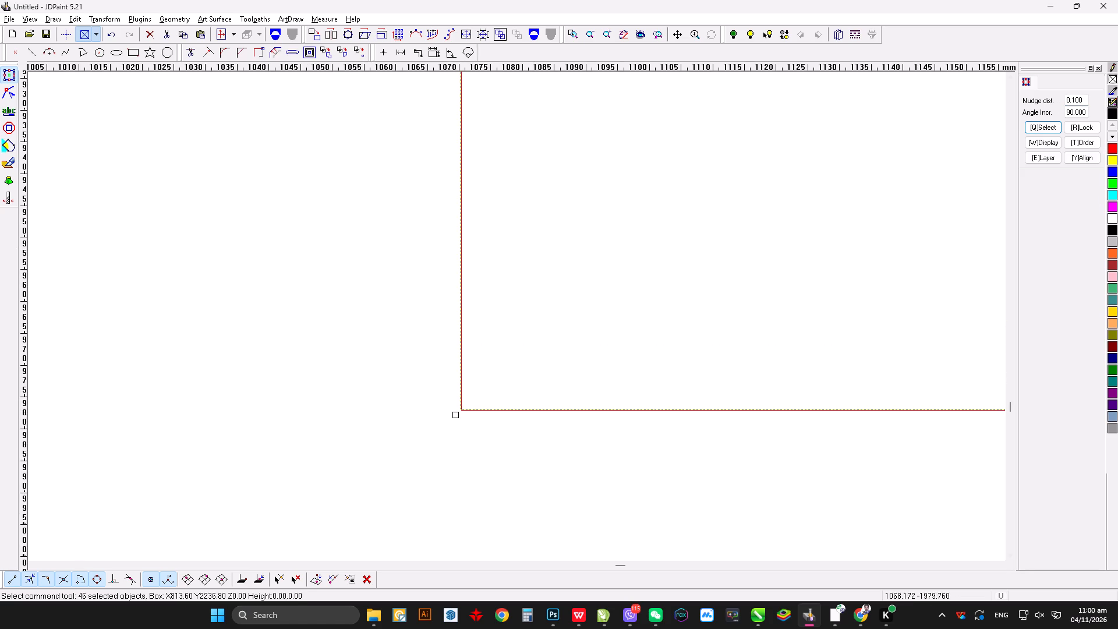
scroll(466, 400, down, 4)
key(Right)
key(Right)
key(Down)
key(Down)
key(Left)
key(Left)
key(Left)
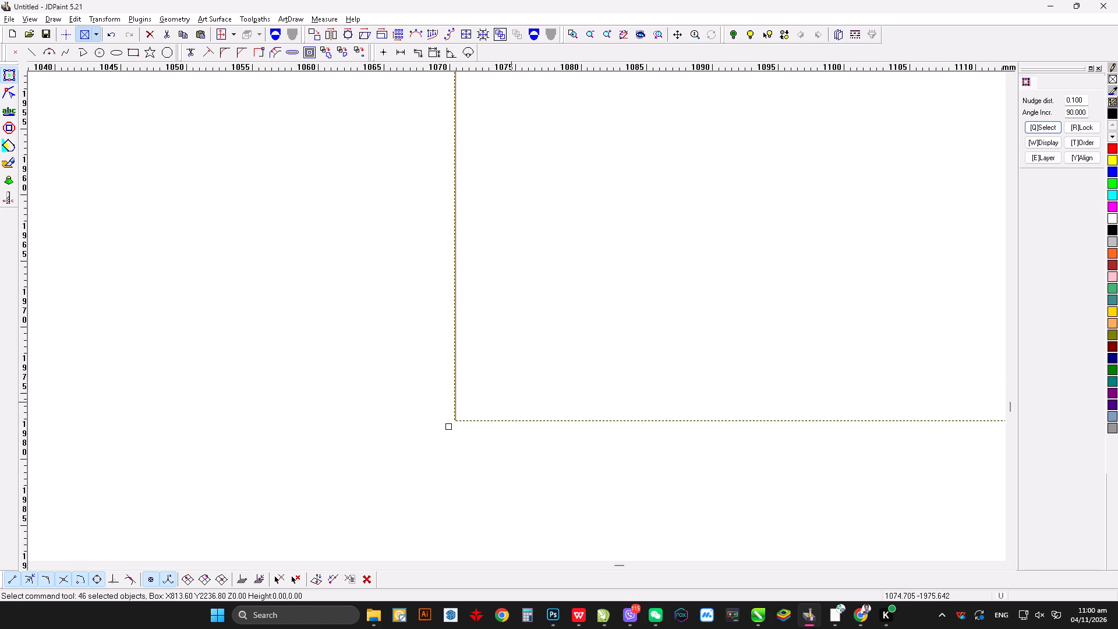
key(Up)
key(Right)
key(Right)
Set the nudge distance to 1 and offset the copied panel 4 mm right and 4 mm up from the rectangle's corner.
drag(1085, 98, 1057, 98)
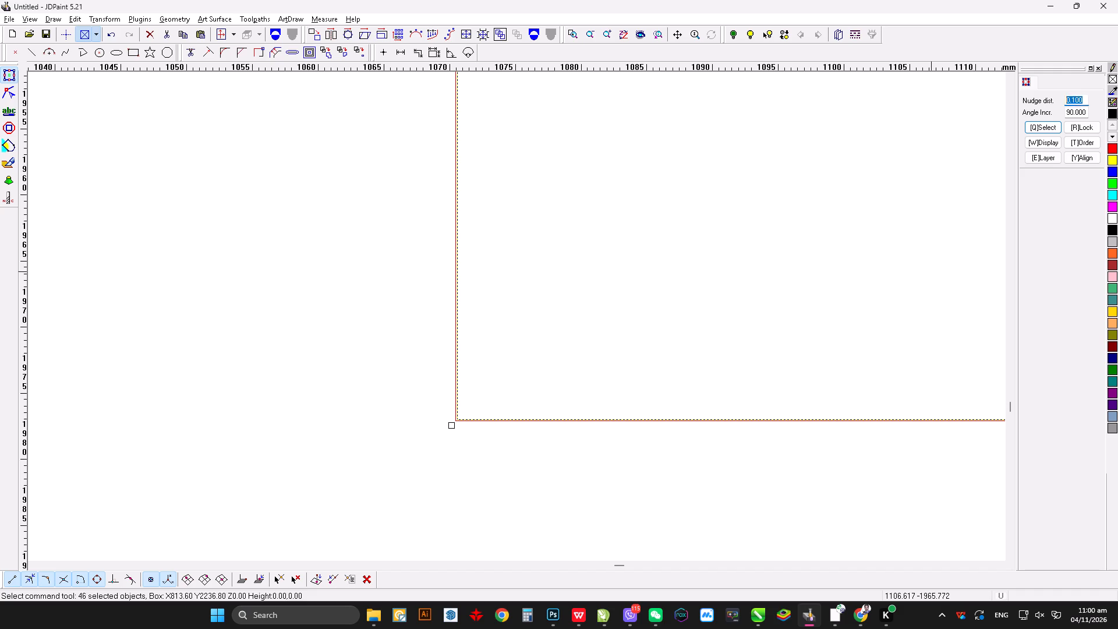
drag(1057, 98, 1056, 98)
key(1)
key(Return)
key(Right)
key(Right)
key(Right)
key(Up)
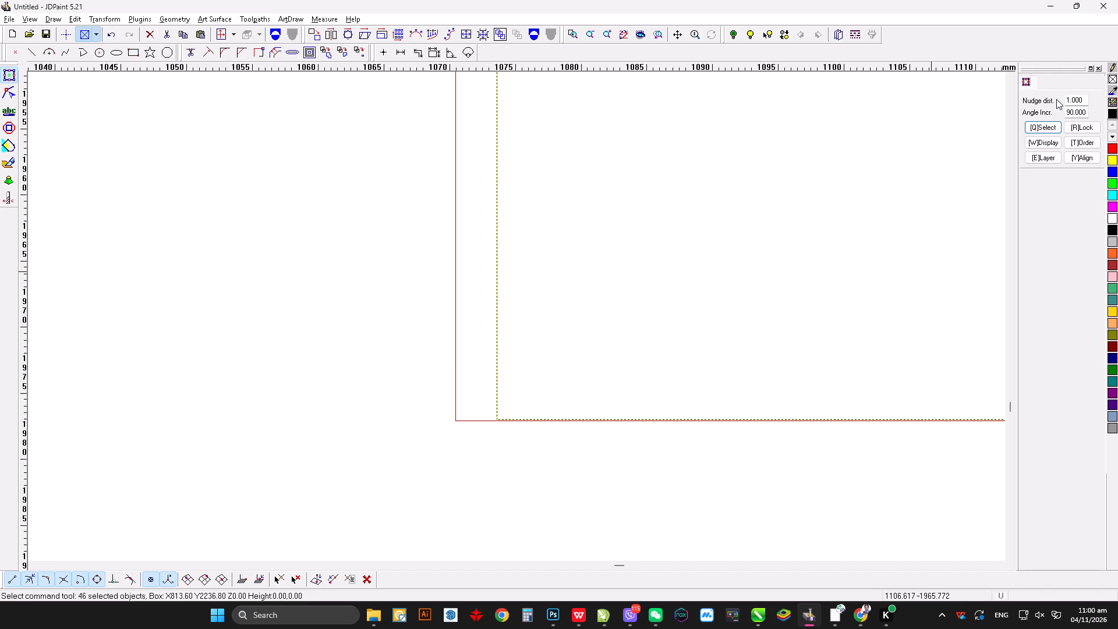
key(Up)
key(Up)
key(Right)
key(Up)
Examine the copied panel's placement inside the red rectangle and select its outer outline to check the artwork within it.
scroll(646, 416, up, 20)
scroll(646, 416, up, 1)
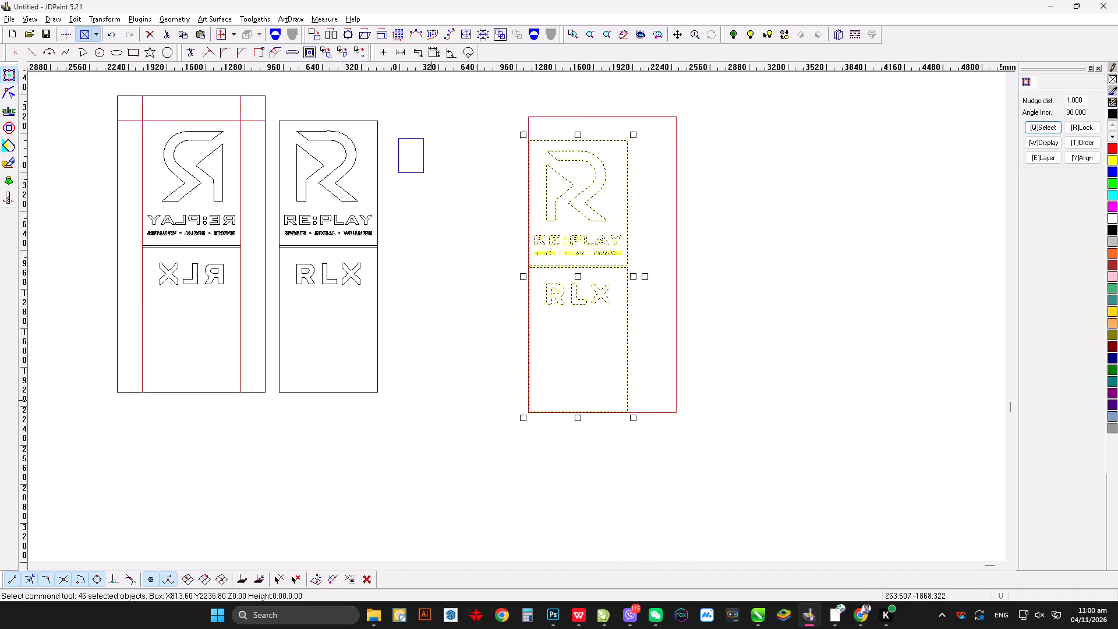
scroll(430, 399, up, 1)
click(742, 464)
scroll(714, 261, down, 3)
scroll(727, 276, up, 1)
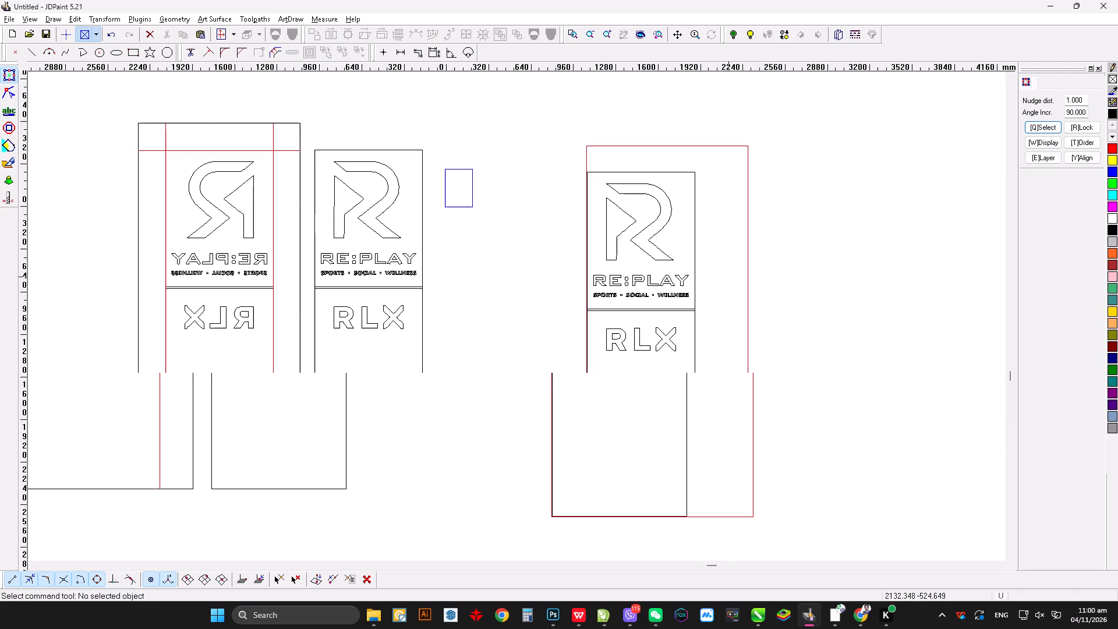
scroll(553, 225, down, 4)
click(680, 109)
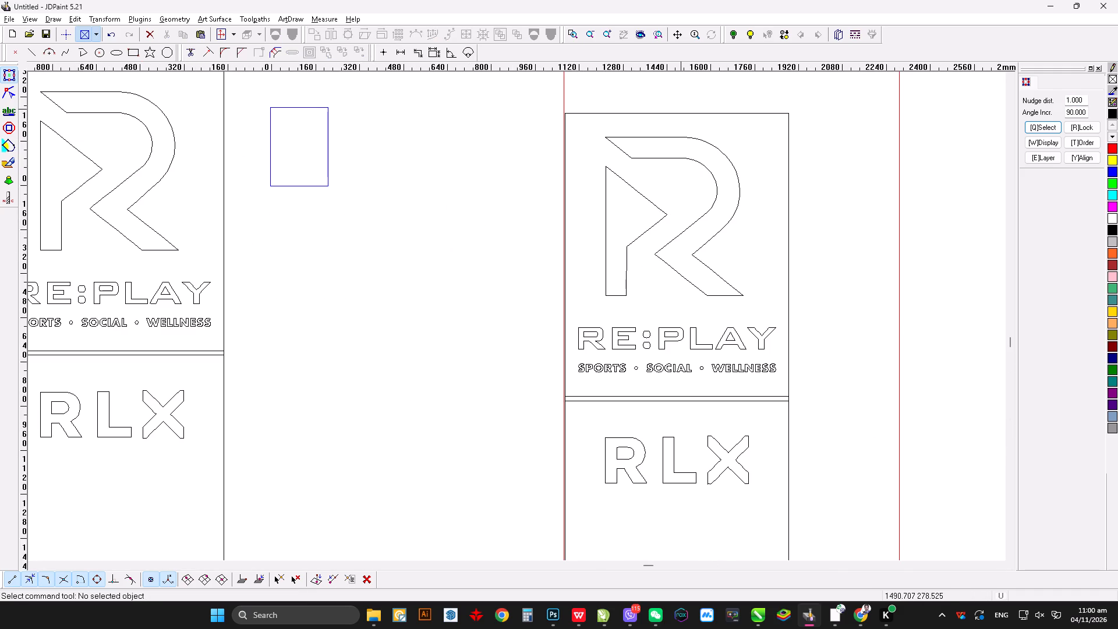
click(680, 112)
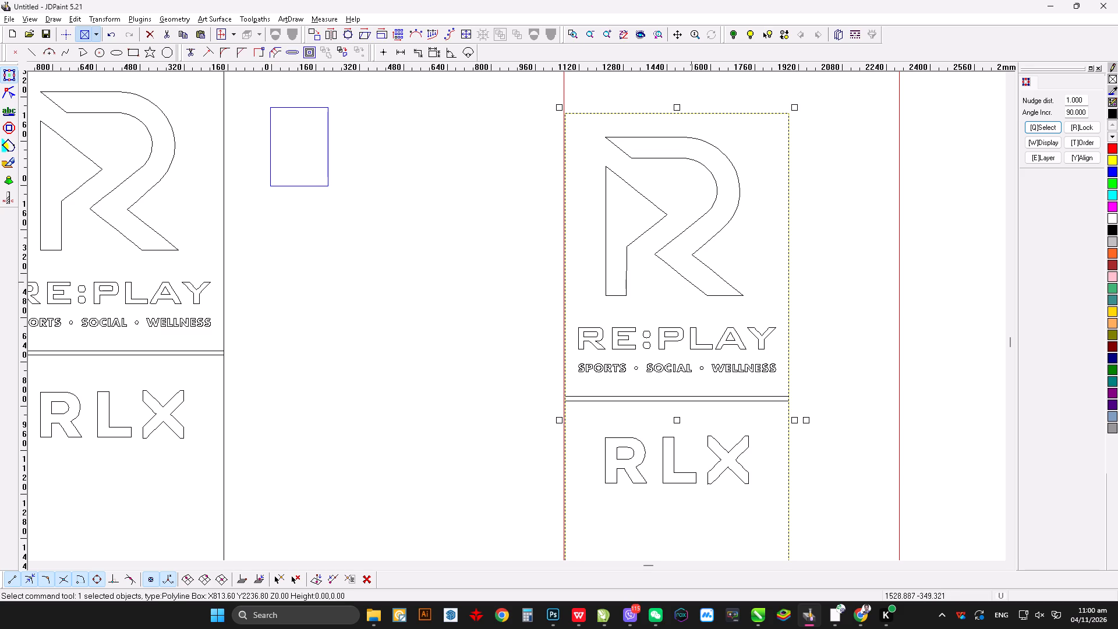
Switch to CorelDRAW, then ungroup and break apart the grouped logo and lettering on the narrower outline panel.
click(607, 621)
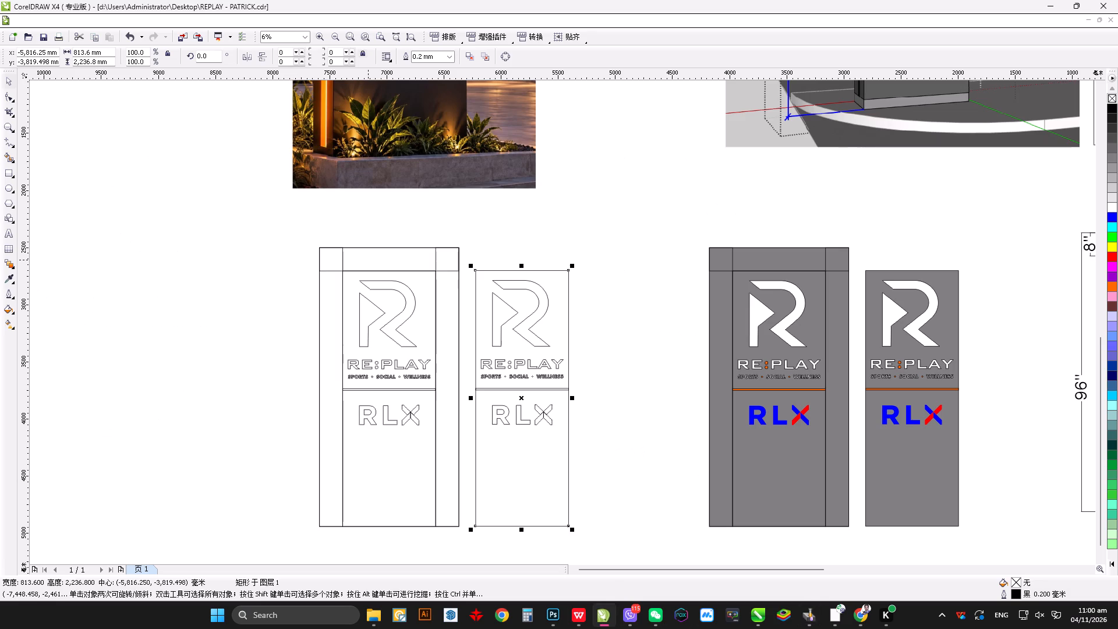
click(620, 358)
click(561, 283)
scroll(545, 304, up, 2)
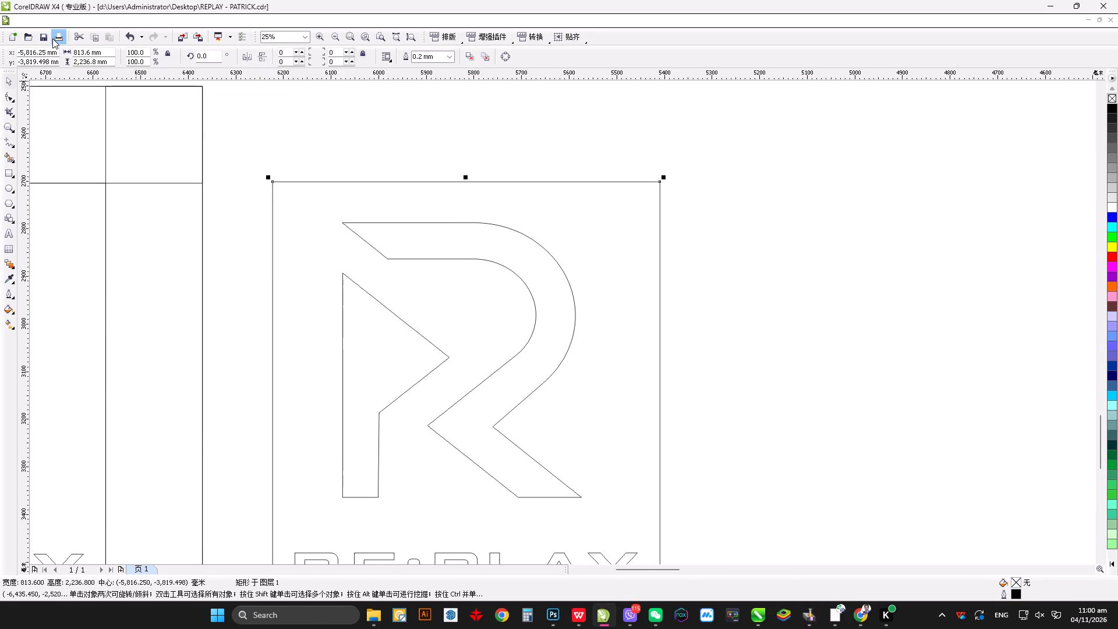
click(544, 126)
drag(250, 145, 703, 494)
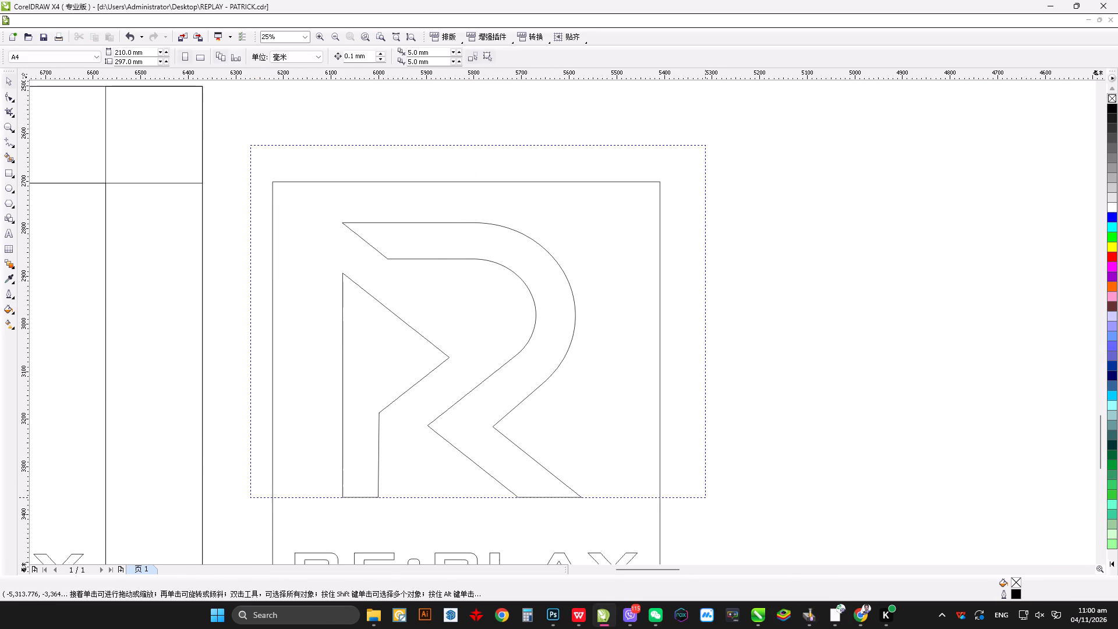
drag(703, 494, 700, 510)
click(515, 275)
scroll(515, 275, down, 1)
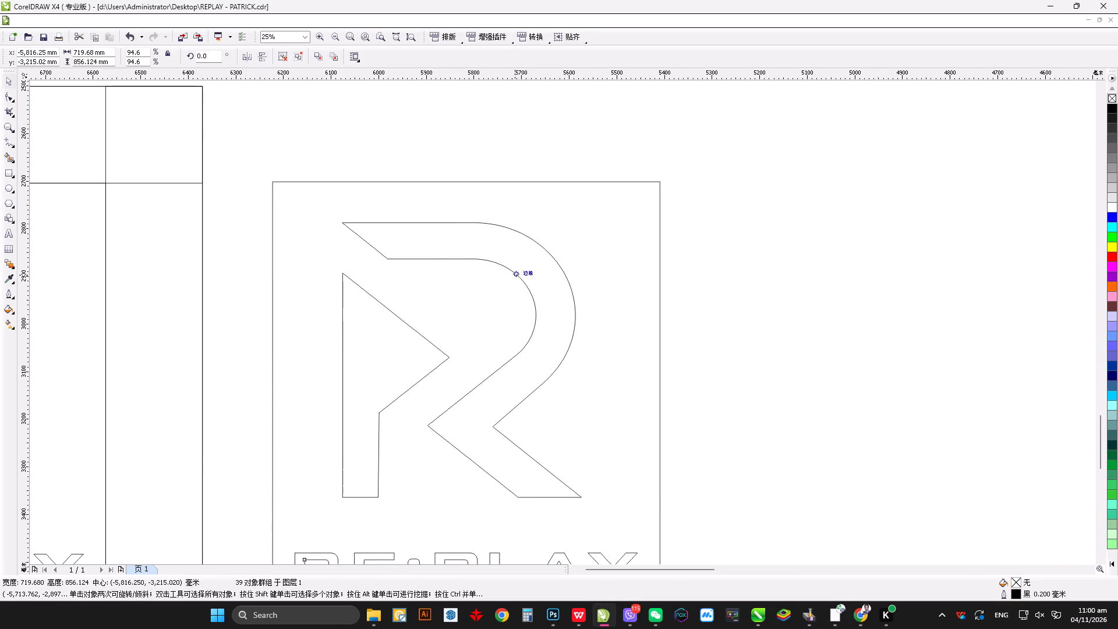
scroll(515, 275, down, 1)
key(ctrl+u)
key(ctrl+k)
click(691, 362)
scroll(556, 365, up, 1)
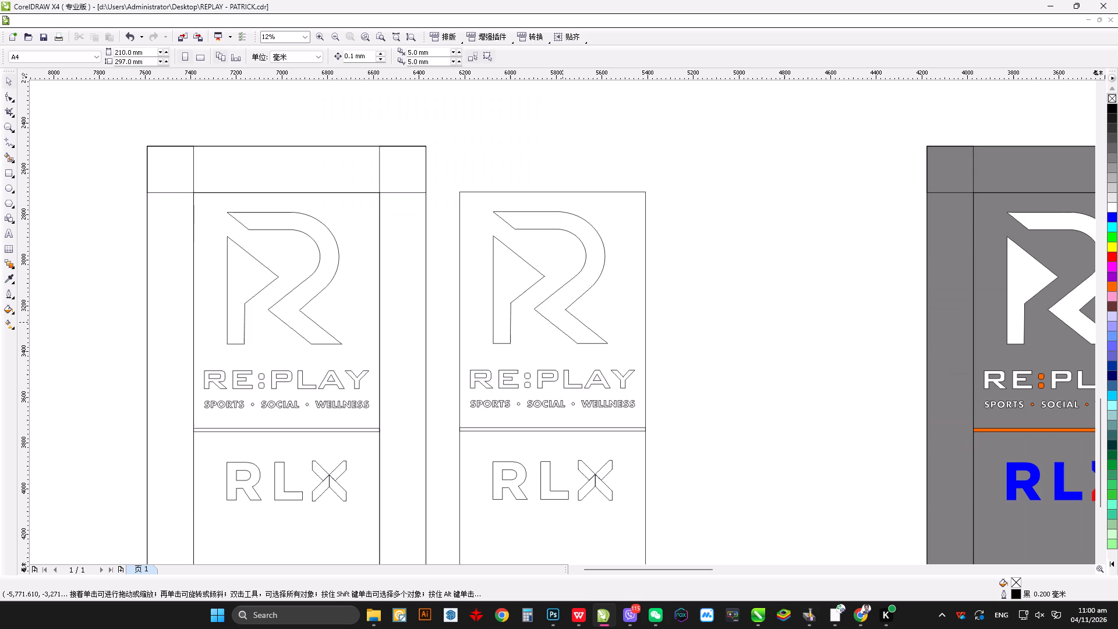
click(519, 374)
click(515, 374)
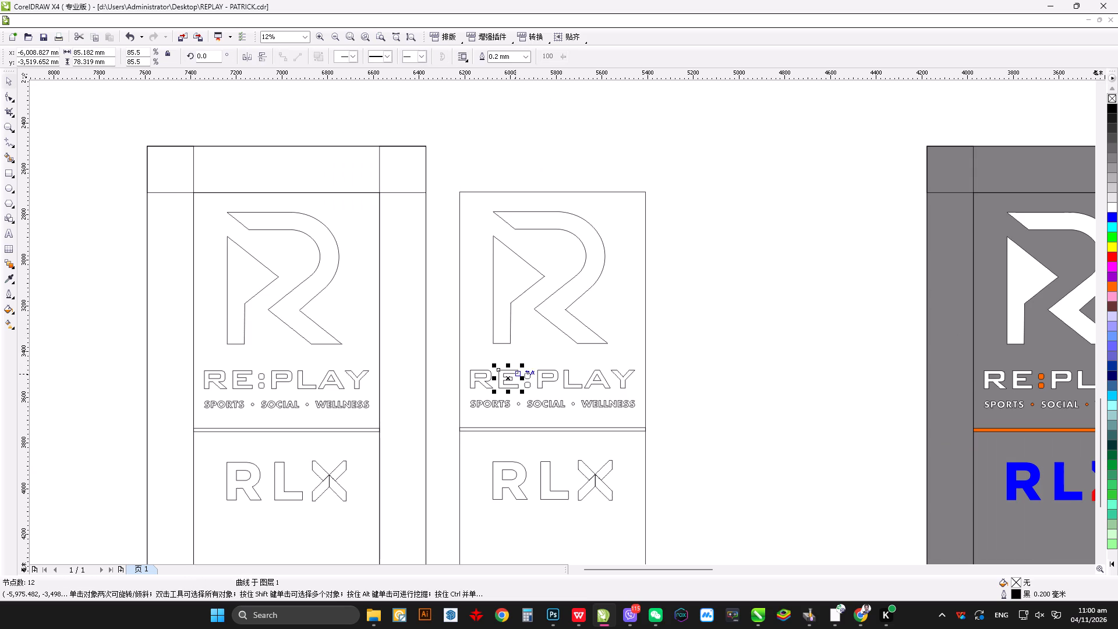
Group the R emblem, the RE:PLAY lettering, the SPORTS SOCIAL WELLNESS tagline and the RLX lettering as four separate groups.
drag(448, 156, 691, 359)
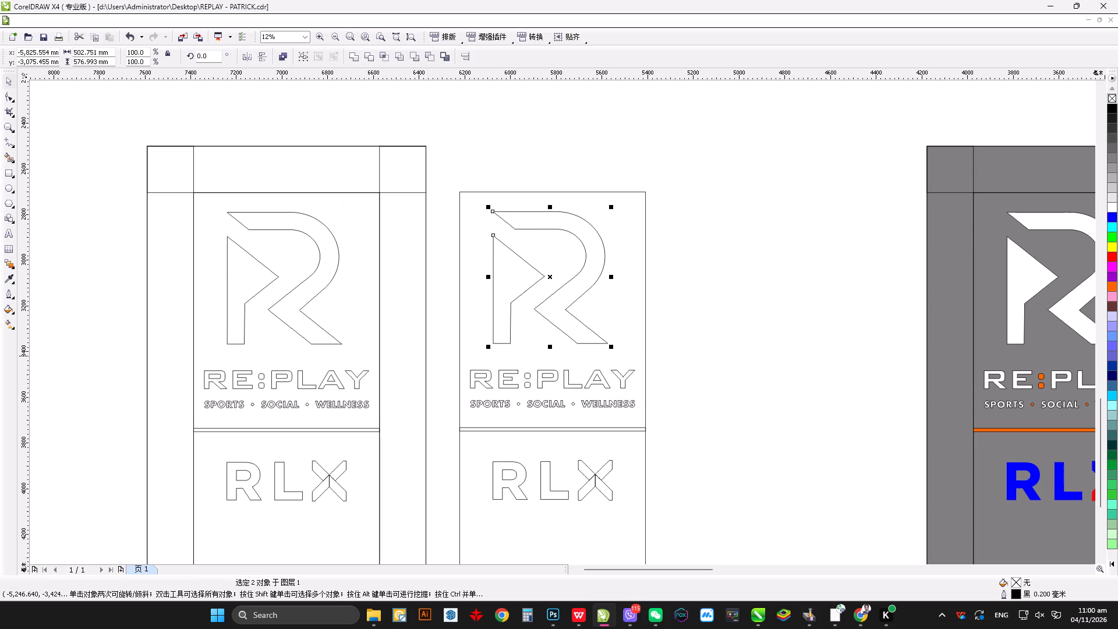
key(ctrl+g)
drag(438, 362, 678, 392)
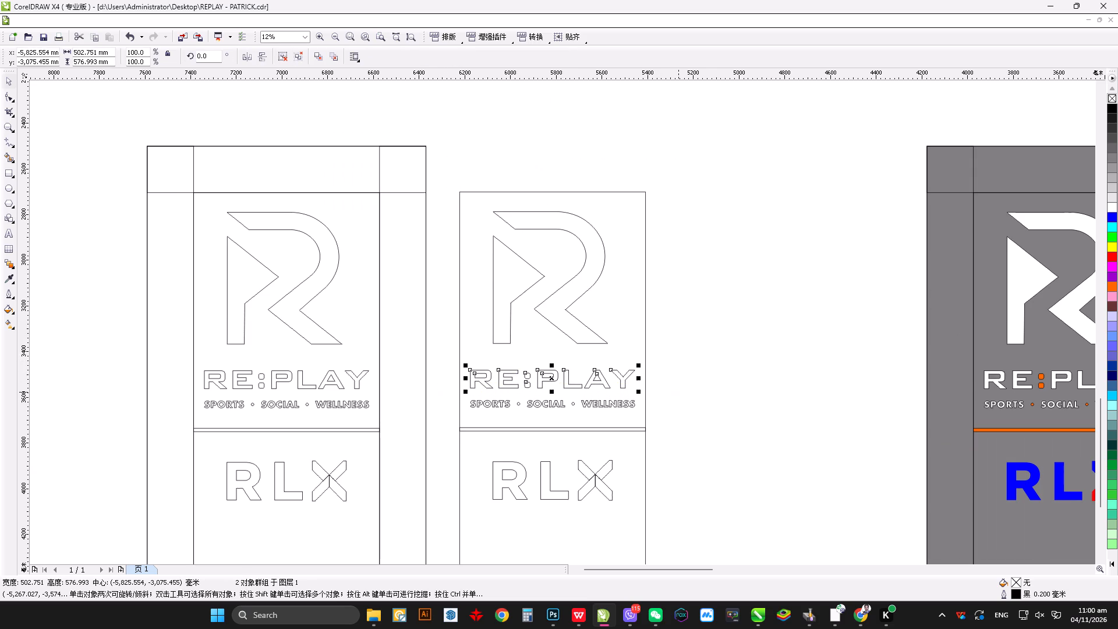
key(ctrl+g)
drag(441, 395, 677, 416)
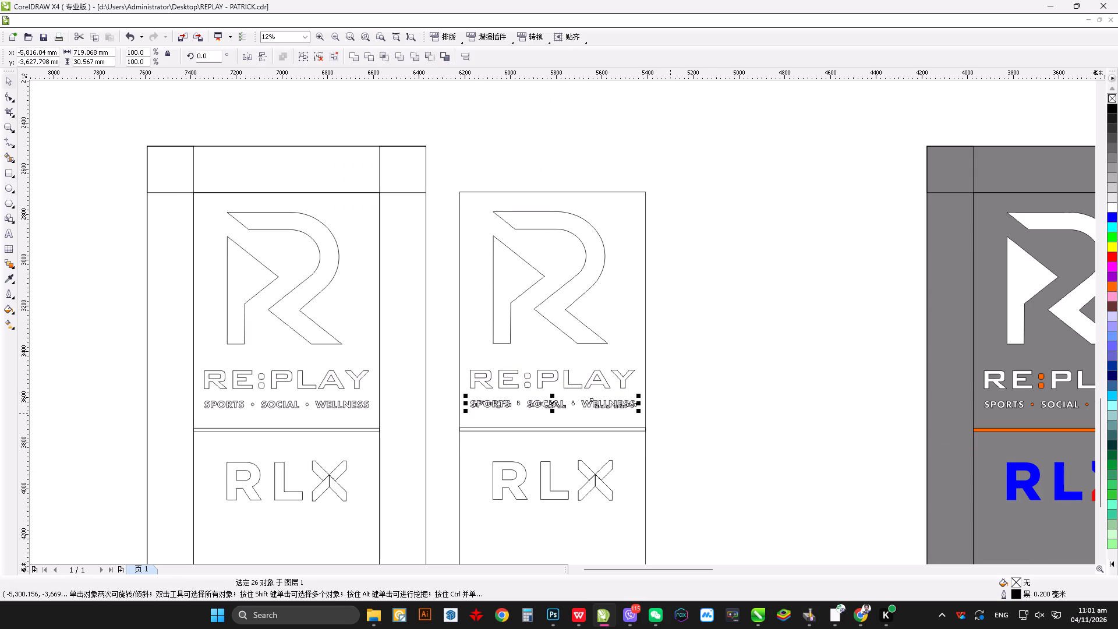
key(ctrl+g)
drag(433, 439, 701, 526)
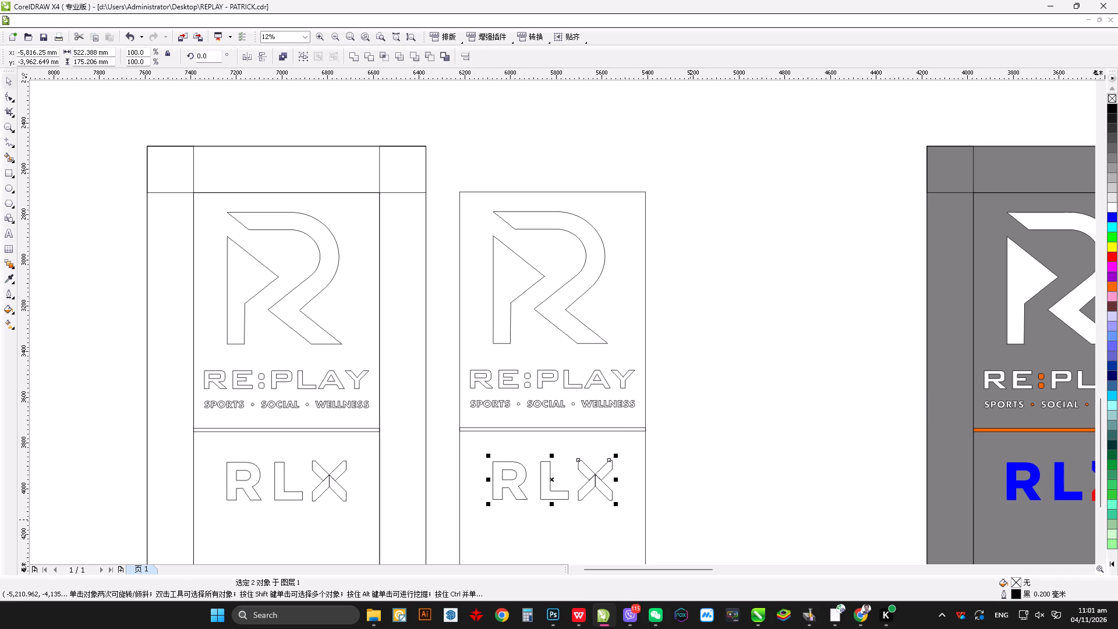
key(ctrl+g)
Centre the R emblem and the RE:PLAY lettering horizontally on the narrower panel's rectangle, one after the other.
drag(454, 150, 641, 351)
shift+click(629, 207)
key(c)
drag(728, 261, 718, 266)
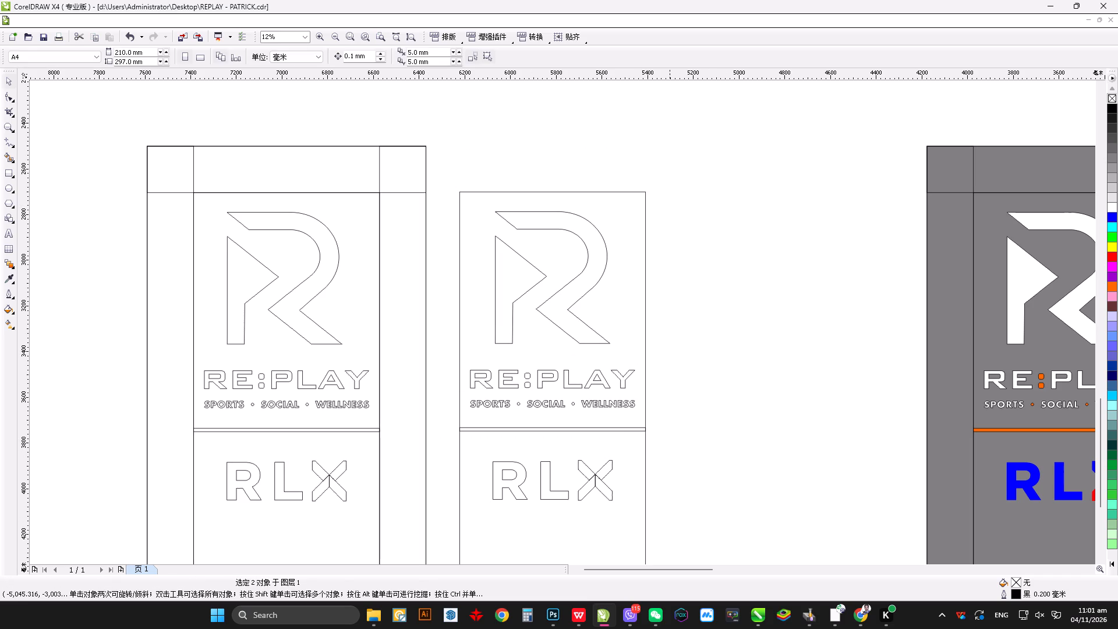
drag(444, 361, 684, 395)
shift+click(634, 270)
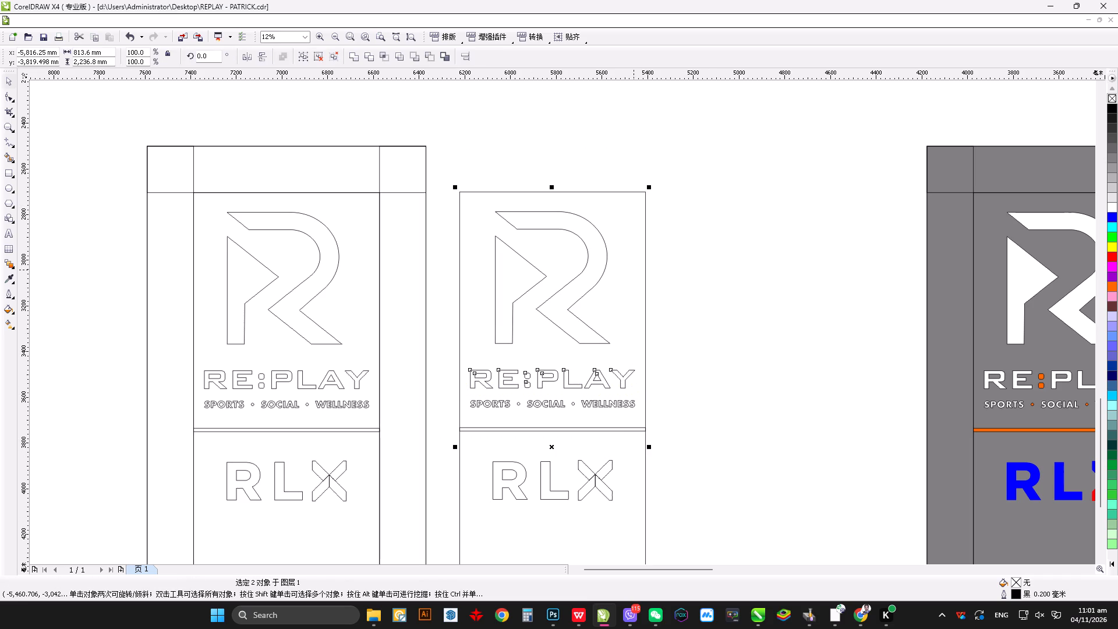
key(c)
drag(757, 380, 719, 378)
Centre the SPORTS SOCIAL WELLNESS tagline and the RLX lettering horizontally on the narrower panel's rectangle, one after the other.
drag(445, 392, 680, 423)
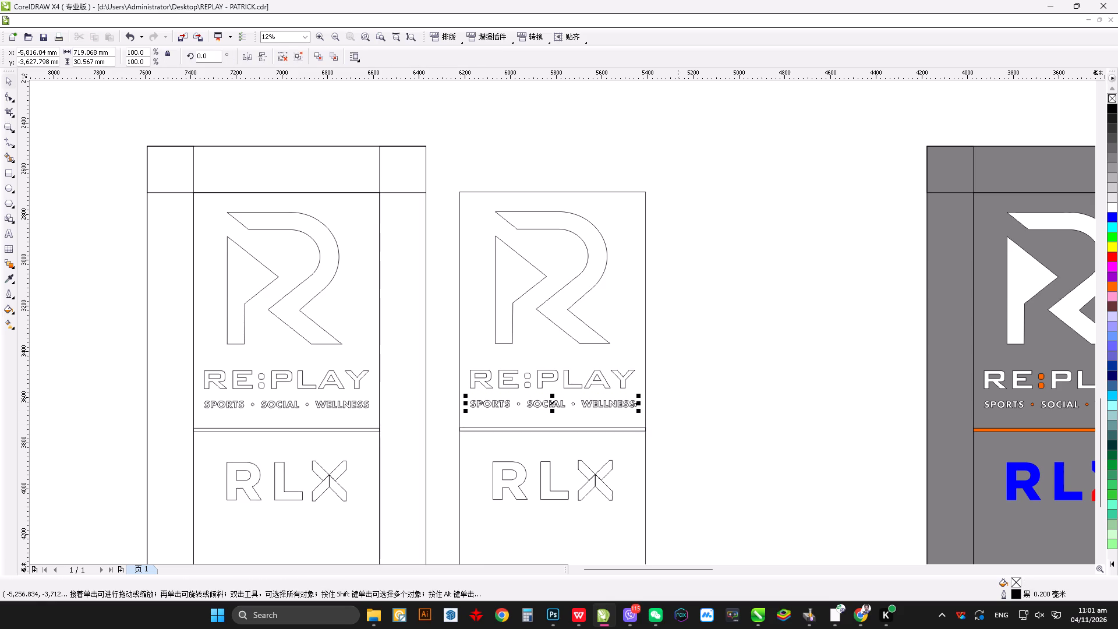
shift+click(635, 274)
key(c)
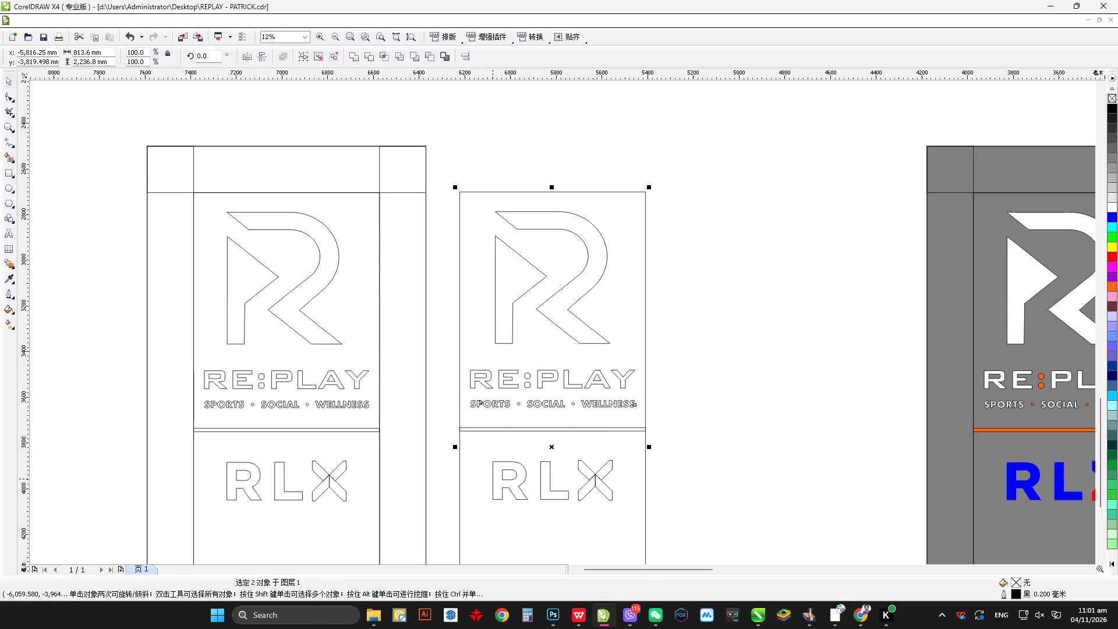
click(441, 461)
drag(433, 443, 696, 528)
shift+click(634, 292)
key(c)
click(783, 313)
scroll(524, 280, down, 2)
scroll(491, 346, up, 1)
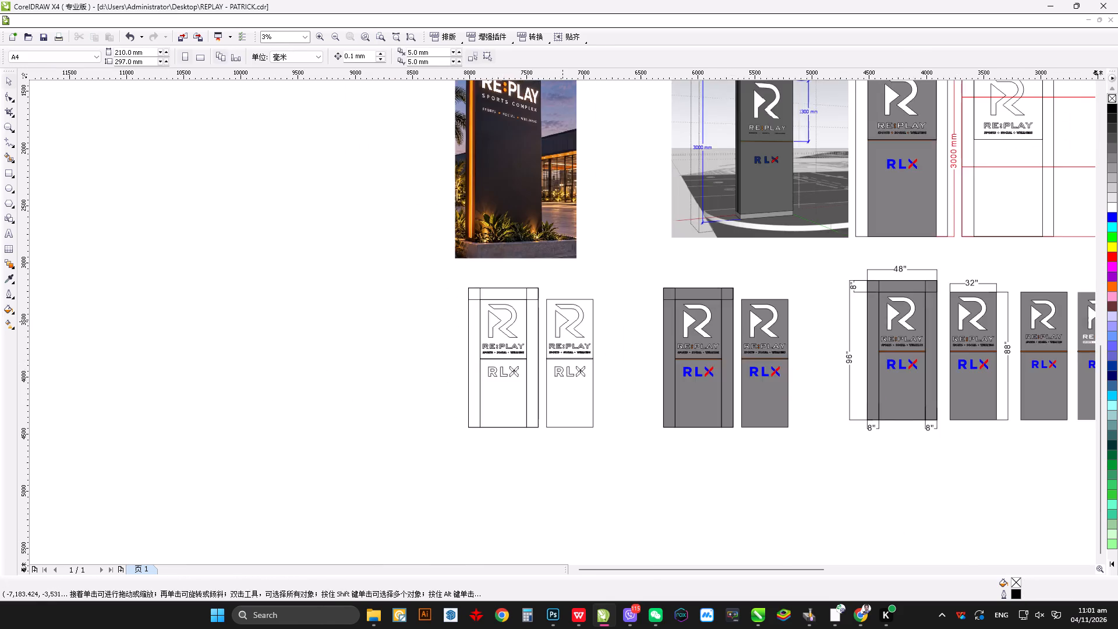
Ungroup the wider outline panel's artwork, group its R emblem, and centre the emblem horizontally on the inner rectangle.
scroll(562, 321, up, 1)
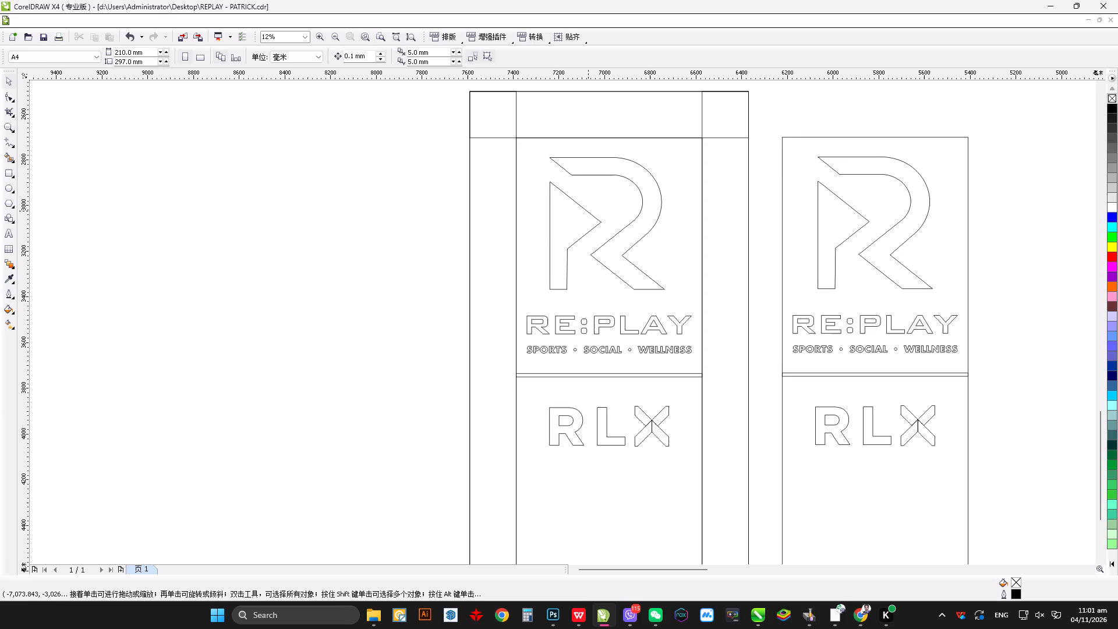
click(588, 211)
key(ctrl+u)
drag(394, 211, 394, 197)
drag(350, 118, 350, 124)
drag(350, 124, 718, 298)
key(ctrl+g)
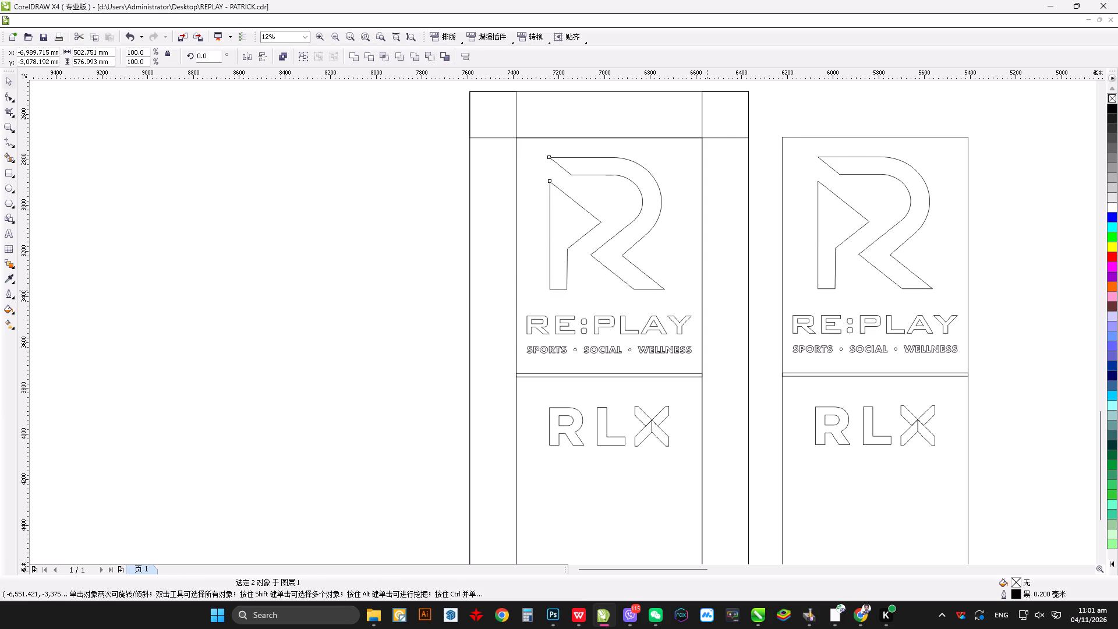
shift+click(635, 485)
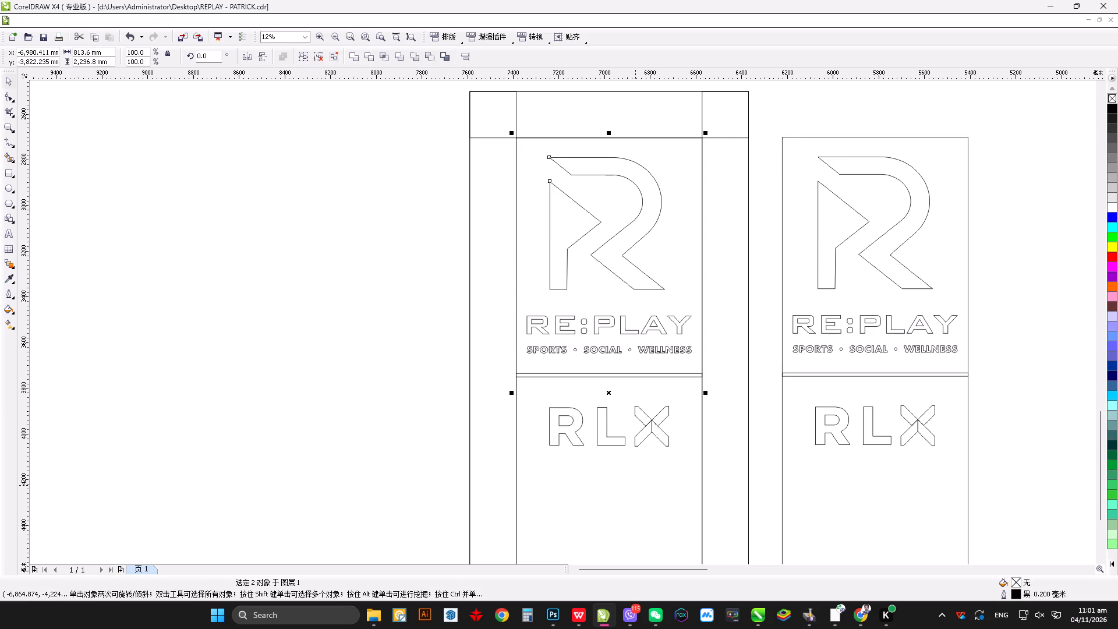
click(328, 154)
drag(330, 130, 760, 323)
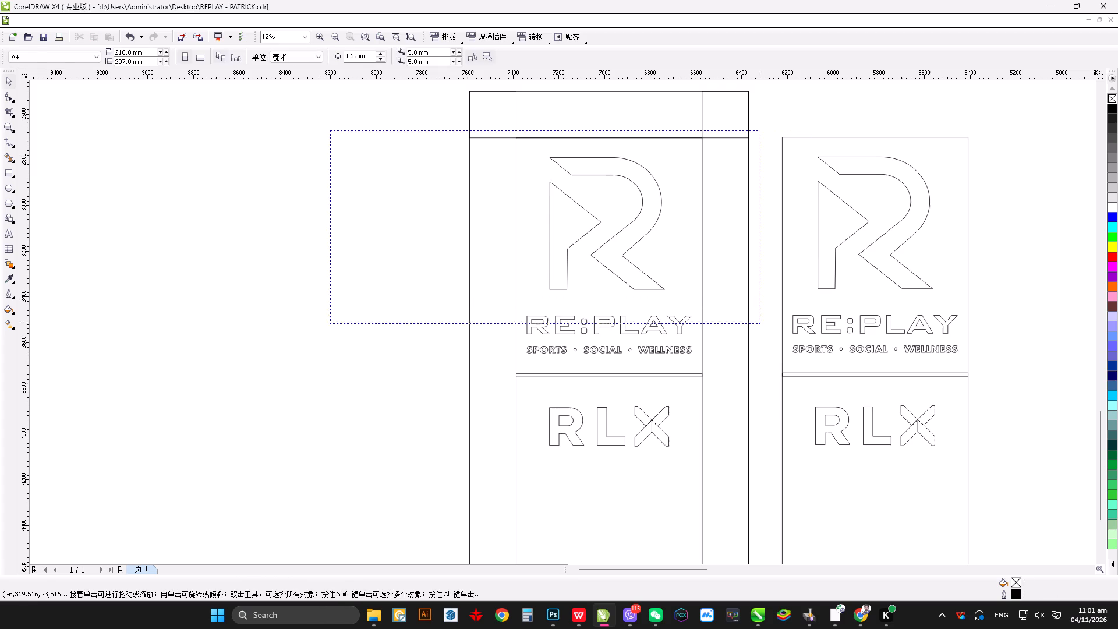
drag(760, 323, 760, 308)
key(ctrl+g)
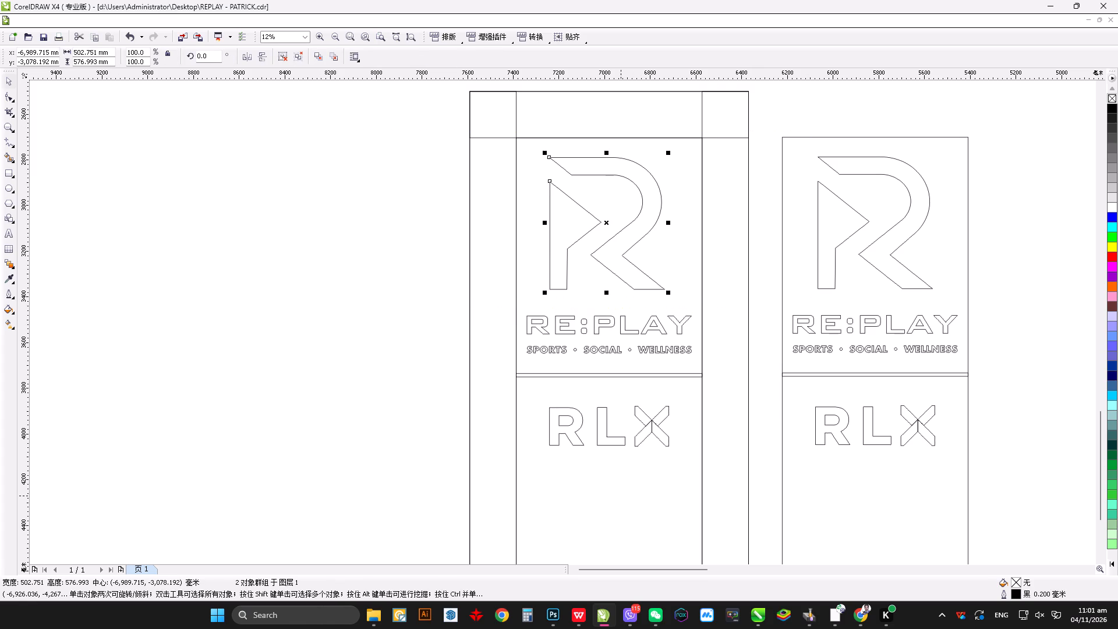
shift+click(621, 496)
key(c)
click(243, 234)
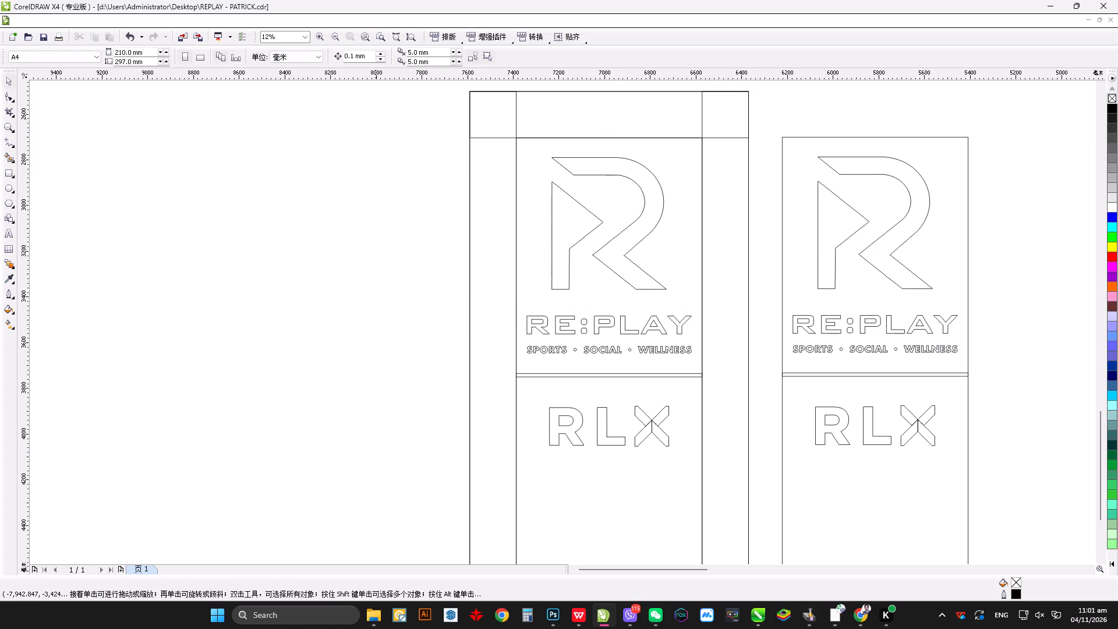
Group the RE:PLAY lettering on the wider outline panel and centre it horizontally on the inner rectangle.
drag(366, 284, 740, 342)
key(ctrl+g)
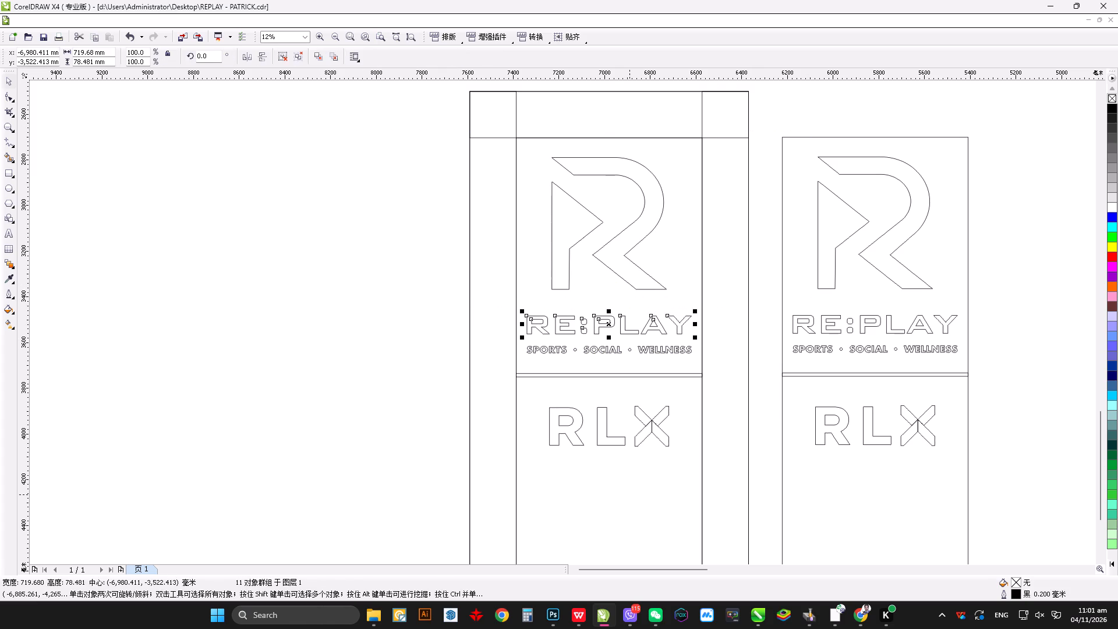
shift+click(629, 494)
key(c)
click(348, 349)
Group the SPORTS SOCIAL WELLNESS tagline on the wider panel and centre it horizontally on the inner rectangle.
drag(370, 333, 727, 372)
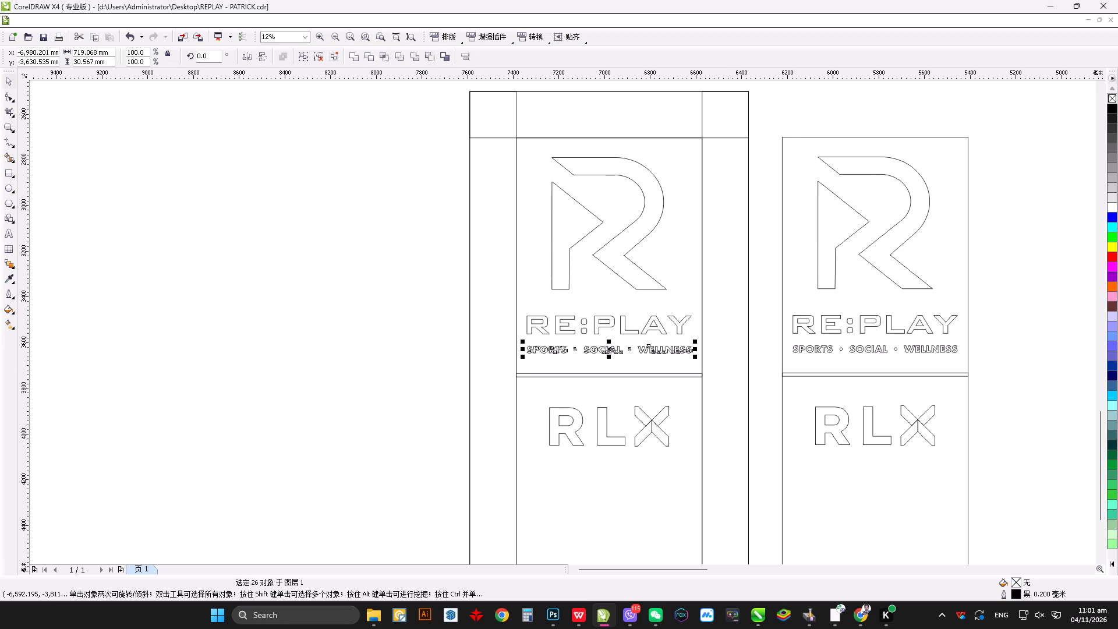
key(ctrl+g)
shift+click(631, 504)
key(c)
drag(274, 368, 291, 369)
Group the RLX lettering on the wider outline panel and centre it horizontally on the inner rectangle.
drag(356, 377, 733, 493)
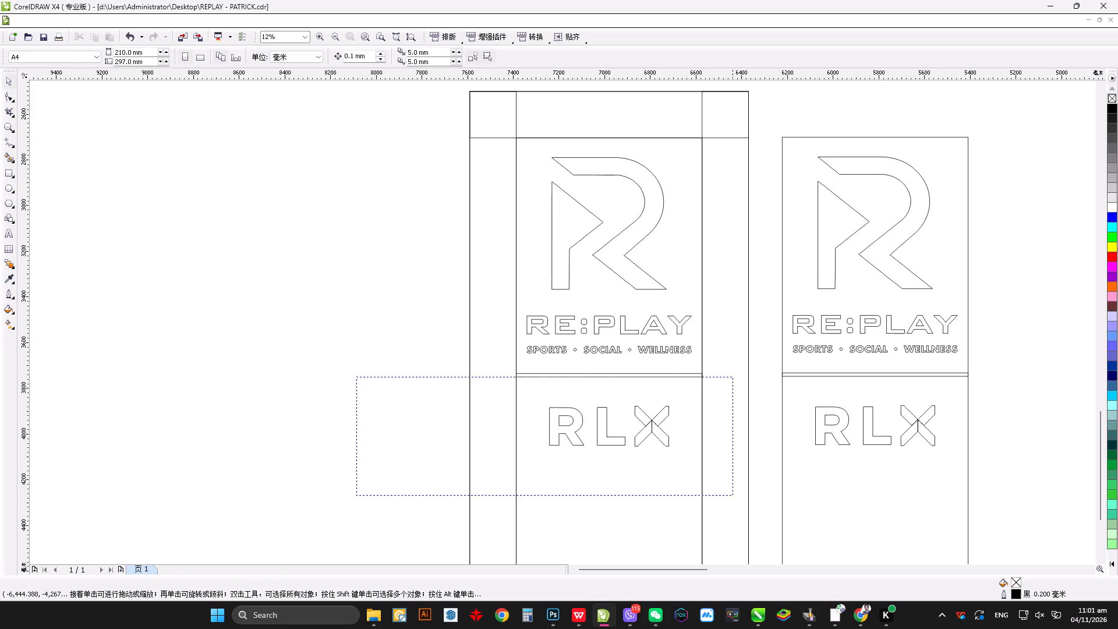
drag(733, 493, 733, 492)
key(ctrl+g)
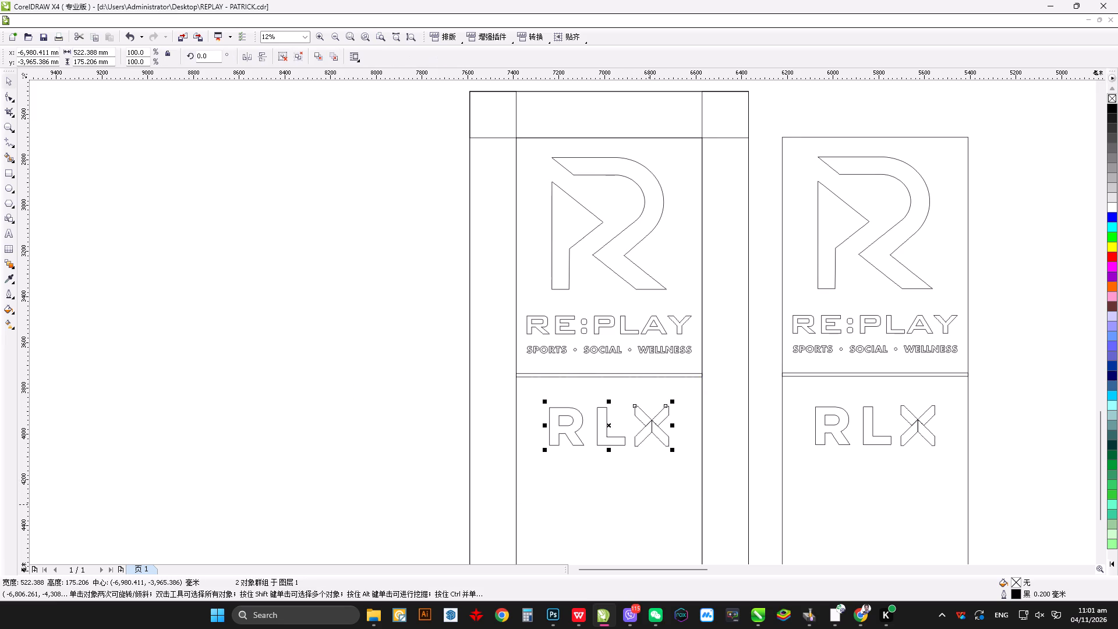
shift+click(649, 505)
key(c)
drag(305, 392, 314, 385)
Export only the two outline panels to the Desktop as EPS file 1, replacing the existing file.
scroll(761, 355, down, 2)
drag(467, 239, 673, 422)
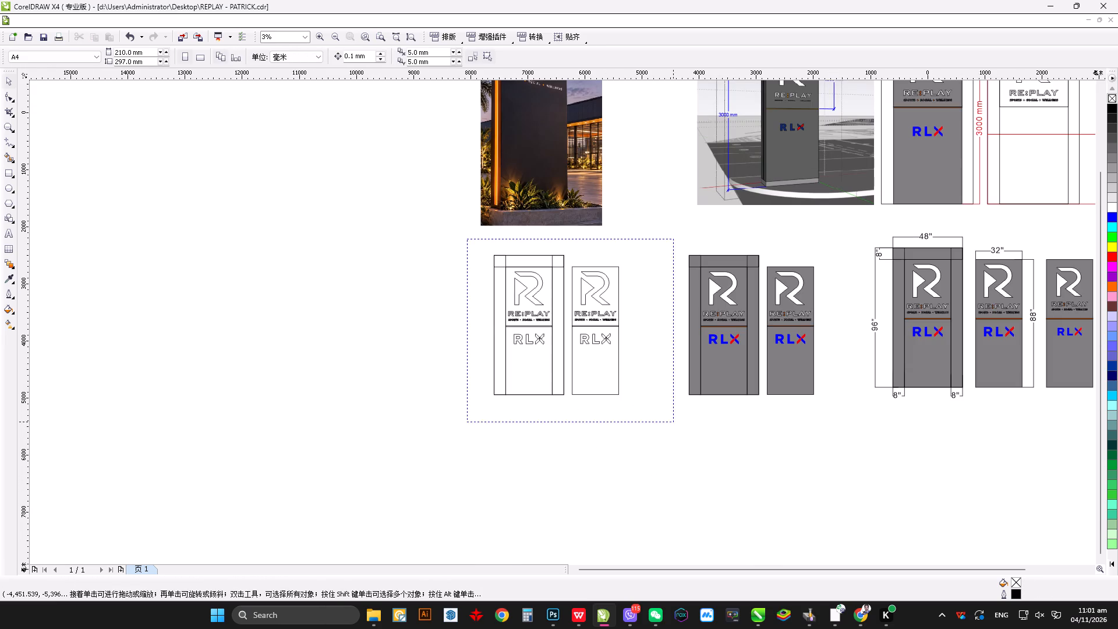
drag(673, 422, 663, 423)
key(ctrl+e)
drag(568, 429, 371, 457)
key(1)
click(435, 491)
click(923, 513)
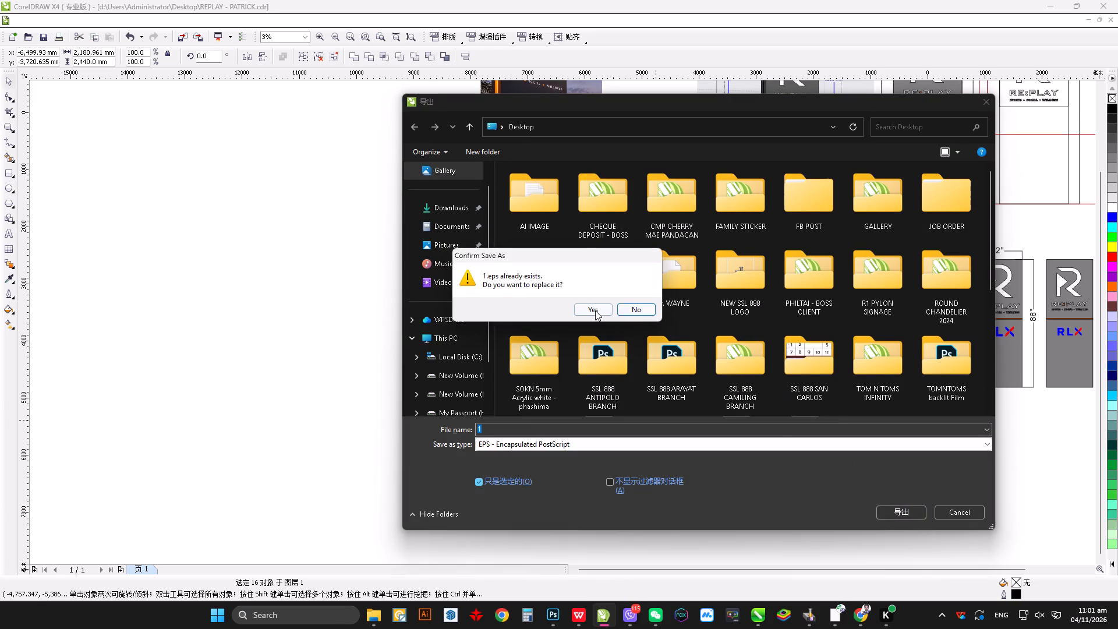
click(595, 310)
click(571, 423)
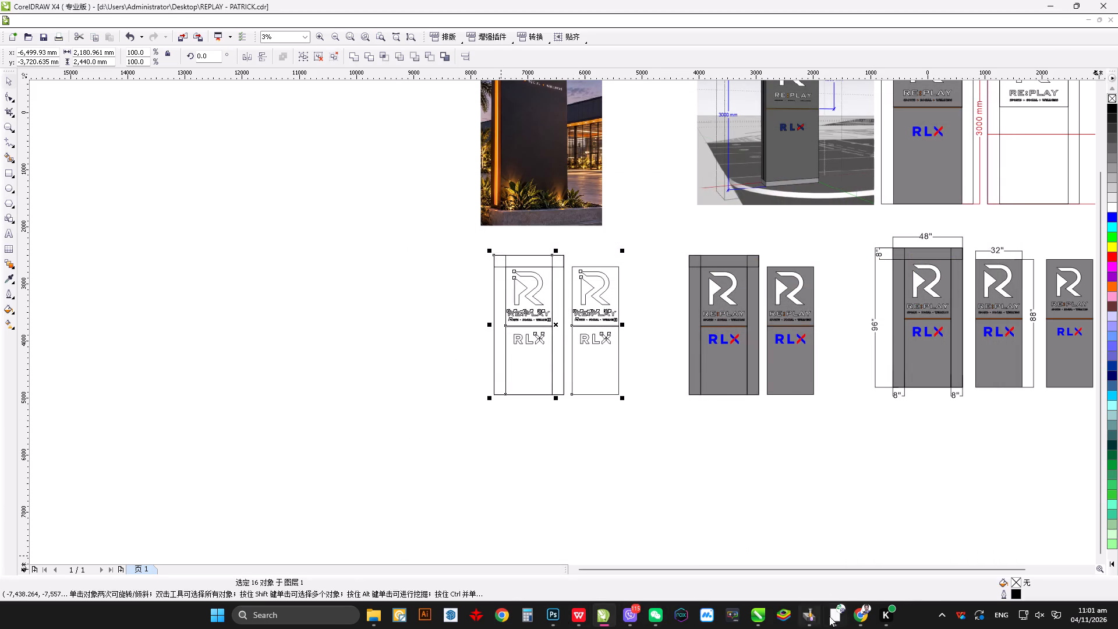
Switch to JDPaint and cut away the old narrow panel together with the red rectangle overlapping it.
click(807, 618)
scroll(493, 282, up, 8)
drag(588, 200, 583, 177)
drag(569, 122, 723, 356)
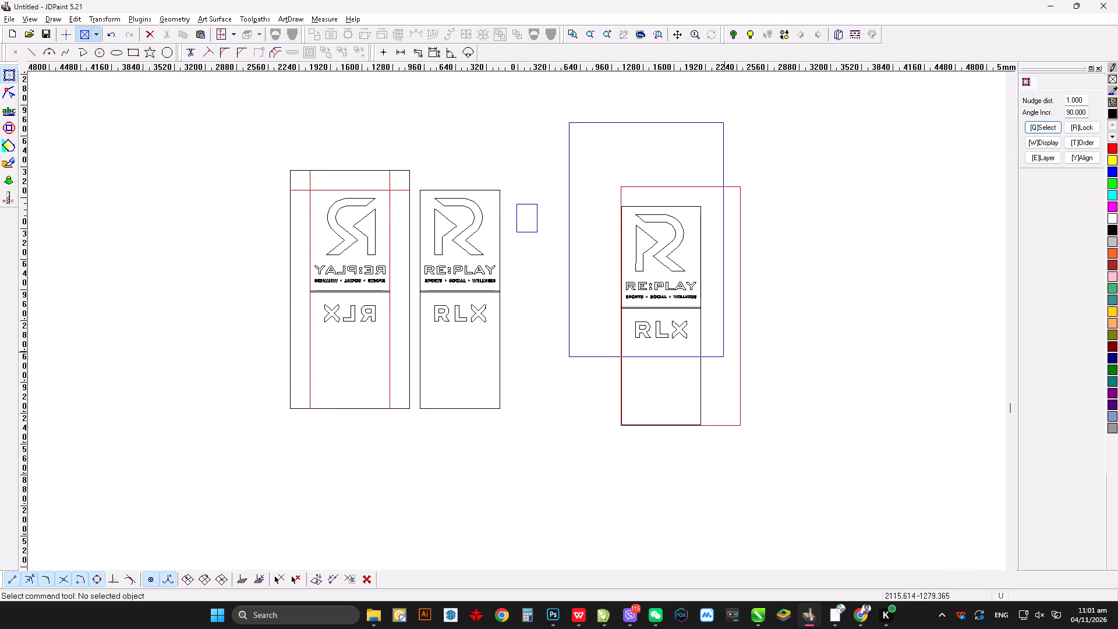
drag(723, 356, 847, 508)
key(ctrl+x)
Import the EPS file 1 from the Desktop and place it beside the existing panels.
click(10, 19)
drag(55, 97, 66, 99)
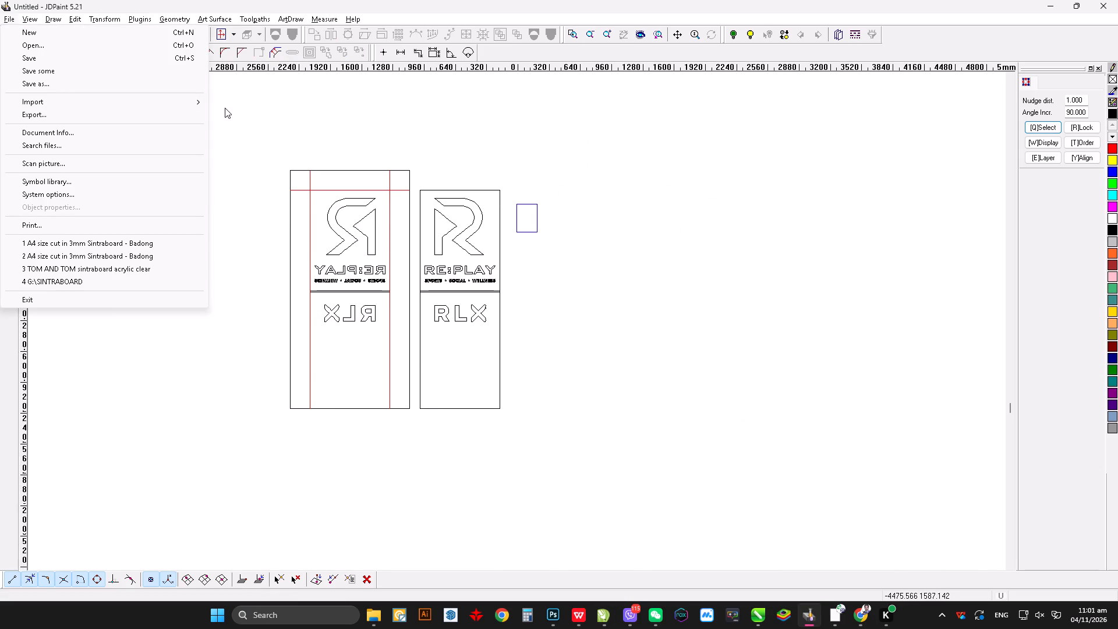
drag(198, 98, 207, 100)
click(260, 108)
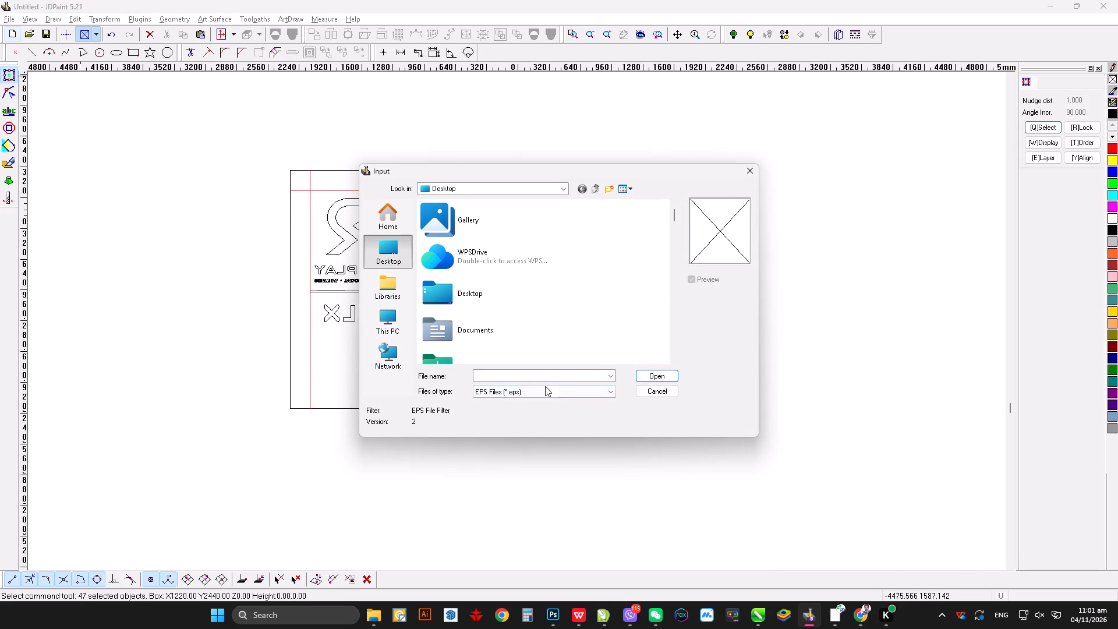
click(451, 275)
key(1)
drag(655, 373, 507, 307)
click(484, 324)
key(1)
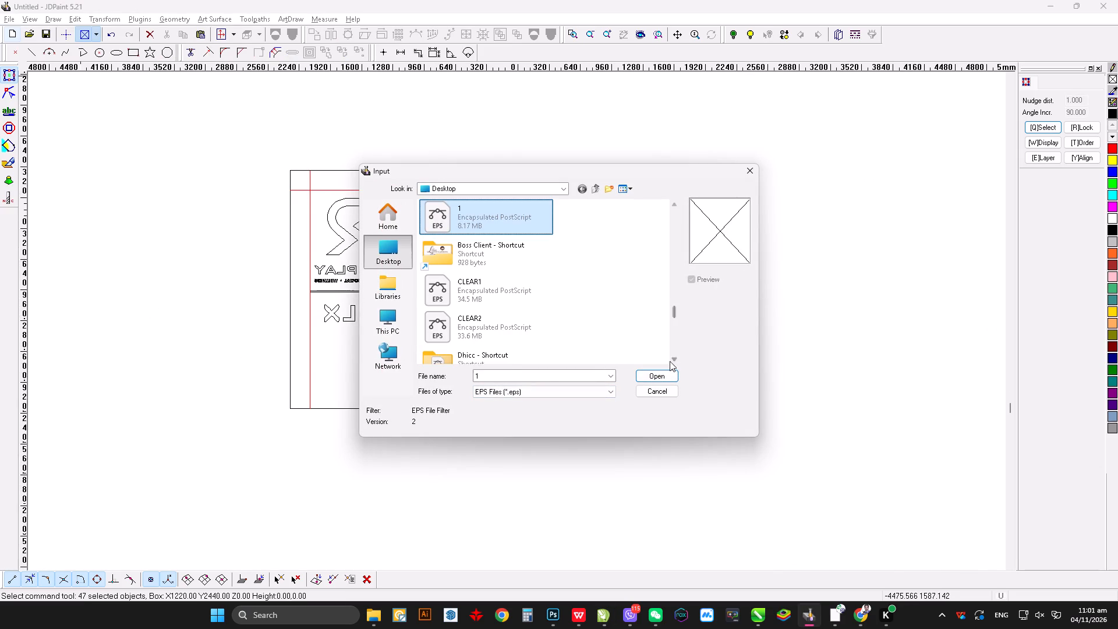
drag(670, 370, 668, 377)
click(564, 366)
click(664, 292)
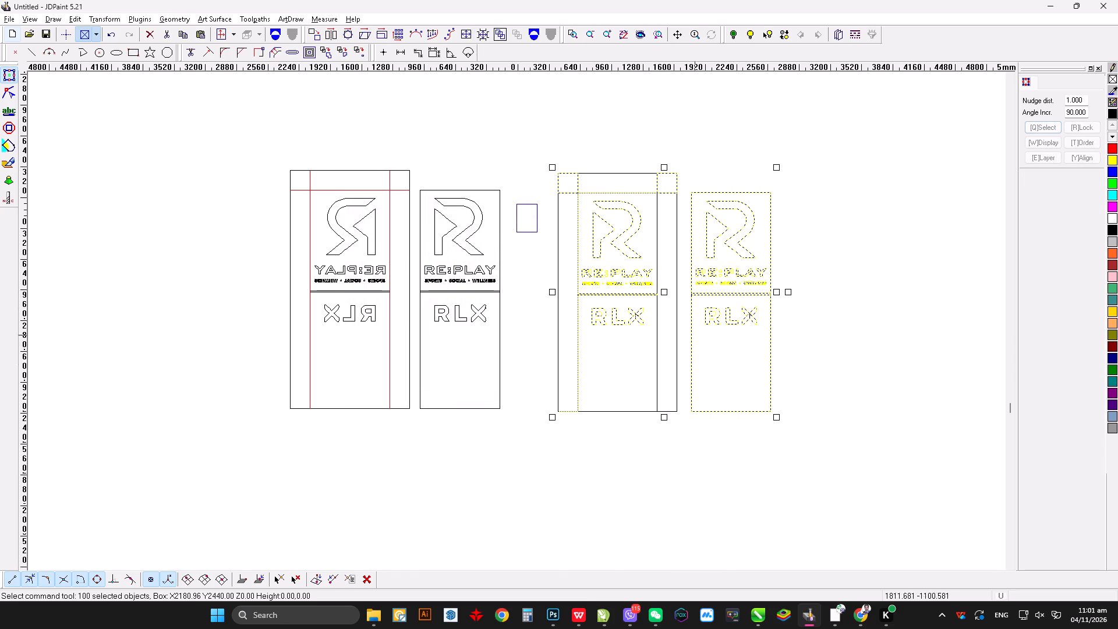
click(487, 502)
Cut away the old mirrored wide panel and the old narrow panel next to it.
drag(172, 133, 293, 143)
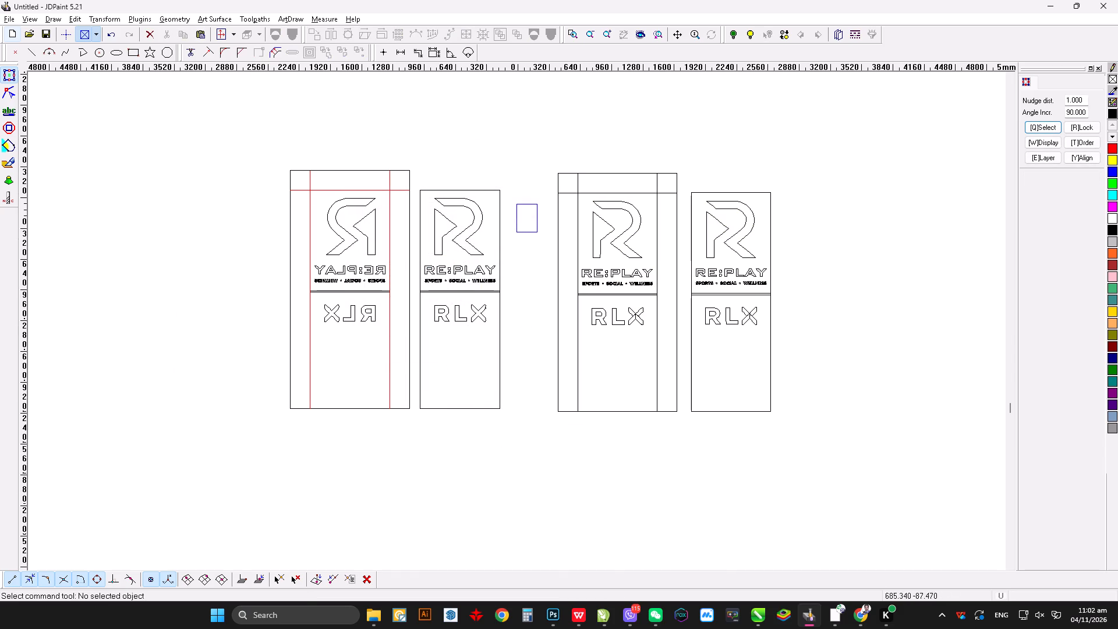
drag(198, 122, 513, 463)
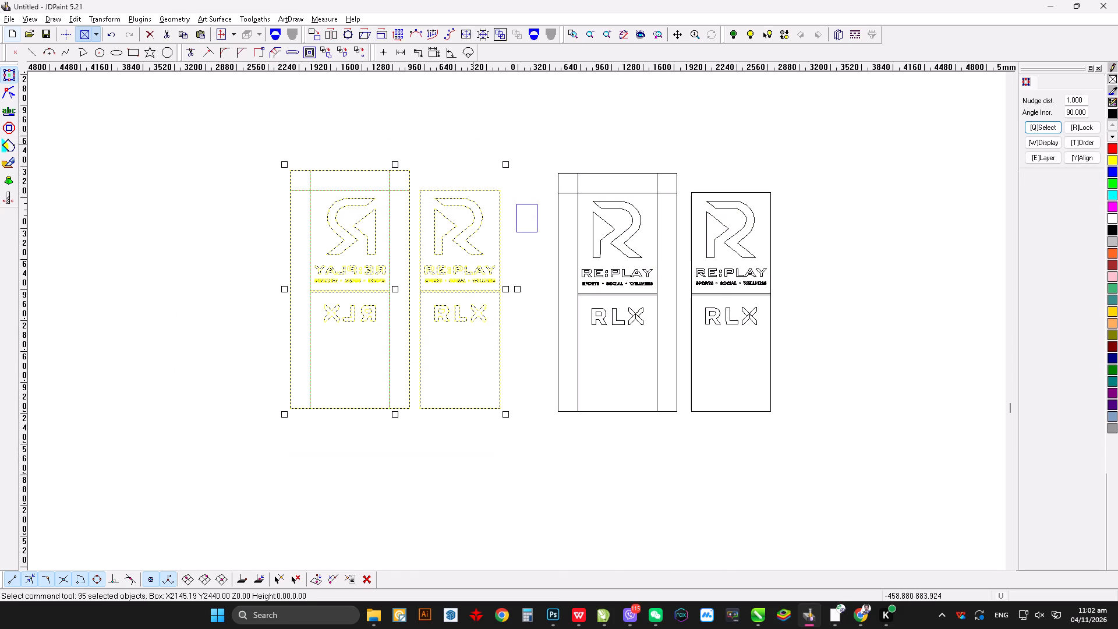
key(ctrl+x)
Move both imported panels into the empty area where the old panels were, beside the small blue rectangle.
drag(491, 133, 882, 509)
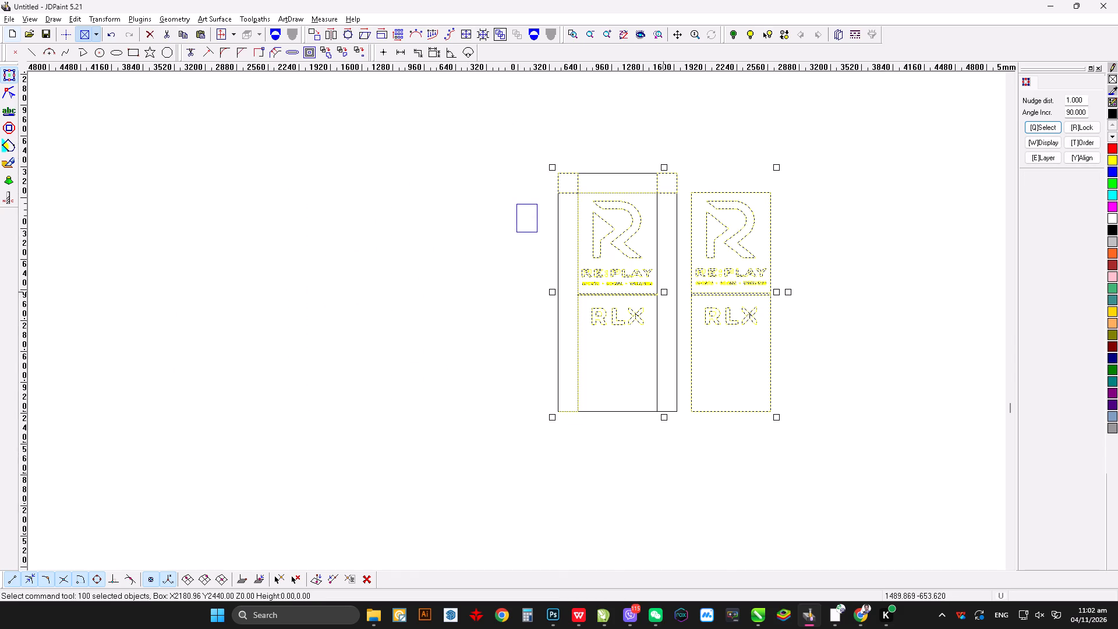
click(664, 291)
drag(664, 291, 360, 280)
click(756, 374)
click(565, 305)
Draw a polyline through the stroke junctions of the X in the wider panel's RLX lettering, starting at its centre crossing.
scroll(376, 319, down, 3)
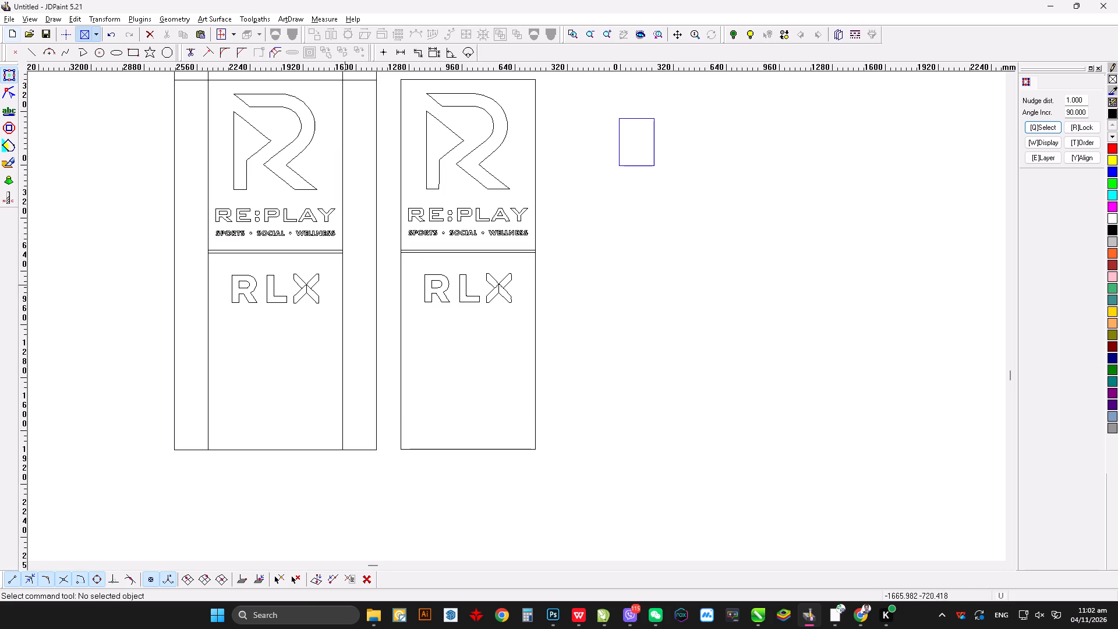
click(706, 319)
scroll(500, 405, up, 3)
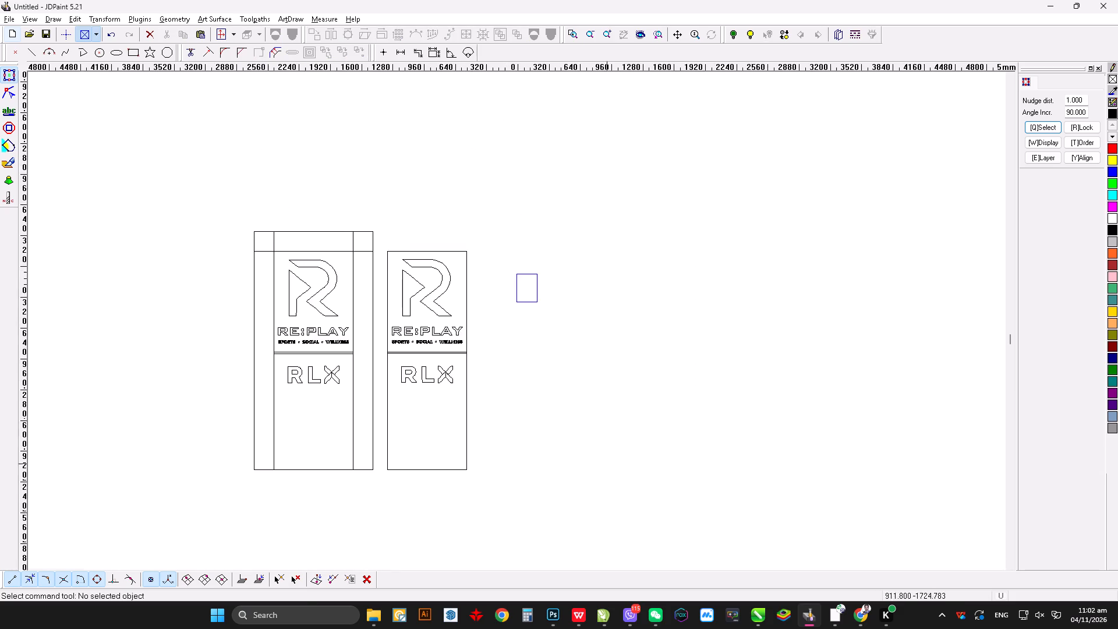
scroll(266, 317, down, 17)
scroll(440, 329, up, 3)
scroll(443, 327, down, 7)
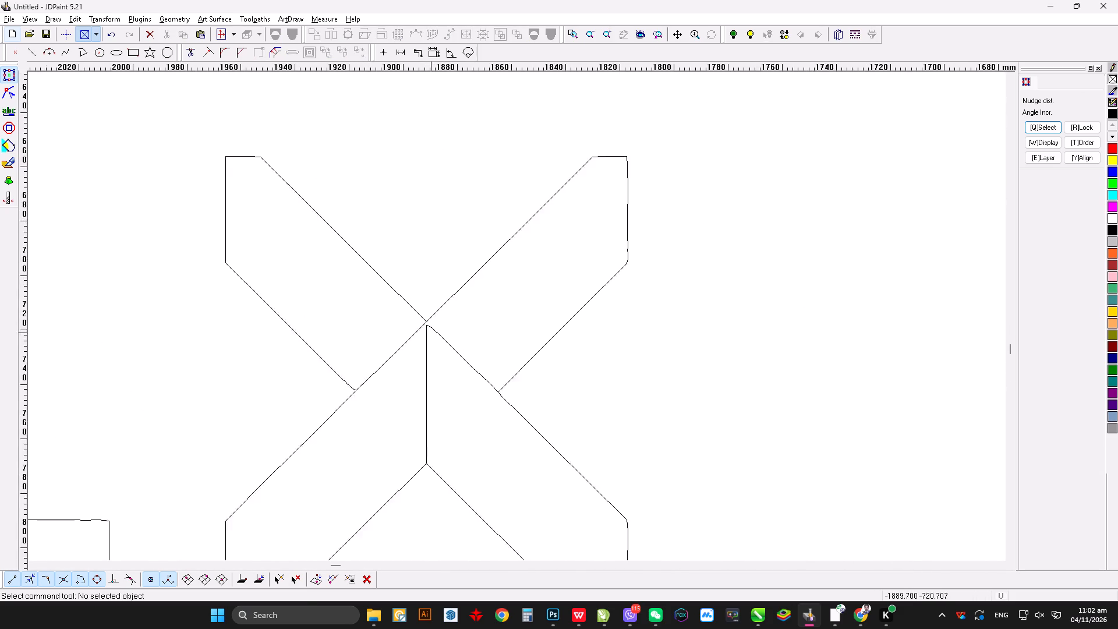
scroll(430, 331, down, 8)
key(ctrl+w)
click(420, 280)
scroll(740, 253, up, 4)
click(407, 282)
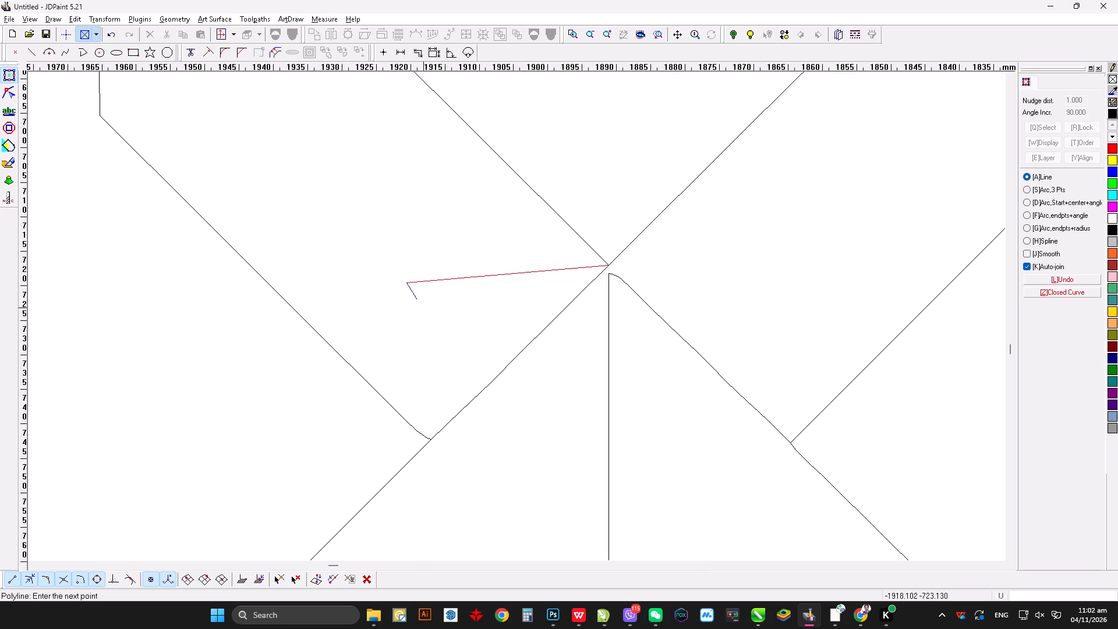
click(430, 441)
scroll(591, 388, up, 3)
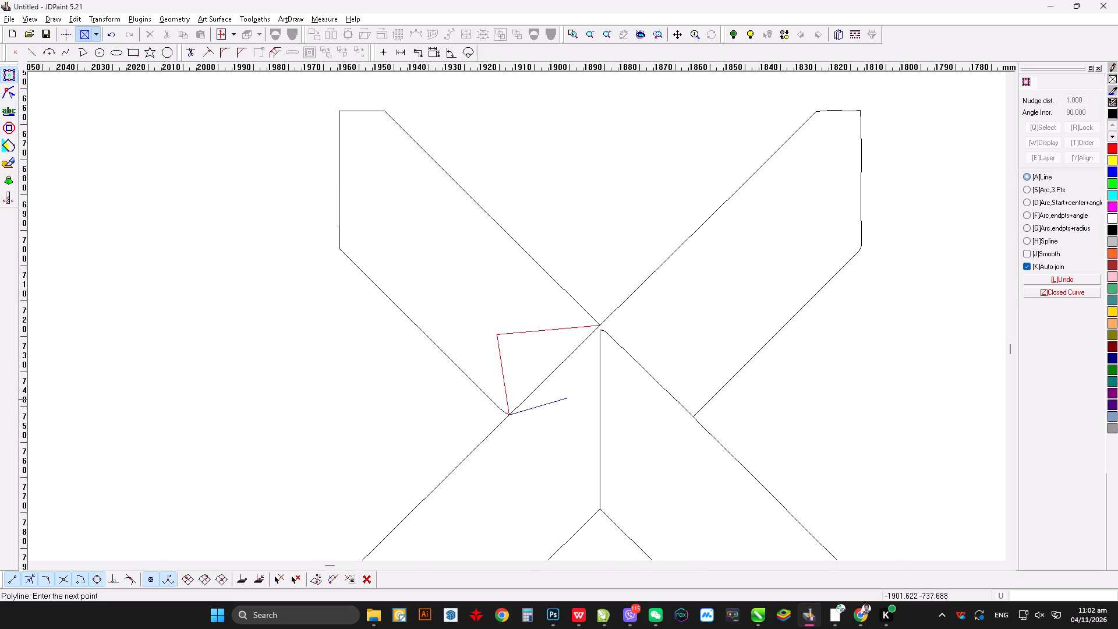
click(550, 510)
scroll(593, 511, down, 6)
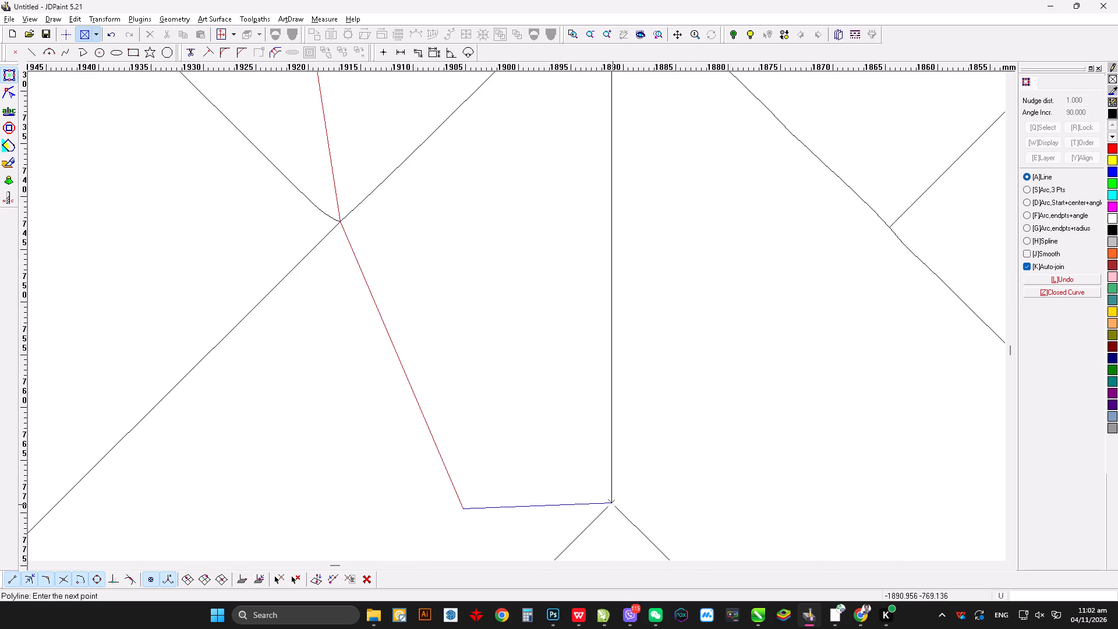
drag(611, 504, 617, 503)
click(931, 391)
drag(893, 225, 886, 203)
click(857, 103)
Extend the polyline from the wider panel's X across to the narrower panel's X, approaching its lower stroke junction from below.
scroll(701, 340, up, 15)
scroll(627, 308, up, 2)
click(832, 338)
scroll(844, 282, down, 6)
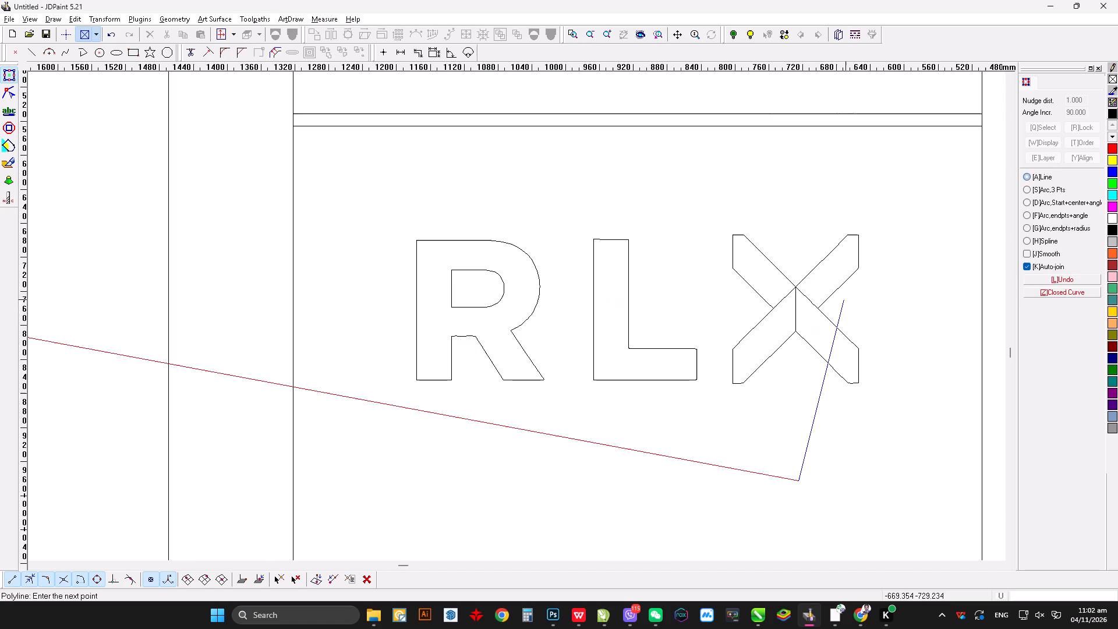
scroll(844, 299, down, 10)
drag(684, 518, 679, 503)
drag(551, 387, 552, 387)
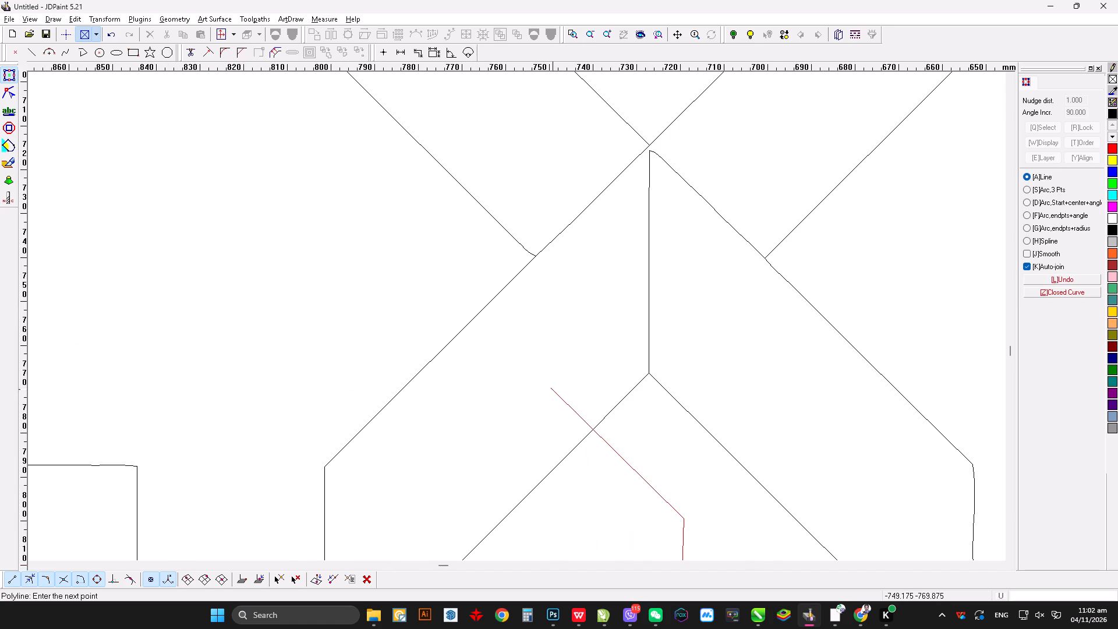
drag(552, 387, 558, 388)
Continue the polyline through the lower, right, upper and left stroke junctions of the narrower panel's X and finish it.
click(647, 372)
key(k)
scroll(653, 409, down, 3)
key(k)
key(l)
scroll(638, 364, down, 4)
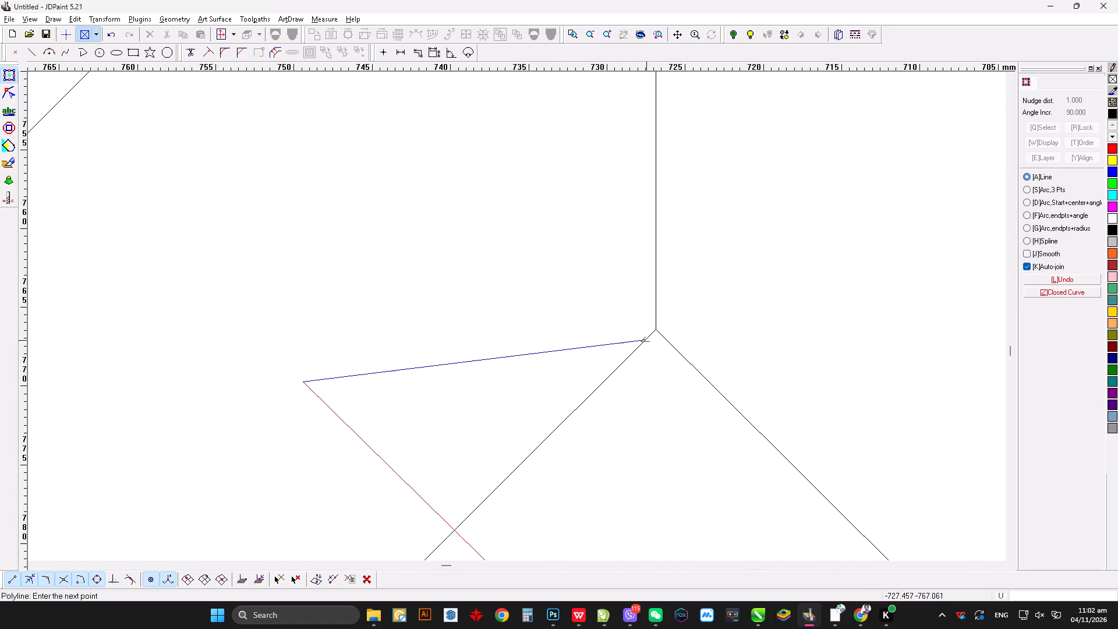
click(656, 331)
scroll(529, 391, up, 5)
drag(685, 303, 688, 295)
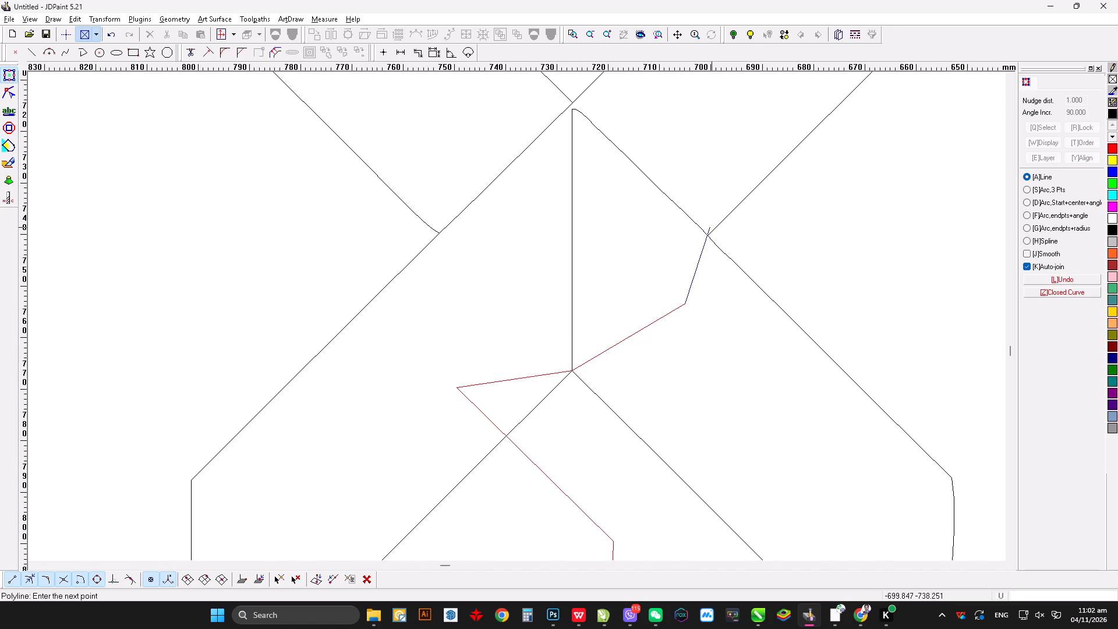
click(709, 232)
click(710, 137)
scroll(714, 331, up, 3)
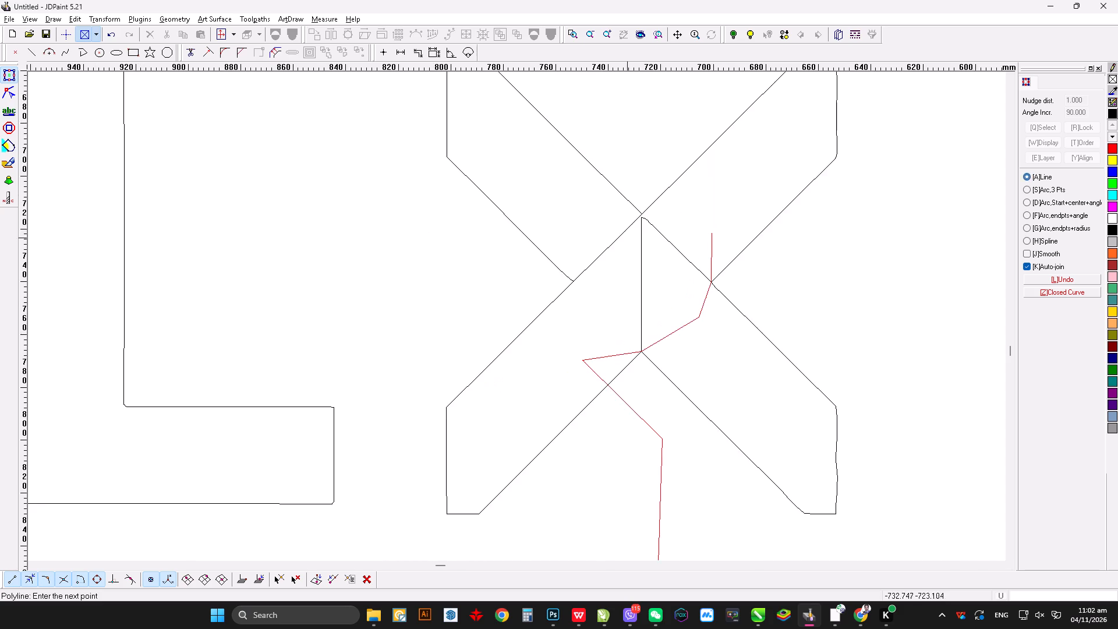
scroll(628, 229, down, 8)
click(683, 177)
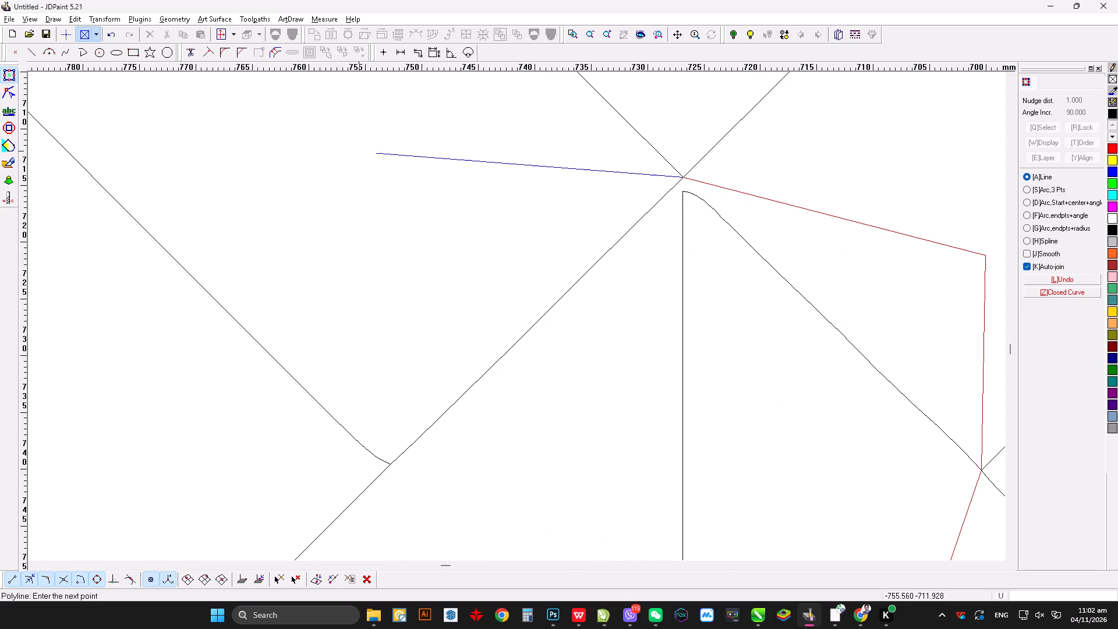
click(336, 149)
drag(377, 217, 392, 329)
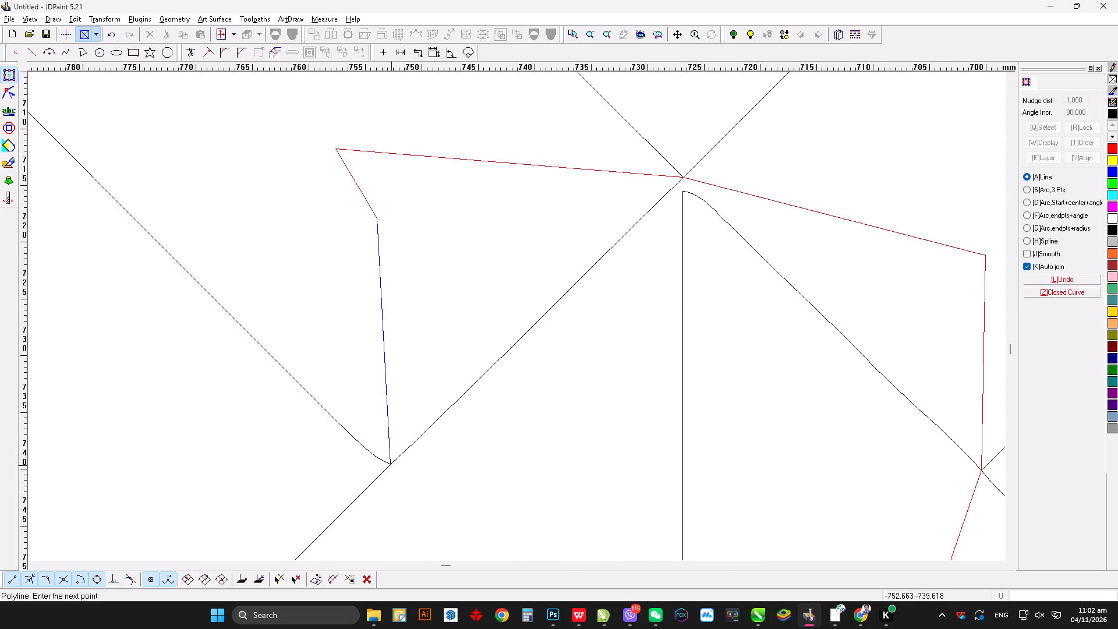
click(391, 467)
scroll(550, 267, up, 13)
scroll(649, 380, up, 4)
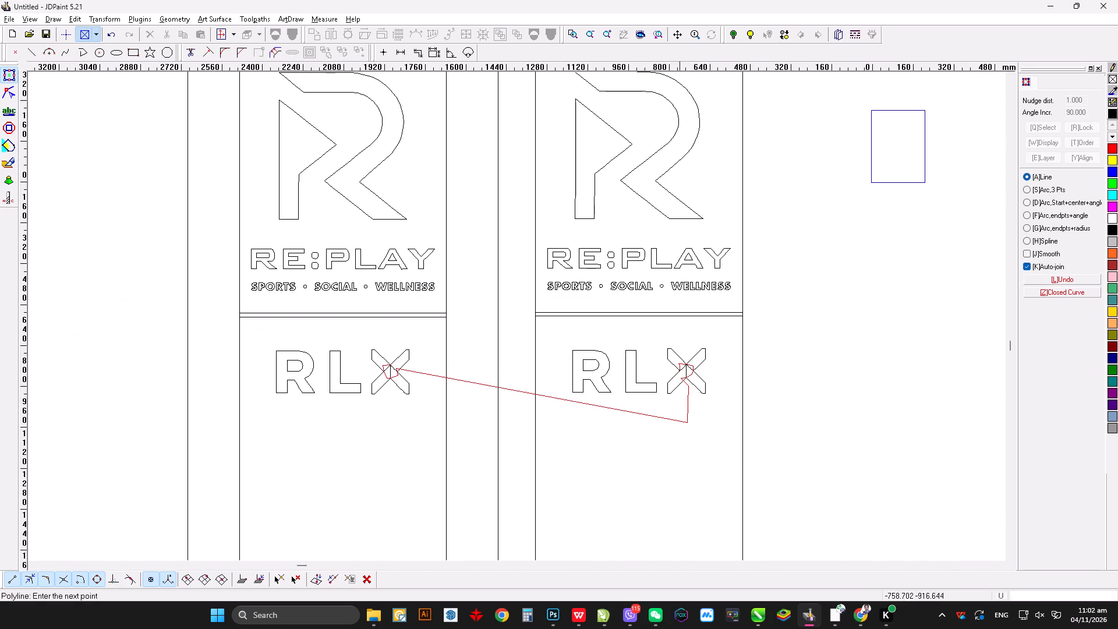
right_click(698, 422)
Trim away the overlapping inner segments of the narrower panel's X, using the polyline as the curve trim boundary.
scroll(688, 374, down, 2)
key(alt+8)
scroll(682, 360, down, 4)
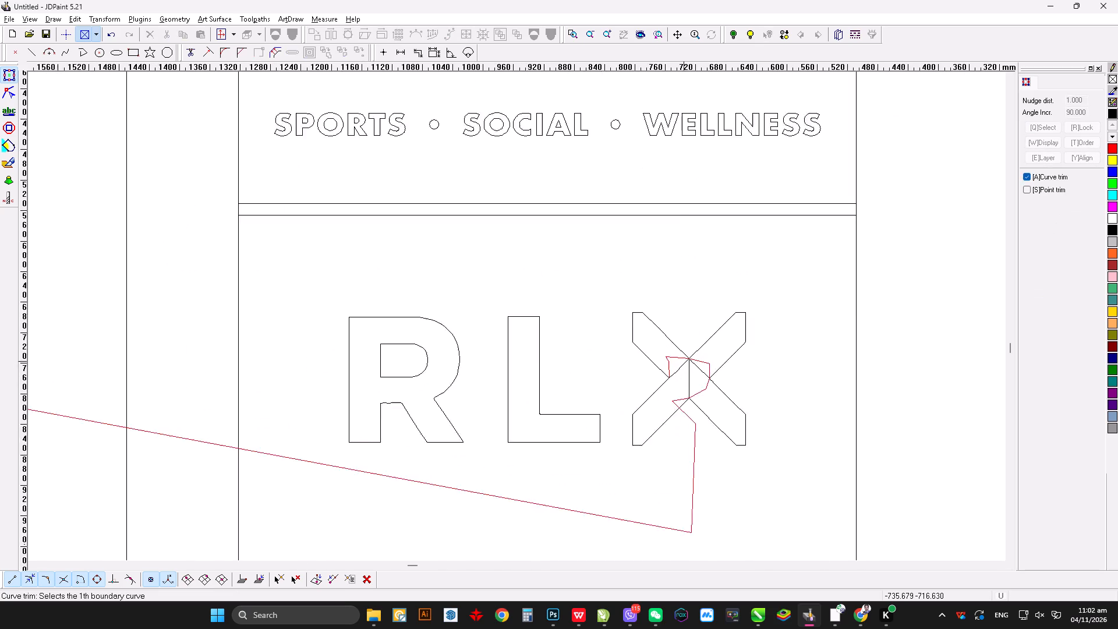
scroll(682, 360, down, 4)
click(671, 359)
right_click(671, 359)
key(alt+8)
click(673, 357)
right_drag(673, 356, 674, 363)
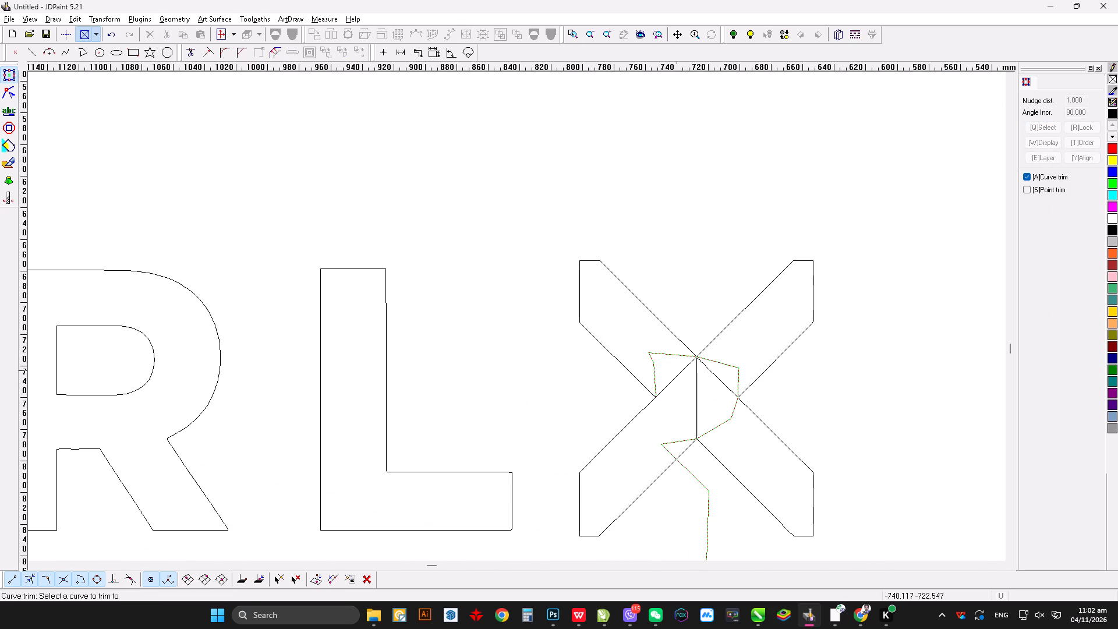
click(675, 369)
click(683, 368)
click(696, 374)
right_click(710, 369)
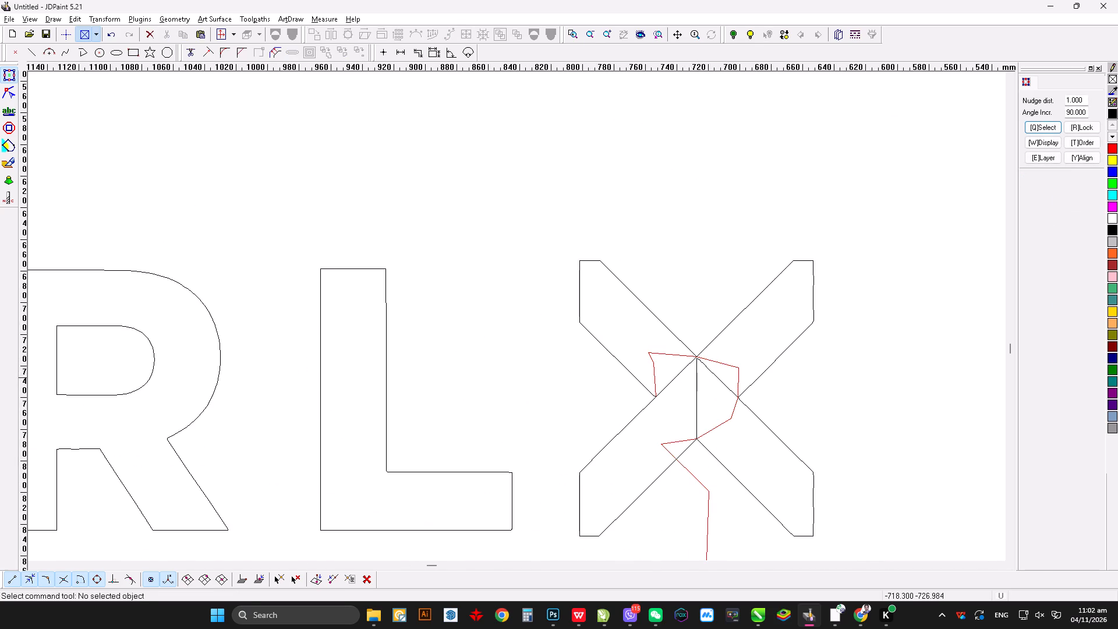
scroll(707, 382, down, 4)
key(alt+8)
click(701, 334)
right_click(702, 333)
click(700, 339)
click(700, 344)
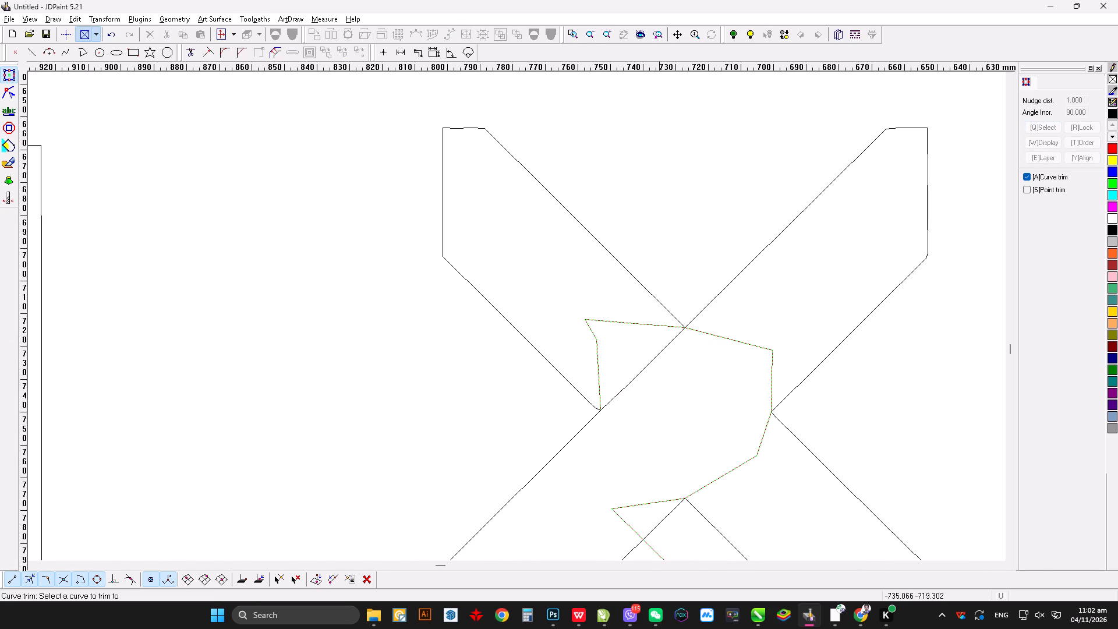
drag(656, 342, 659, 347)
click(659, 348)
double_click(659, 352)
Trim away the overlapping inner segments of the wider panel's X against the same polyline boundary.
scroll(723, 407, up, 8)
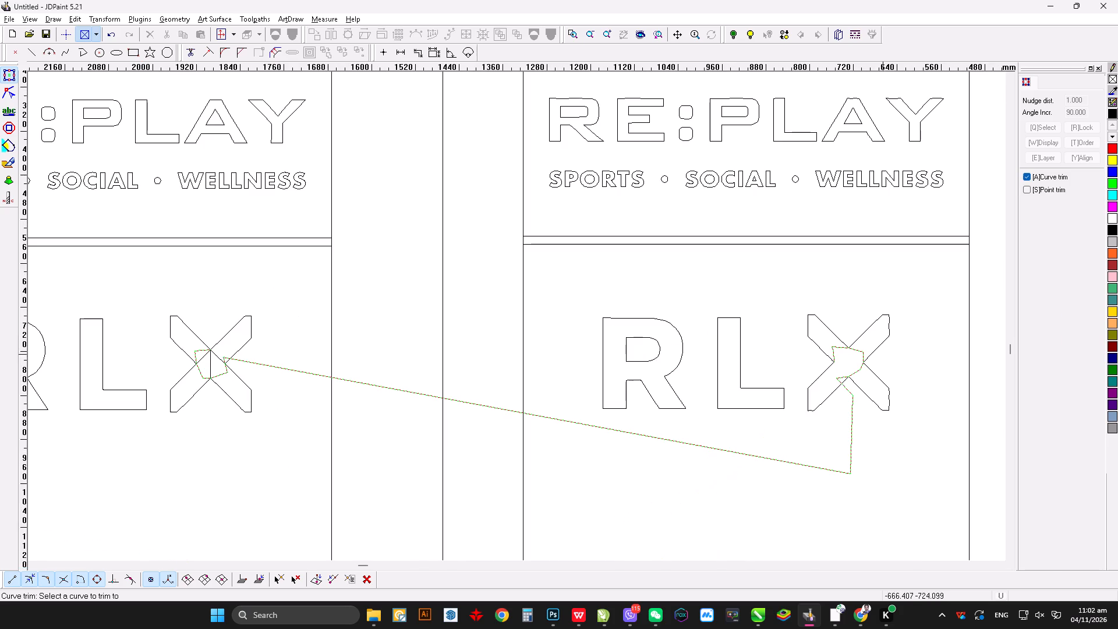
scroll(150, 372, down, 8)
drag(291, 336, 297, 334)
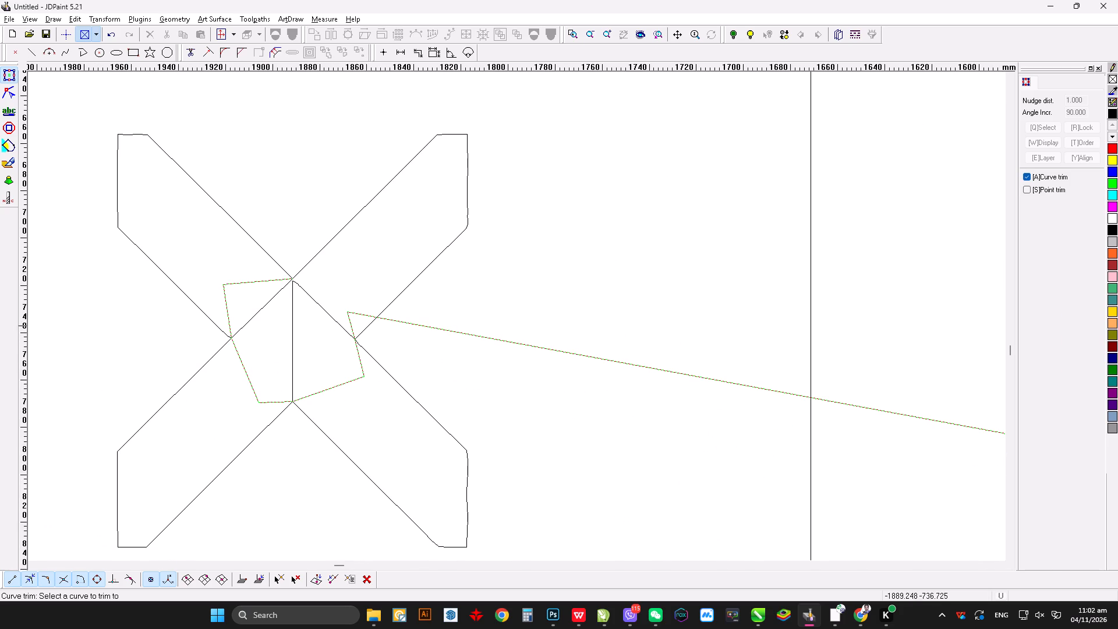
click(296, 324)
click(291, 322)
click(261, 309)
right_click(261, 309)
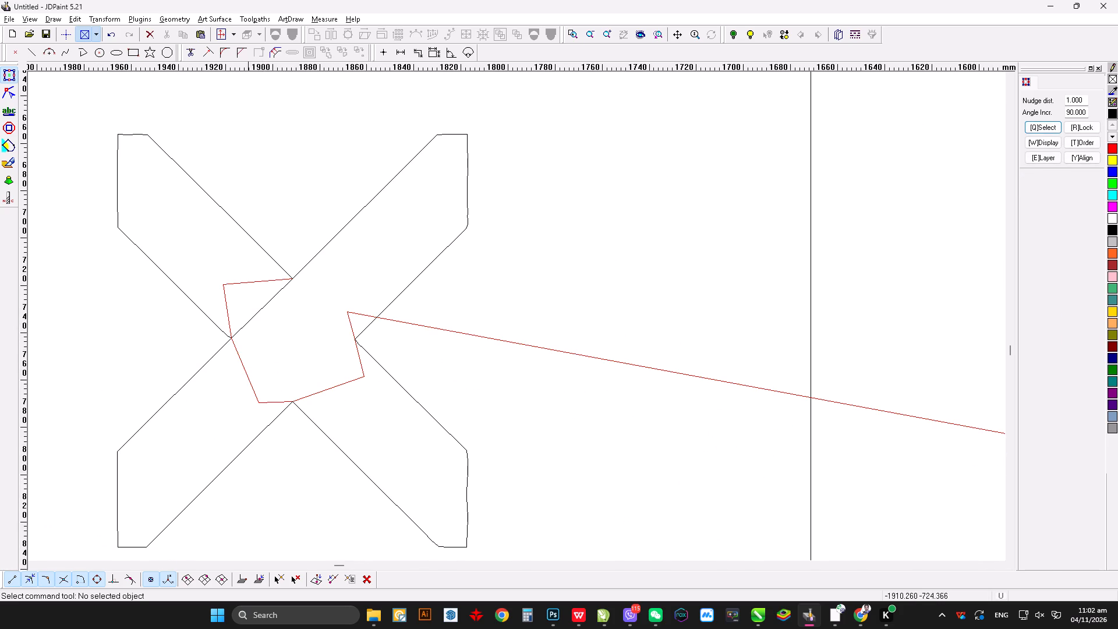
key(alt+8)
click(251, 284)
right_drag(252, 285, 254, 300)
click(258, 302)
click(263, 306)
click(267, 310)
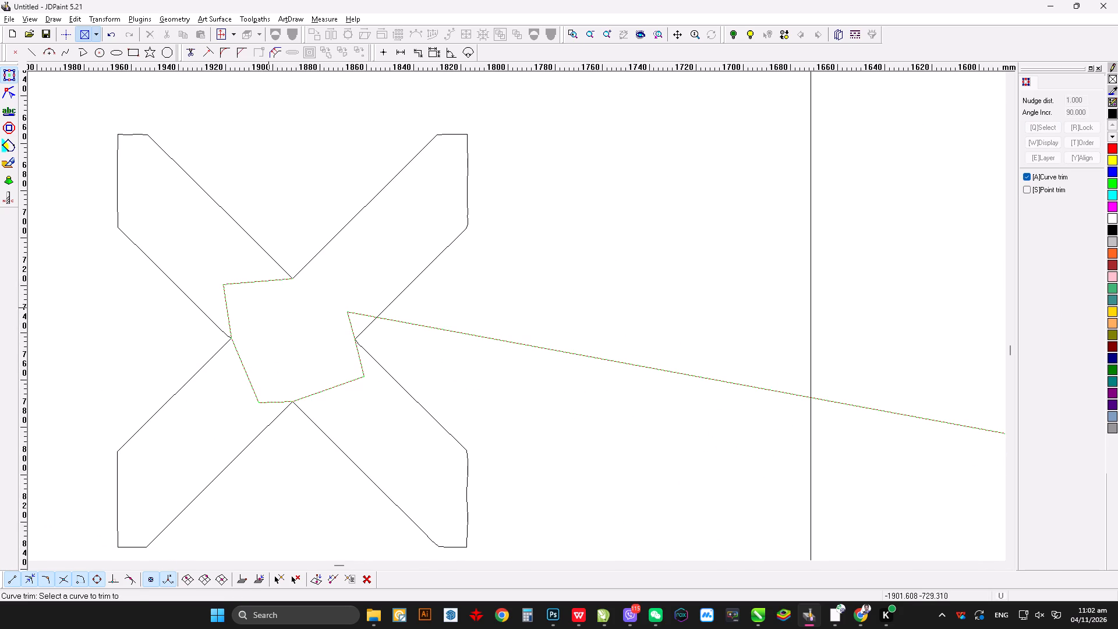
right_drag(267, 303, 265, 298)
Cut away the long helper polyline that links the two X letters.
click(255, 281)
scroll(519, 289, up, 5)
key(ctrl+x)
Trim the tip of the upper notch of the wider panel's X against a short crossing line, and cut that line away.
scroll(723, 394, up, 5)
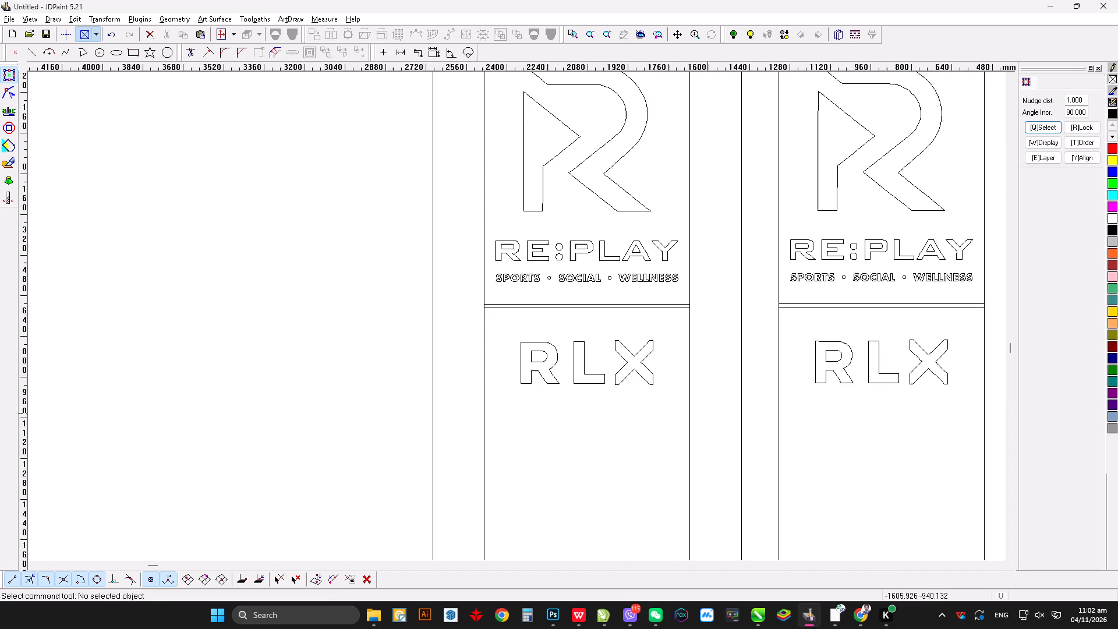
scroll(765, 452, up, 1)
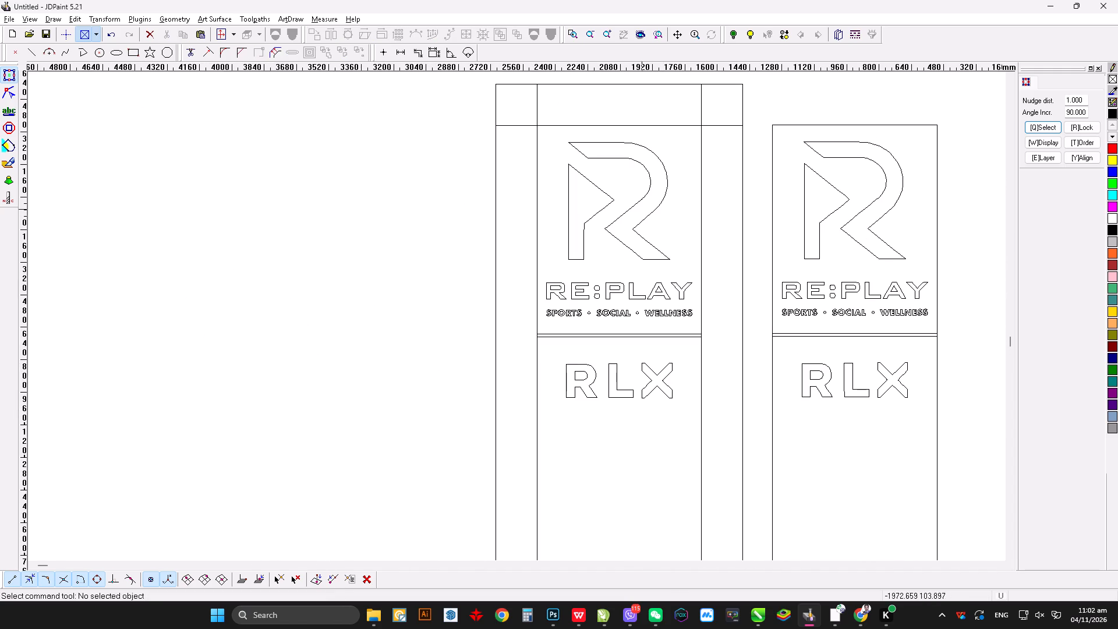
scroll(652, 375, down, 1)
click(656, 369)
scroll(657, 384, down, 3)
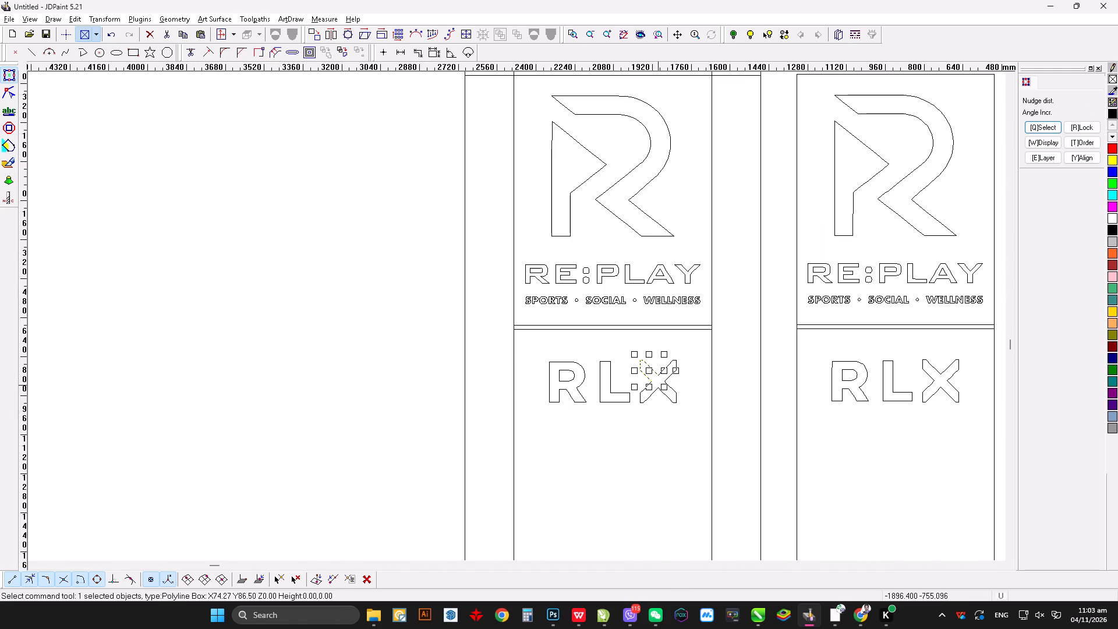
scroll(657, 381, down, 10)
click(654, 367)
key(ctrl+w)
ctrl+drag(619, 378, 671, 341)
click(706, 287)
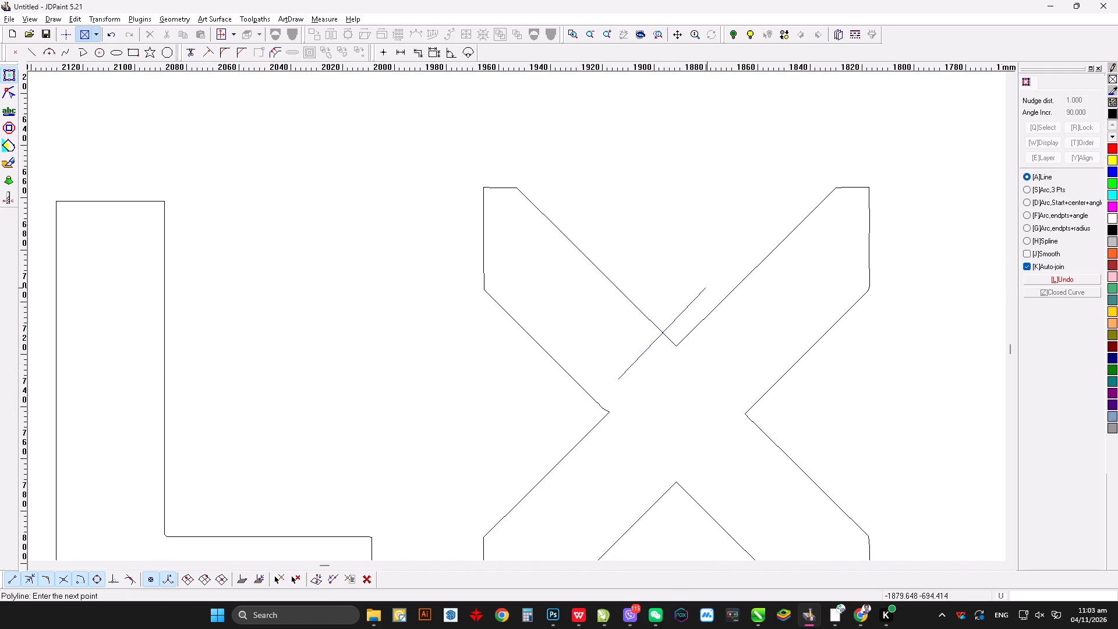
right_click(712, 370)
key(alt+8)
click(676, 320)
right_drag(676, 327, 676, 333)
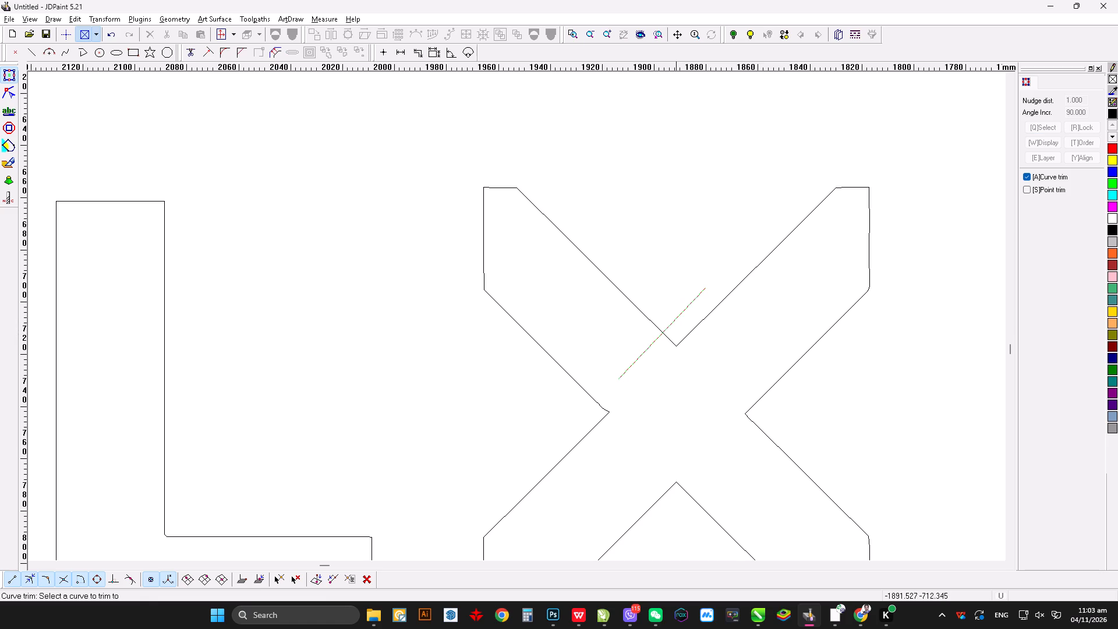
drag(670, 337, 663, 342)
right_drag(669, 333, 671, 326)
click(671, 326)
key(ctrl+x)
Bridge the open ends of the wider X's upper notch with an auto-joined line segment.
key(ctrl+w)
click(663, 331)
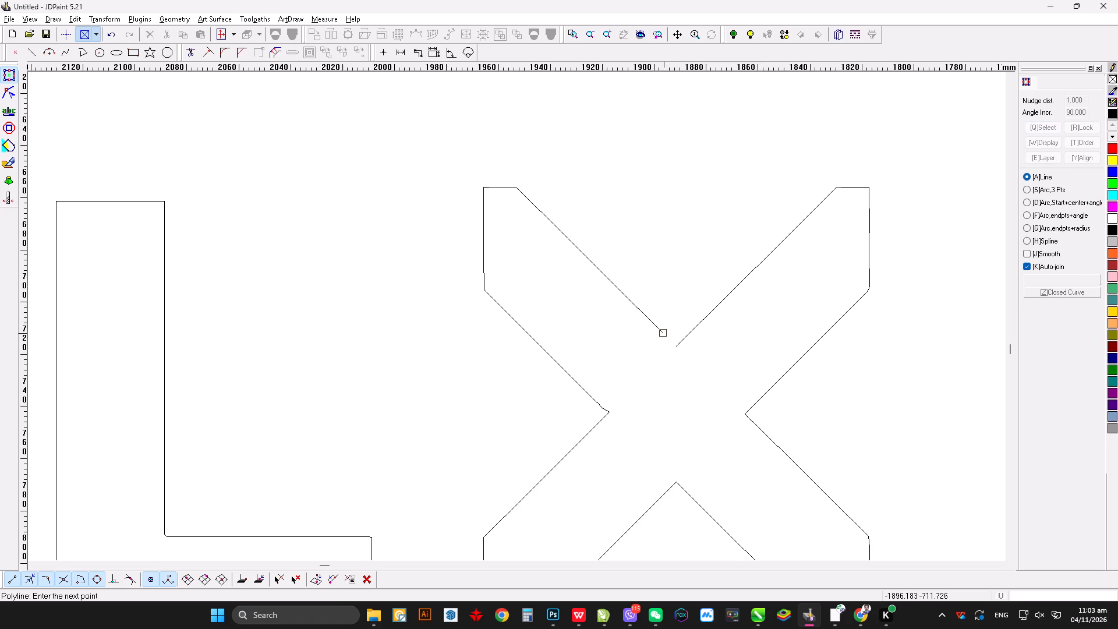
click(677, 346)
scroll(674, 359, up, 4)
scroll(689, 380, down, 11)
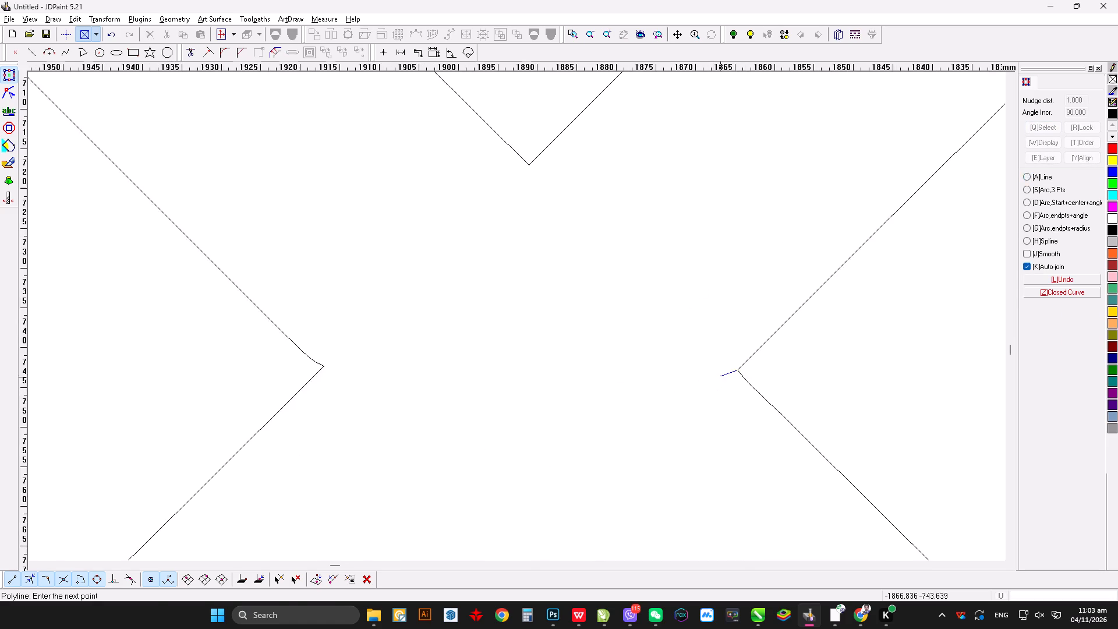
right_click(722, 377)
Trim the tip of the wider X's right notch against a short crossing line, and cut that line away.
scroll(726, 387, down, 7)
key(ctrl+w)
drag(731, 274, 764, 327)
click(815, 331)
right_click(815, 331)
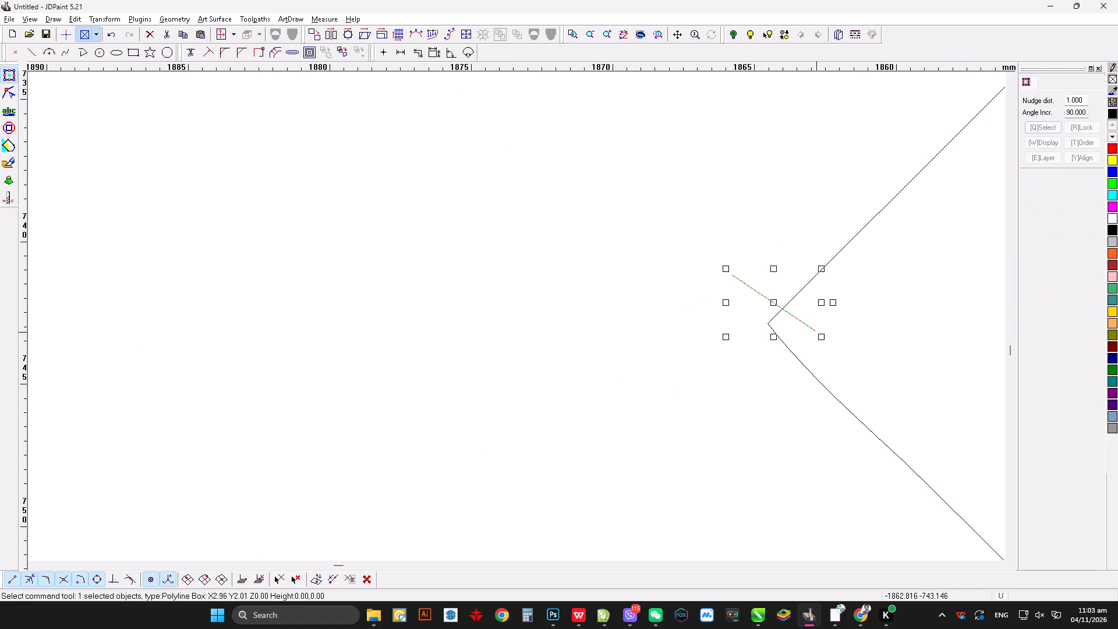
key(alt+8)
click(792, 315)
right_drag(790, 320, 780, 319)
click(779, 317)
right_click(781, 316)
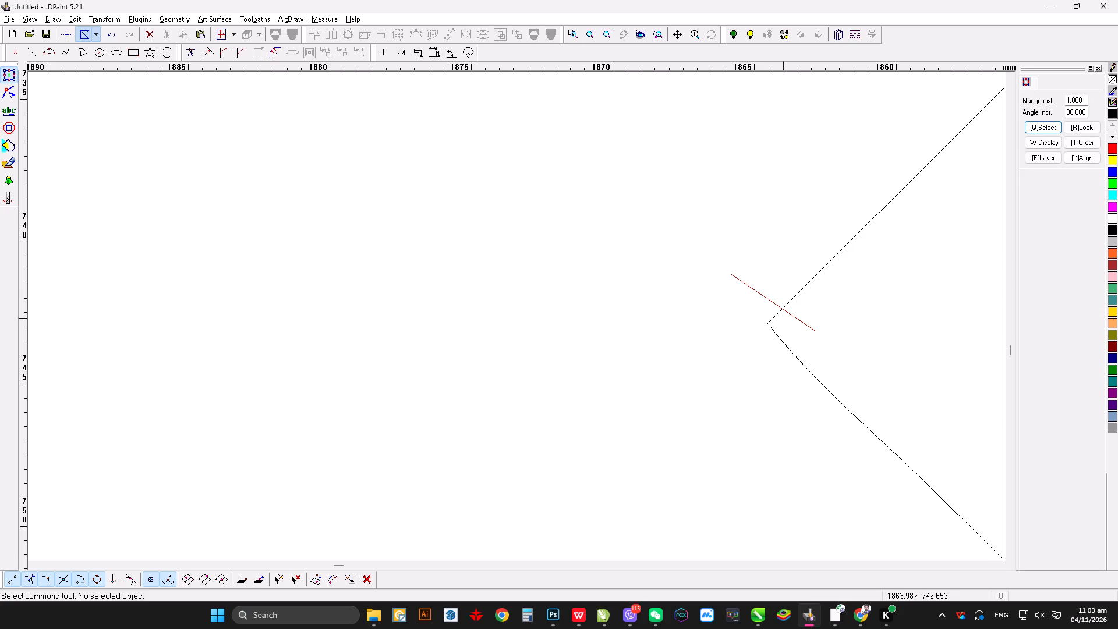
key(alt+8)
click(790, 314)
right_drag(787, 314, 777, 316)
click(777, 316)
right_click(777, 316)
click(791, 314)
key(ctrl+x)
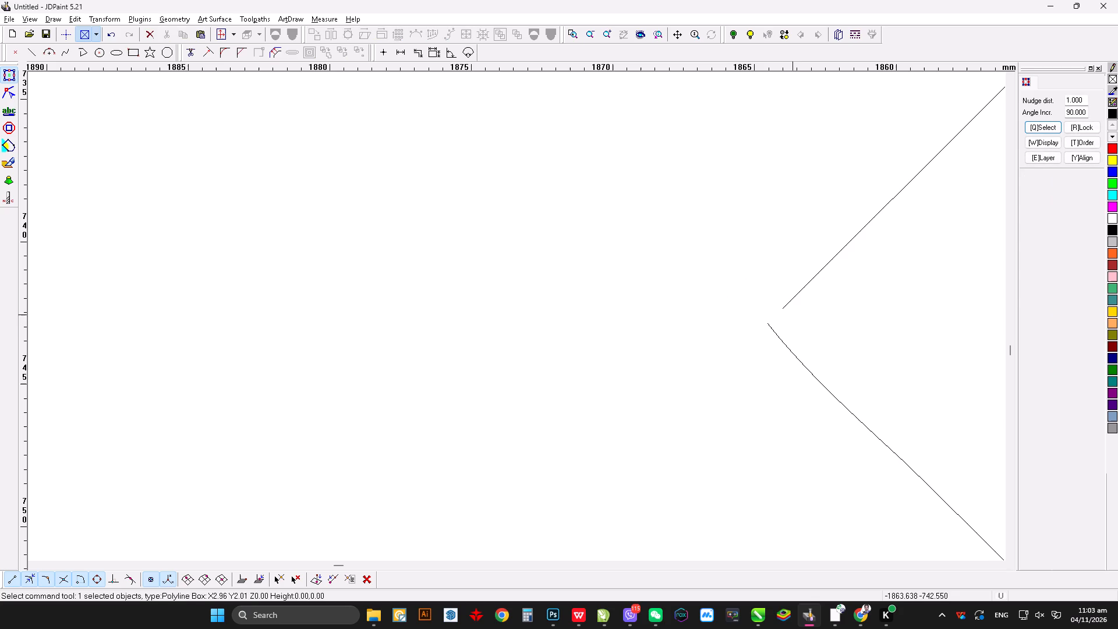
Bridge the open ends of the wider X's right notch with an auto-joined line segment.
key(ctrl+w)
click(781, 310)
click(770, 322)
scroll(673, 303, up, 5)
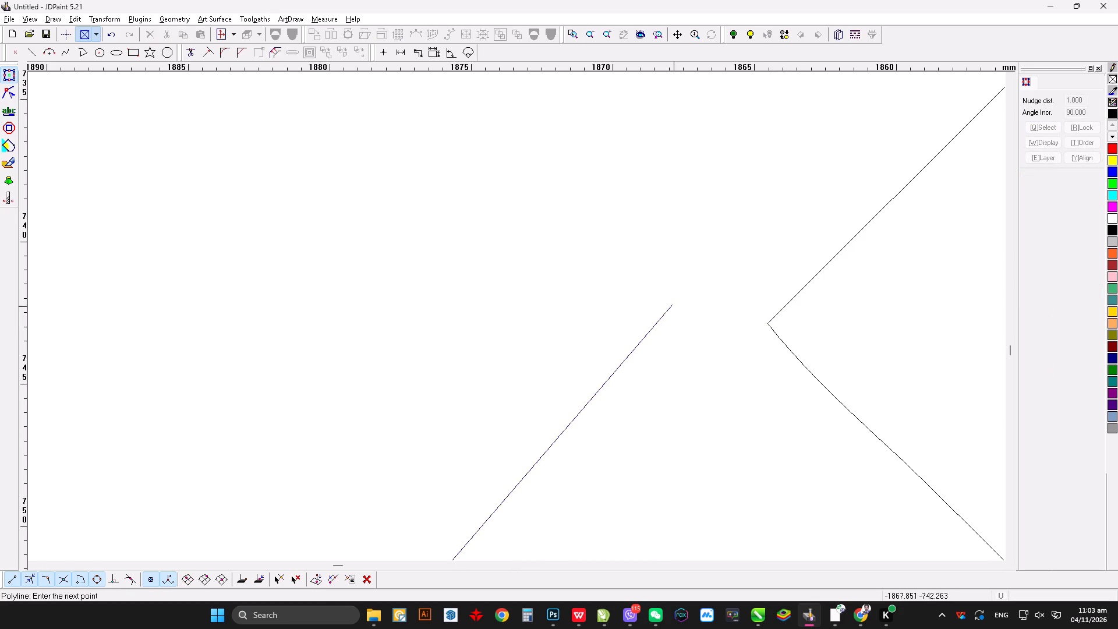
scroll(682, 275, up, 5)
right_click(597, 378)
Trim the tip of the wider X's lower notch against a short crossing line, and cut that line away.
scroll(628, 347, down, 11)
key(ctrl+w)
ctrl+drag(549, 365, 549, 372)
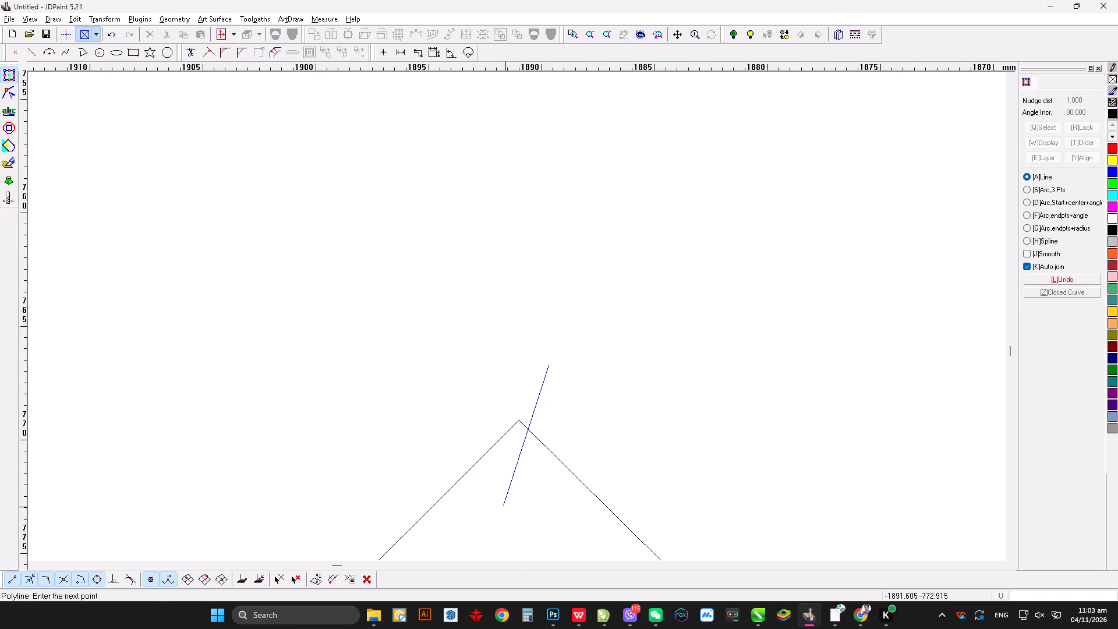
click(507, 494)
right_drag(507, 494, 510, 487)
key(alt+8)
click(535, 406)
right_drag(532, 407, 529, 434)
click(526, 429)
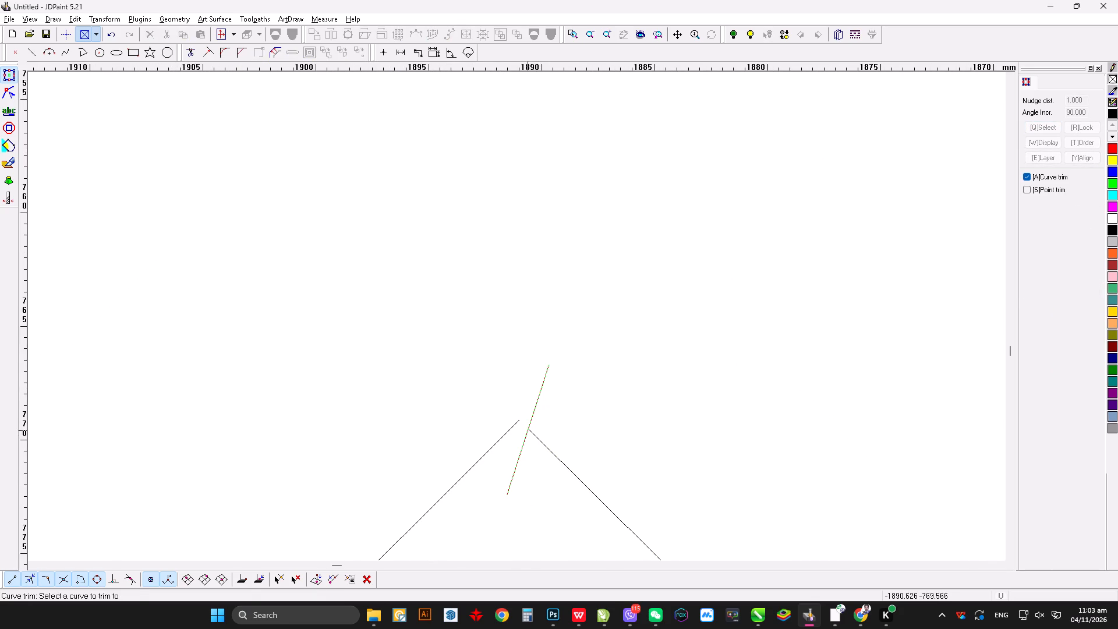
right_click(525, 417)
click(533, 407)
key(ctrl+x)
Bridge the open ends of the wider X's lower notch with an auto-joined line segment to complete the single outline.
key(ctrl+w)
click(530, 429)
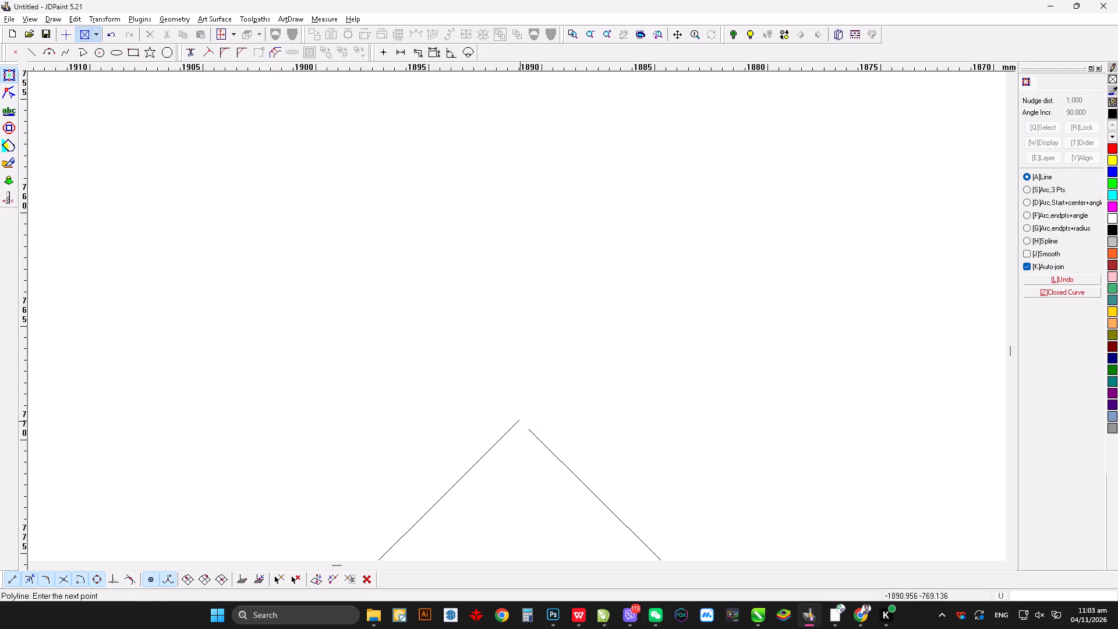
click(520, 422)
scroll(795, 369, up, 11)
scroll(592, 370, up, 8)
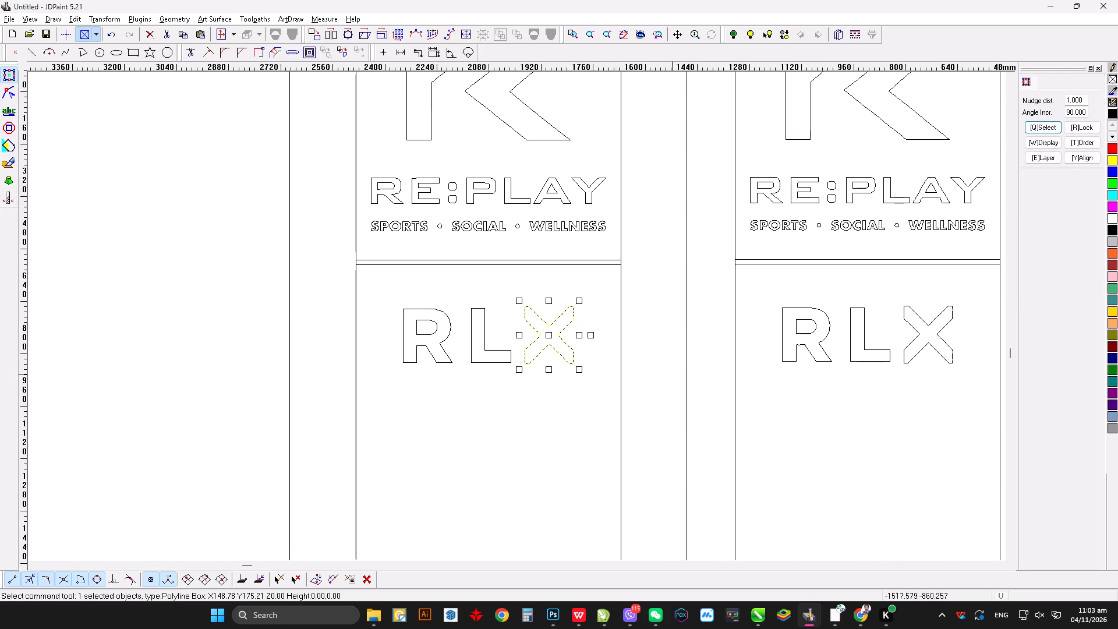
click(678, 366)
Draw a helper polyline crossing the upper and right notches of the narrower panel's X.
scroll(465, 334, up, 2)
scroll(753, 313, down, 8)
click(860, 348)
scroll(918, 379, down, 8)
key(ctrl+w)
drag(695, 289, 721, 258)
click(745, 232)
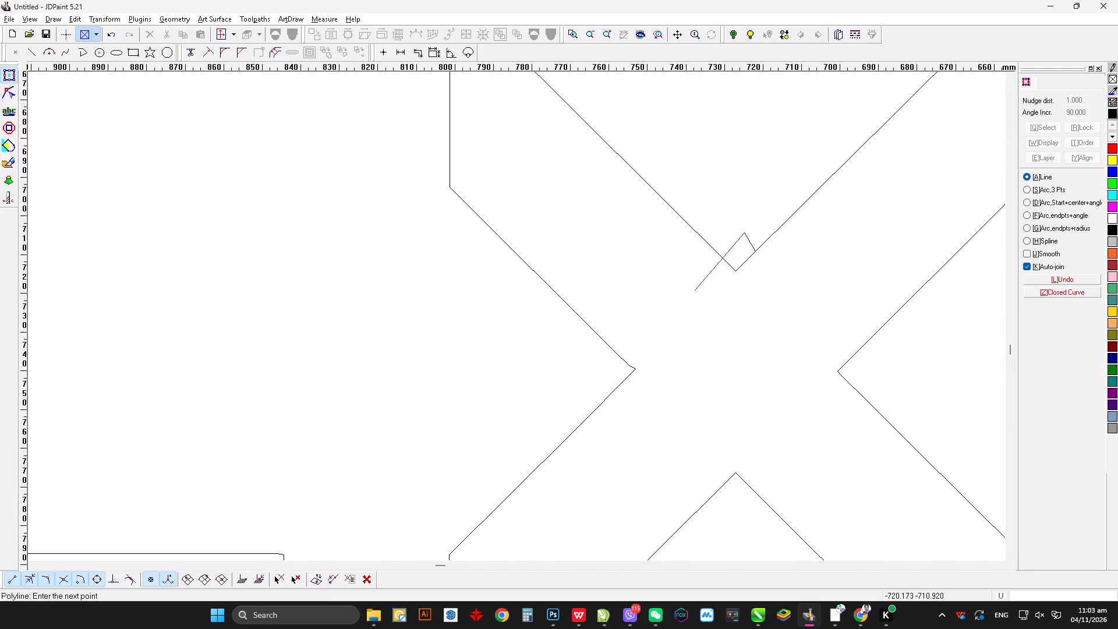
click(872, 395)
right_click(872, 395)
Trim the tips of the narrower X's right and upper notches on one side, using the helper polyline as boundary.
key(alt+8)
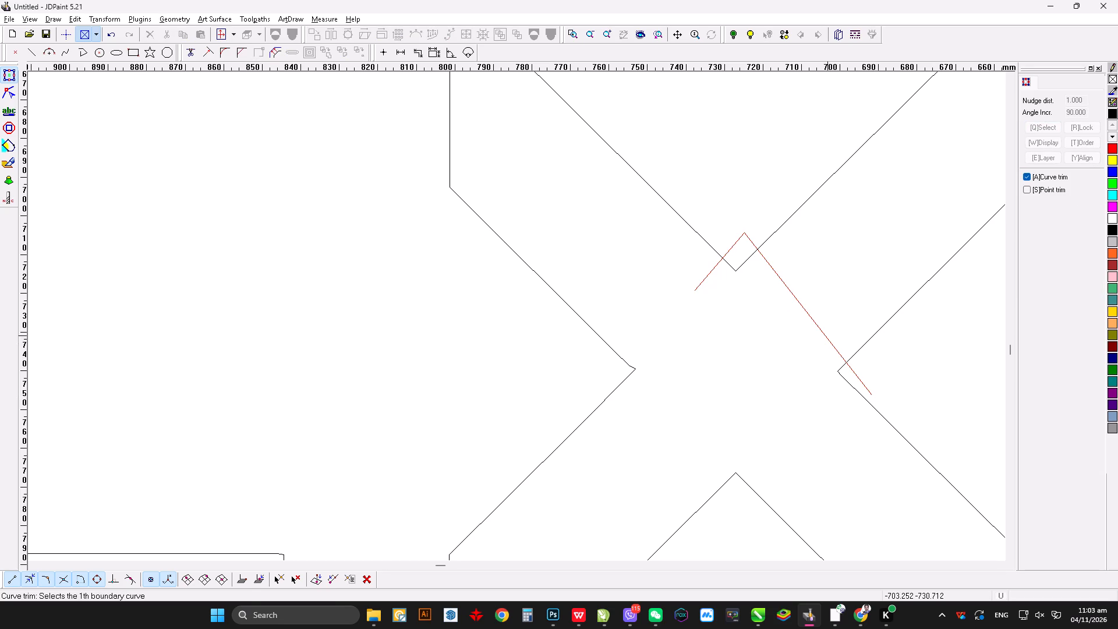
click(826, 334)
right_drag(826, 338, 835, 357)
click(841, 369)
click(730, 267)
right_drag(730, 267, 730, 257)
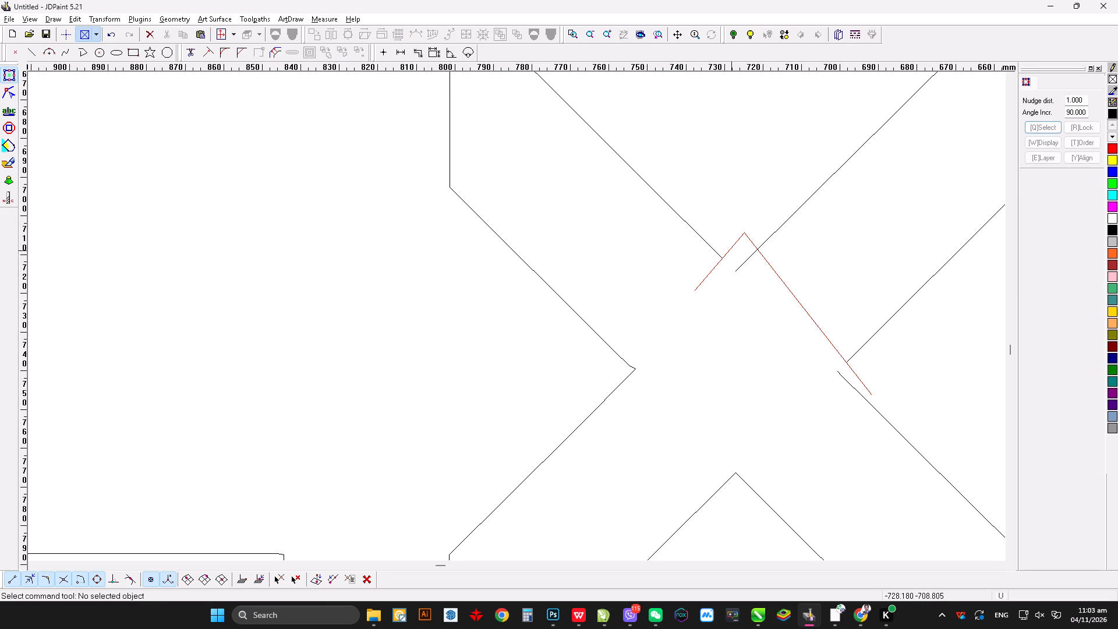
Cut away the helper polyline and bridge the narrower X's upper and right notches with auto-joined line segments.
click(730, 250)
key(ctrl+x)
key(ctrl+w)
click(723, 259)
click(737, 270)
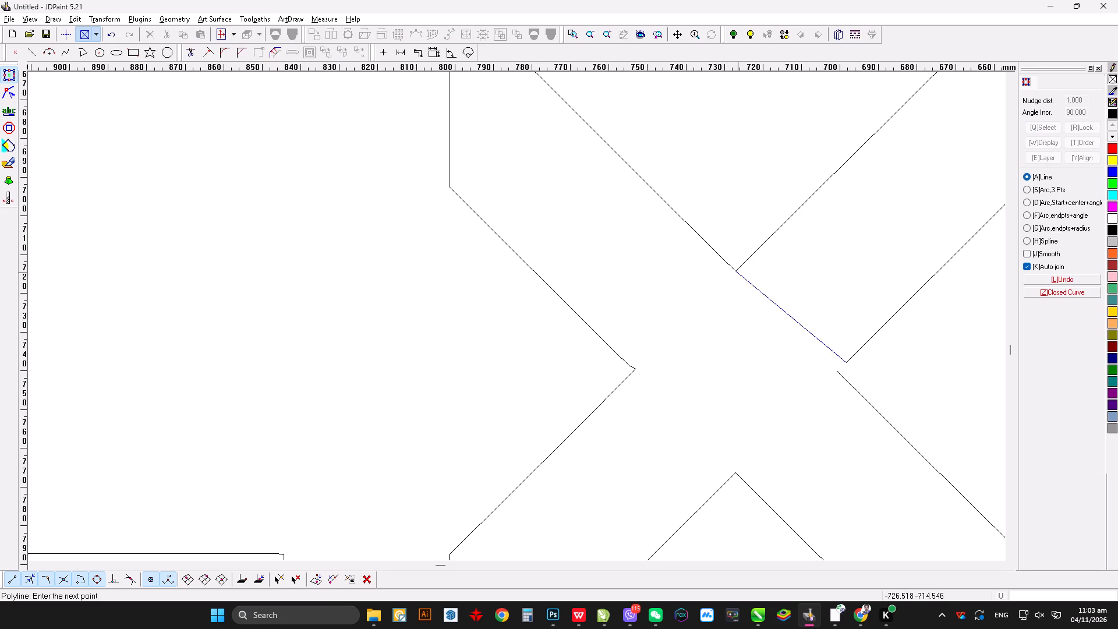
click(838, 370)
scroll(737, 297, up, 4)
right_drag(749, 360, 751, 370)
Draw a short helper line crossing one side of the narrower X's lower notch just below its tip.
scroll(751, 379, down, 8)
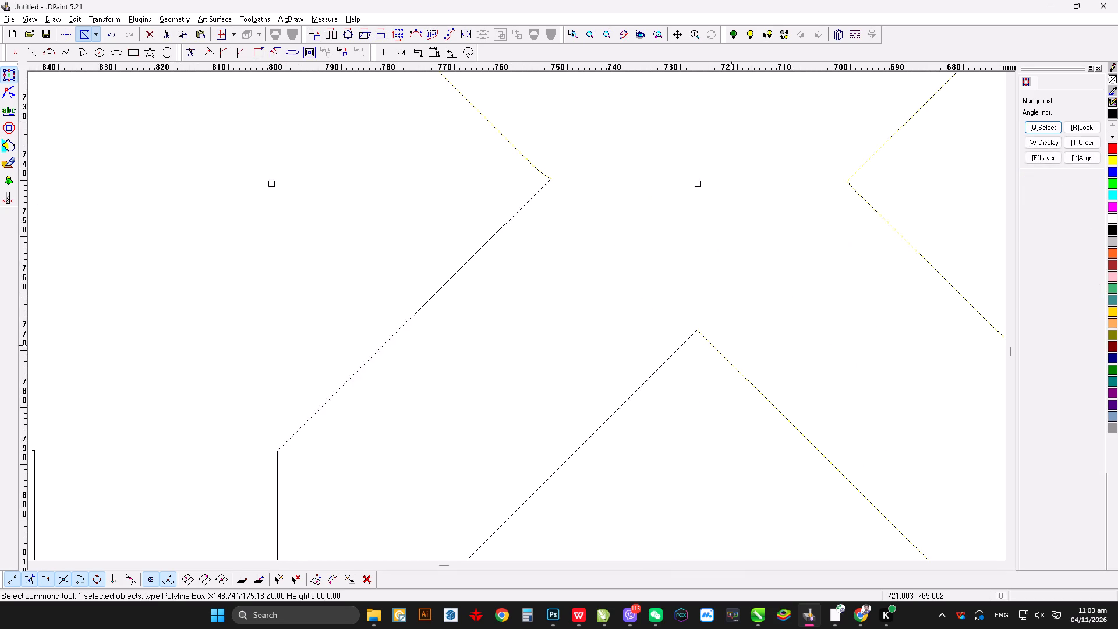
scroll(730, 344, down, 1)
key(ctrl+w)
ctrl+drag(714, 289, 714, 299)
click(661, 395)
right_click(661, 394)
Trim the tip of the narrower X's lower notch against the short crossing line, and cut that line away.
key(alt+8)
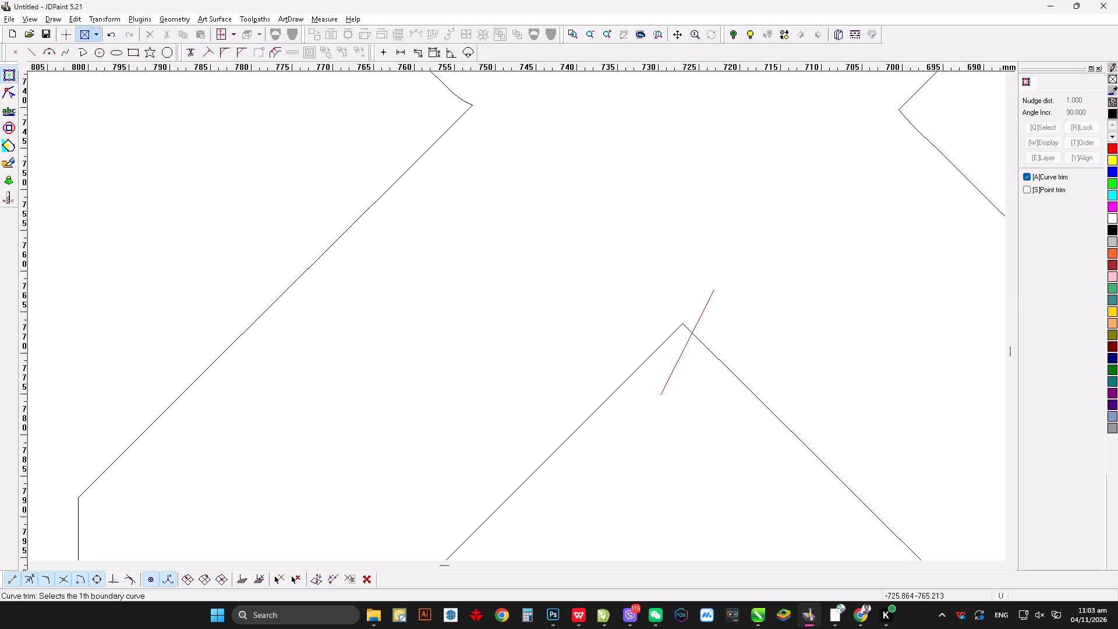
click(698, 316)
right_drag(695, 323, 687, 334)
drag(687, 334, 687, 327)
click(687, 327)
right_click(688, 326)
click(694, 320)
key(ctrl+x)
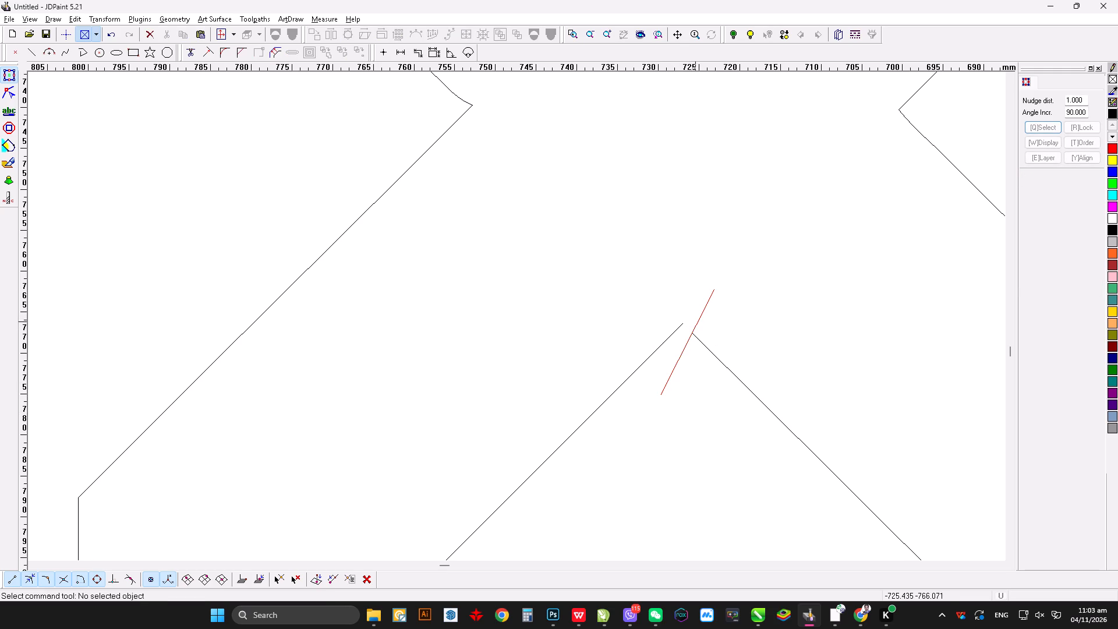
click(695, 321)
key(ctrl+x)
Bridge the open ends of the narrower X's lower notch with an auto-joined line segment to complete the single outline.
key(ctrl+w)
click(694, 331)
click(685, 323)
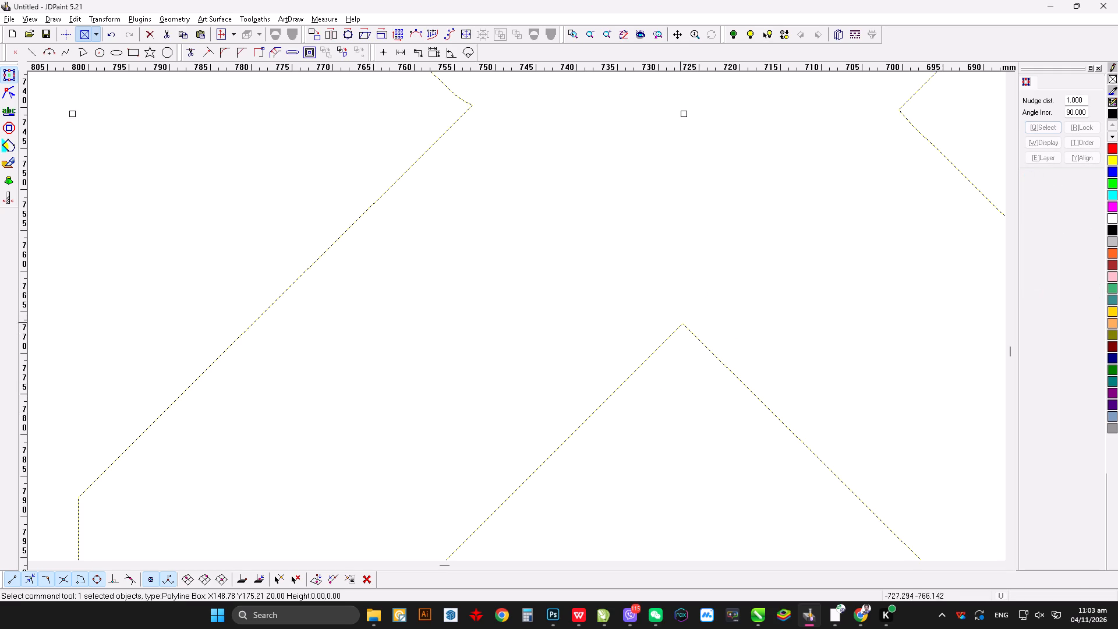
scroll(677, 310, up, 17)
click(770, 312)
Cut the inner rectangle surrounding the logo and lettering out of the wider sign panel.
scroll(678, 464, up, 2)
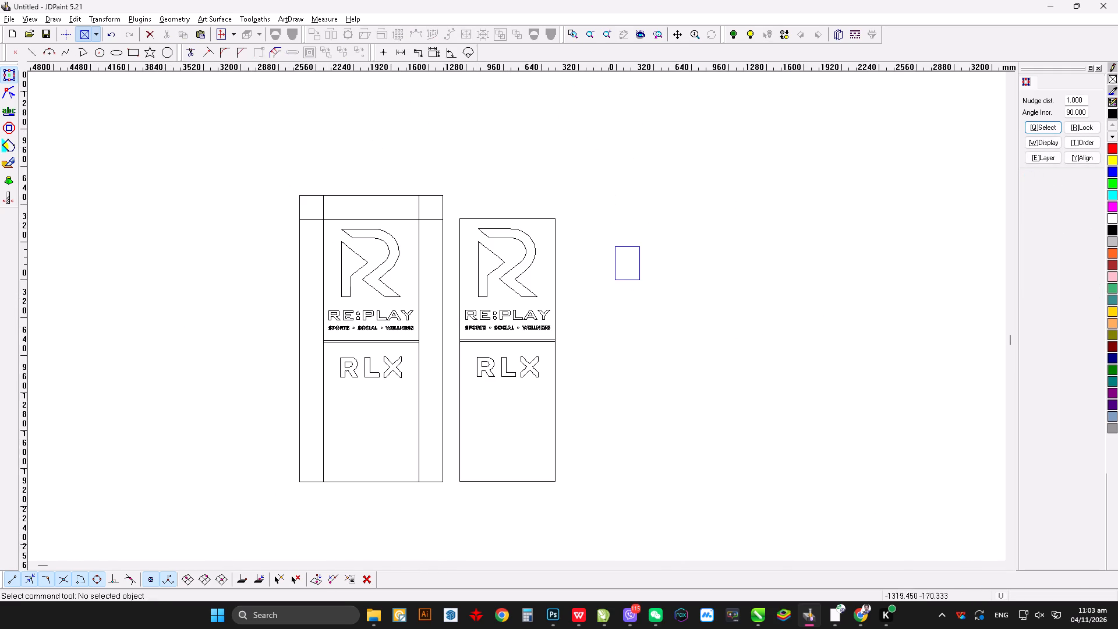
scroll(397, 234, up, 1)
drag(209, 182, 385, 480)
scroll(687, 513, up, 2)
drag(622, 506, 618, 499)
click(274, 330)
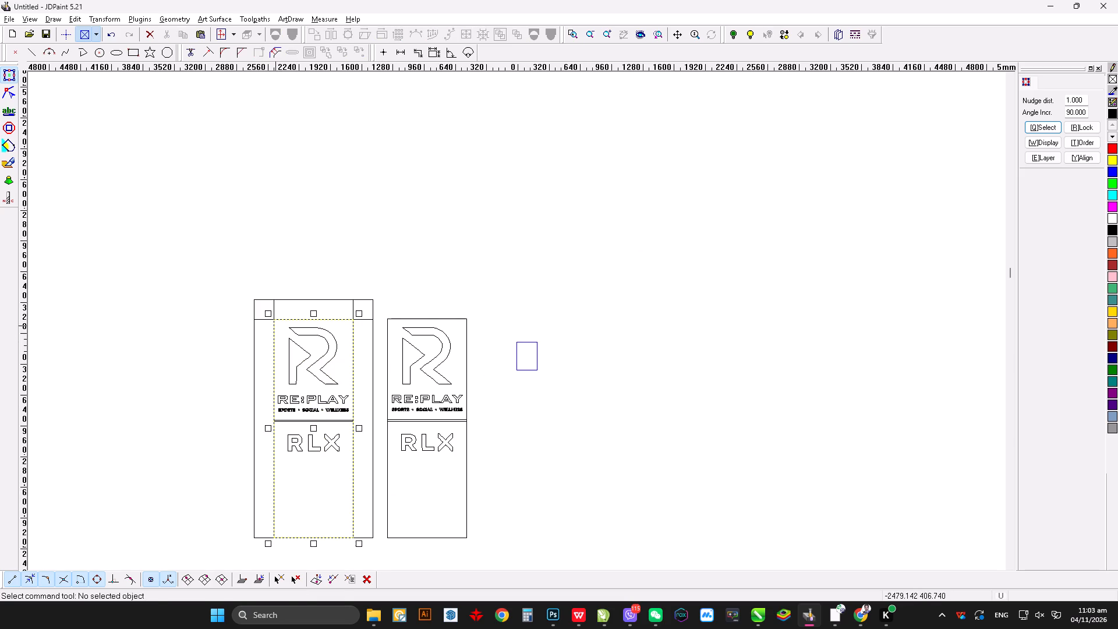
scroll(484, 258, up, 3)
scroll(259, 374, down, 2)
scroll(409, 182, up, 2)
key(ctrl+x)
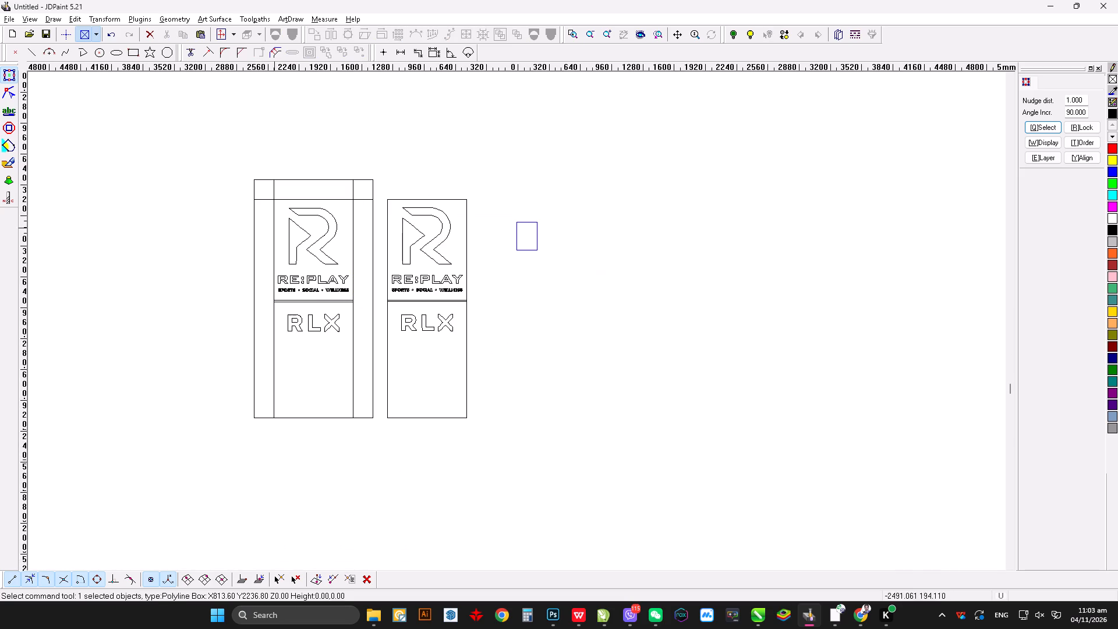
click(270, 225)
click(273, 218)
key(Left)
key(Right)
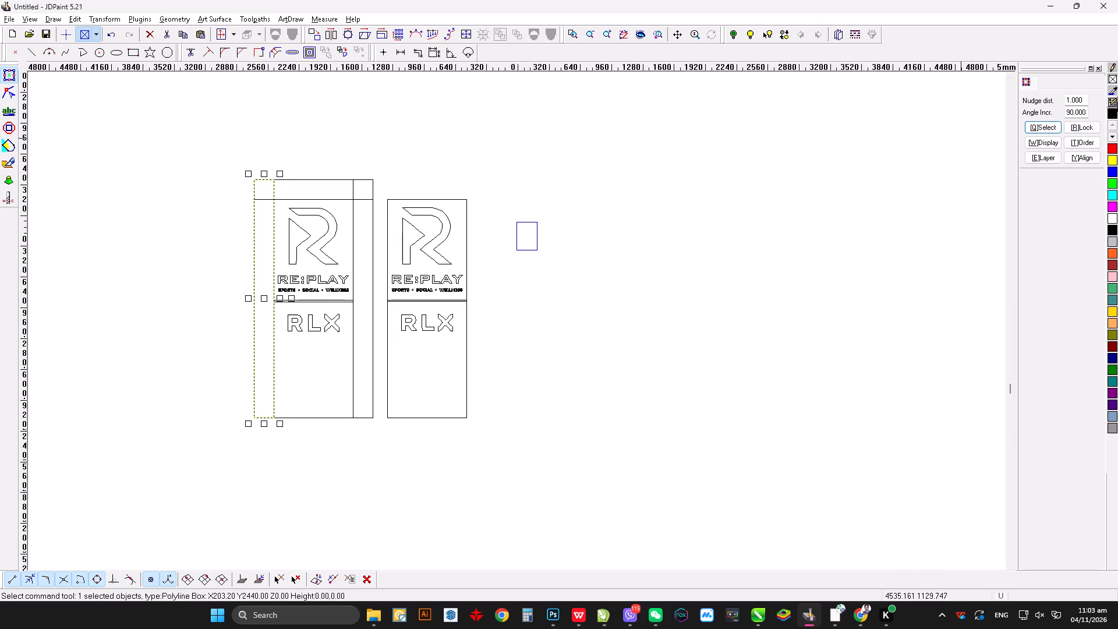
Set the nudge distance to 500 mm.
click(1082, 97)
key(ctrl+a)
text(500)
key(Return)
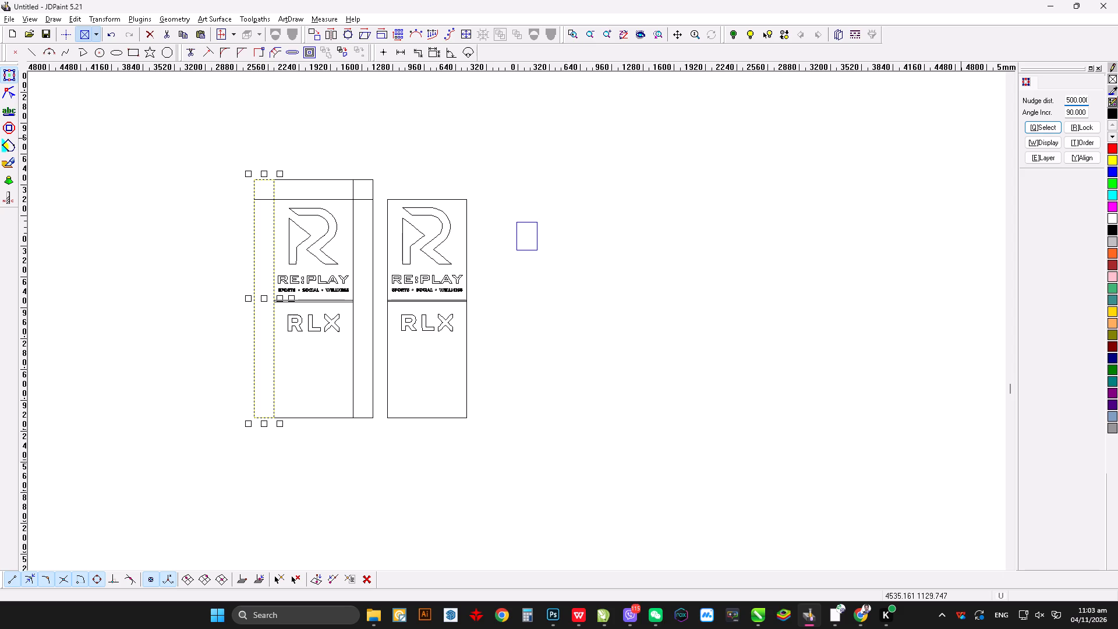
Select the whole wider sign panel with its artwork and shift it 500 mm left, away from the narrower panel.
click(730, 419)
drag(194, 115, 382, 460)
key(Left)
key(Left)
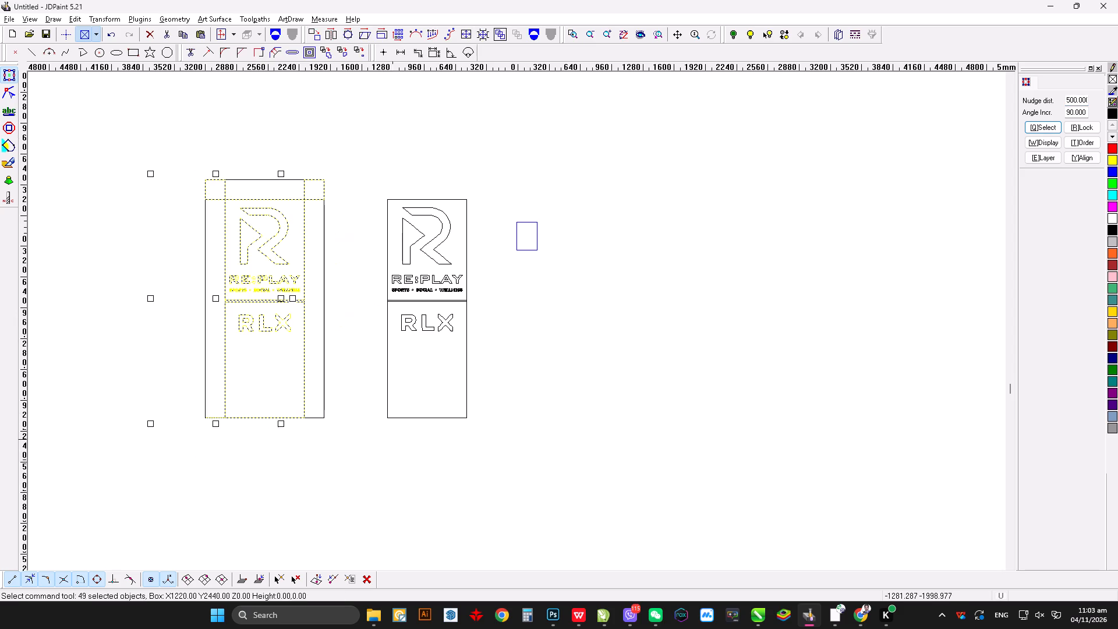
key(Right)
click(638, 379)
Separate the wider panel's border strips by nudging the left one left, the right one right and the top one up, 500 mm each.
click(225, 213)
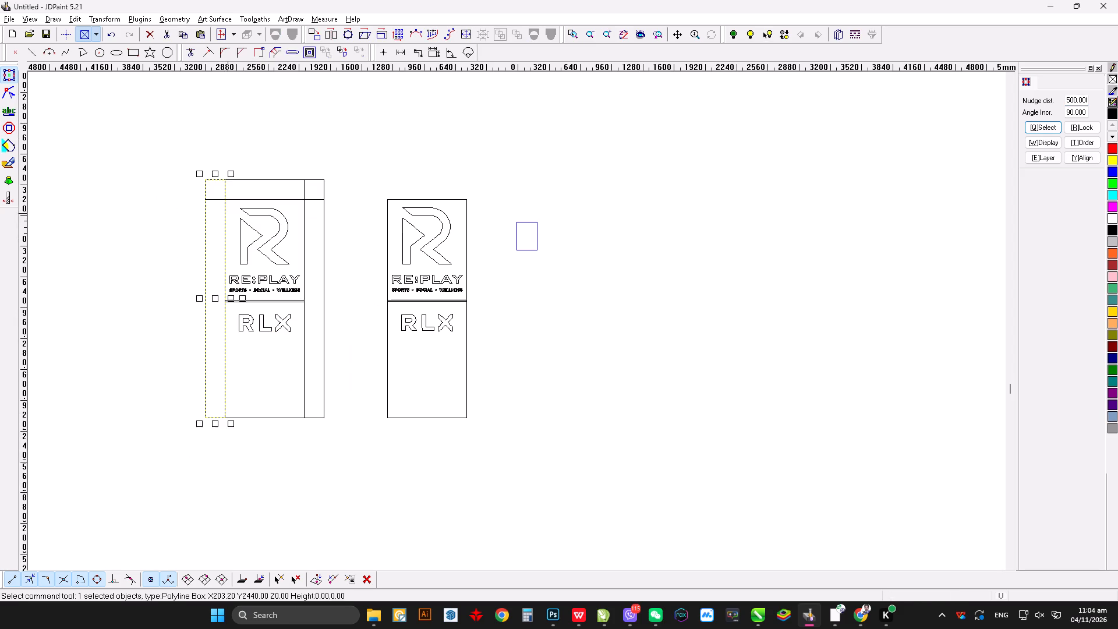
key(Left)
click(308, 209)
click(304, 207)
key(Right)
click(297, 197)
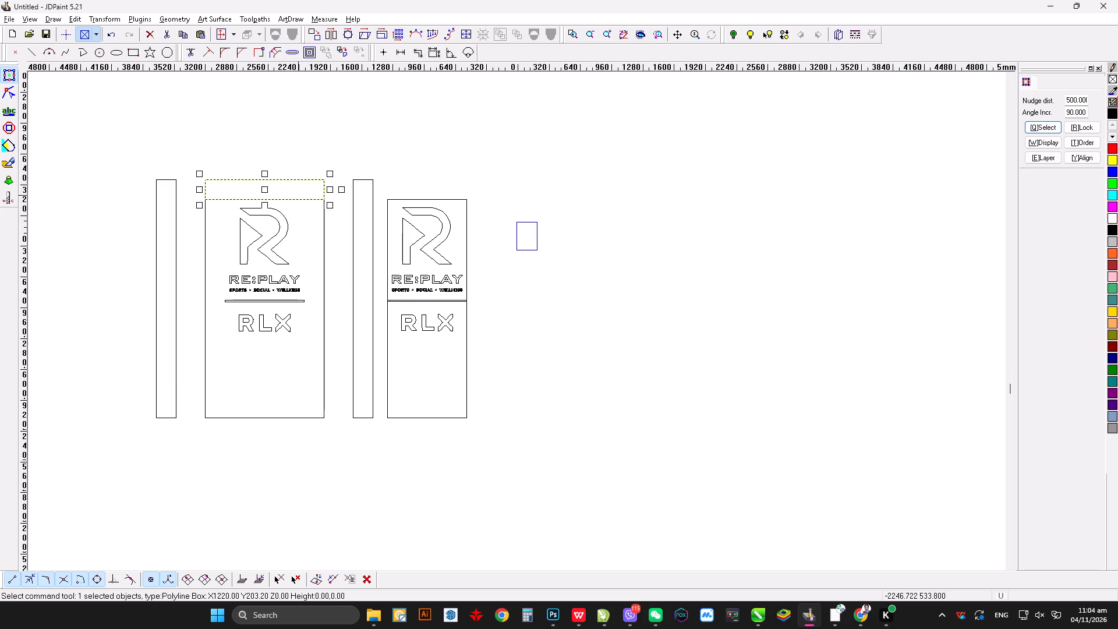
key(Up)
click(373, 142)
Draw a 2440 mm straight line along the full inner edge of each separated side strip, left and right.
key(ctrl+w)
key(a)
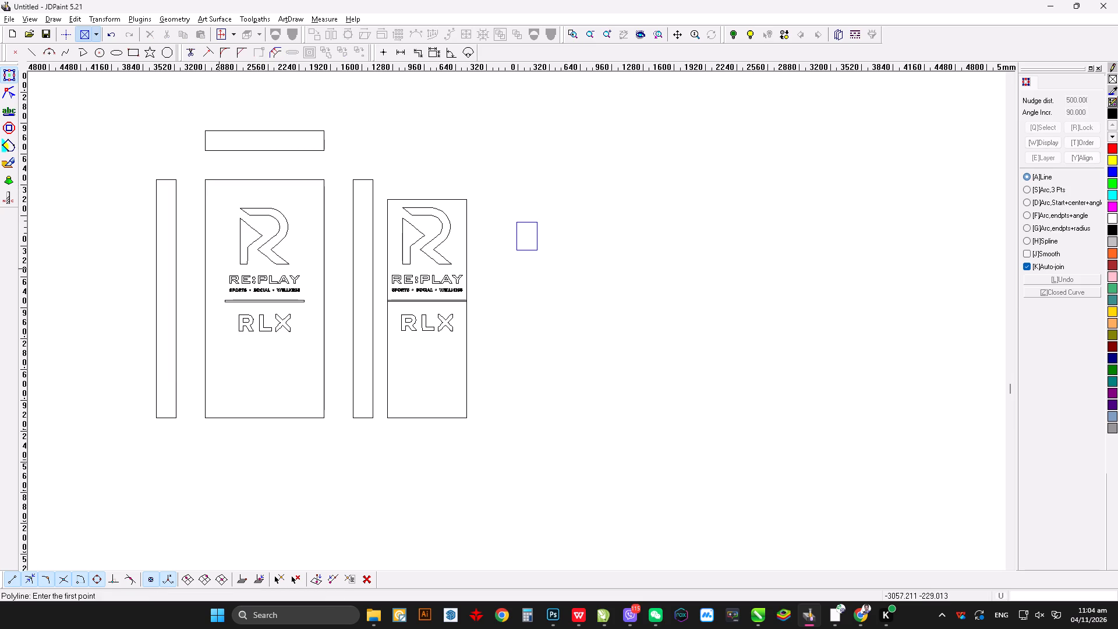
drag(176, 419, 176, 416)
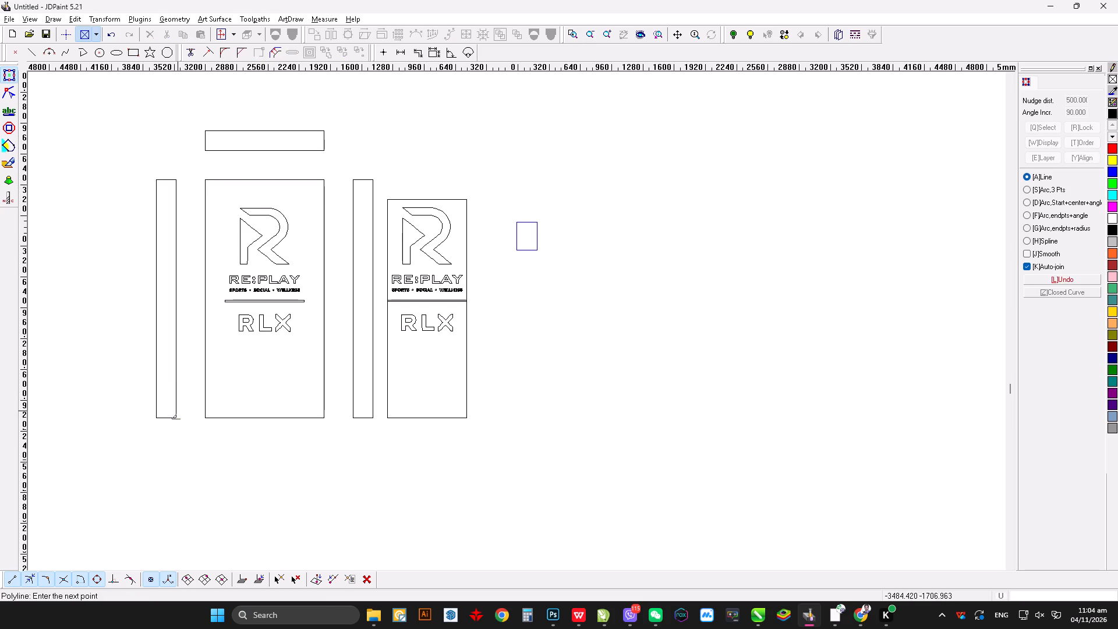
drag(176, 416, 176, 397)
click(178, 179)
right_click(327, 338)
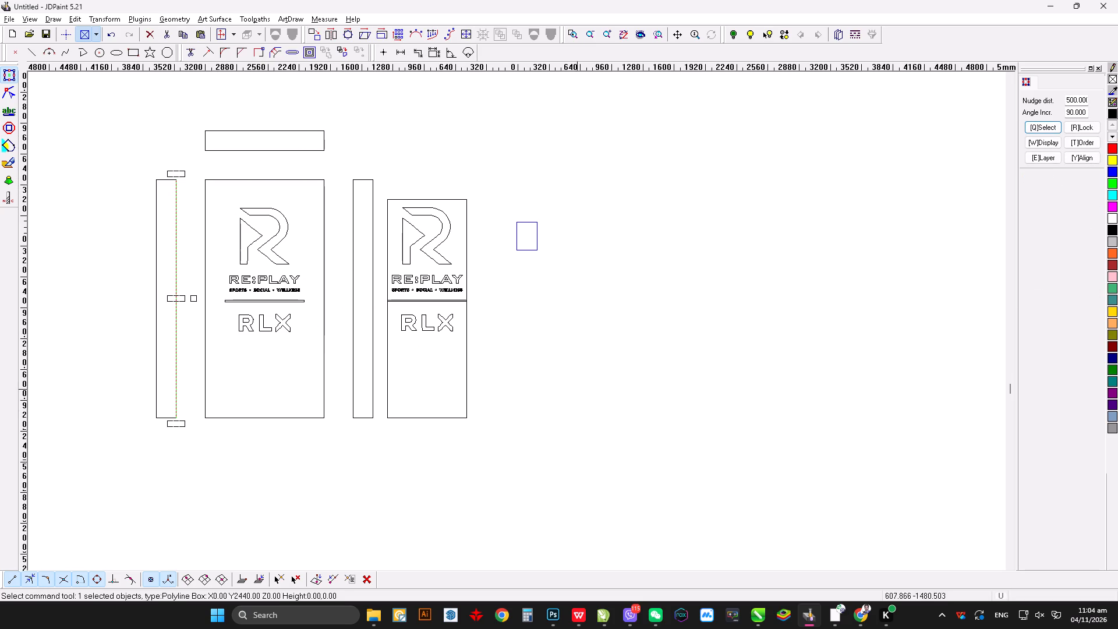
key(ctrl+w)
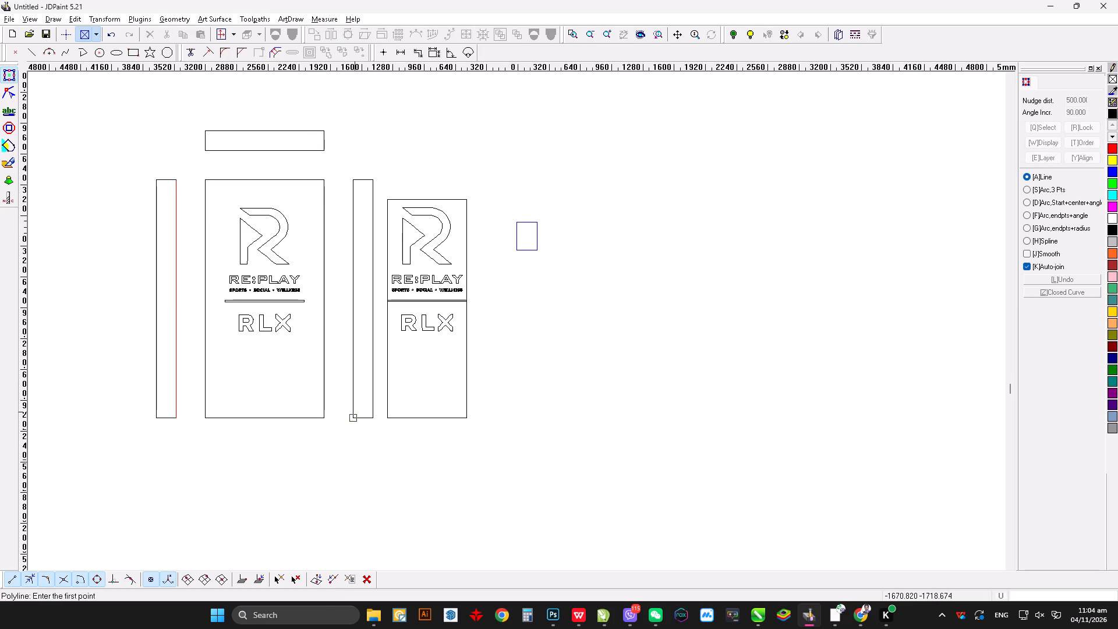
drag(353, 417, 353, 401)
click(353, 178)
right_click(359, 135)
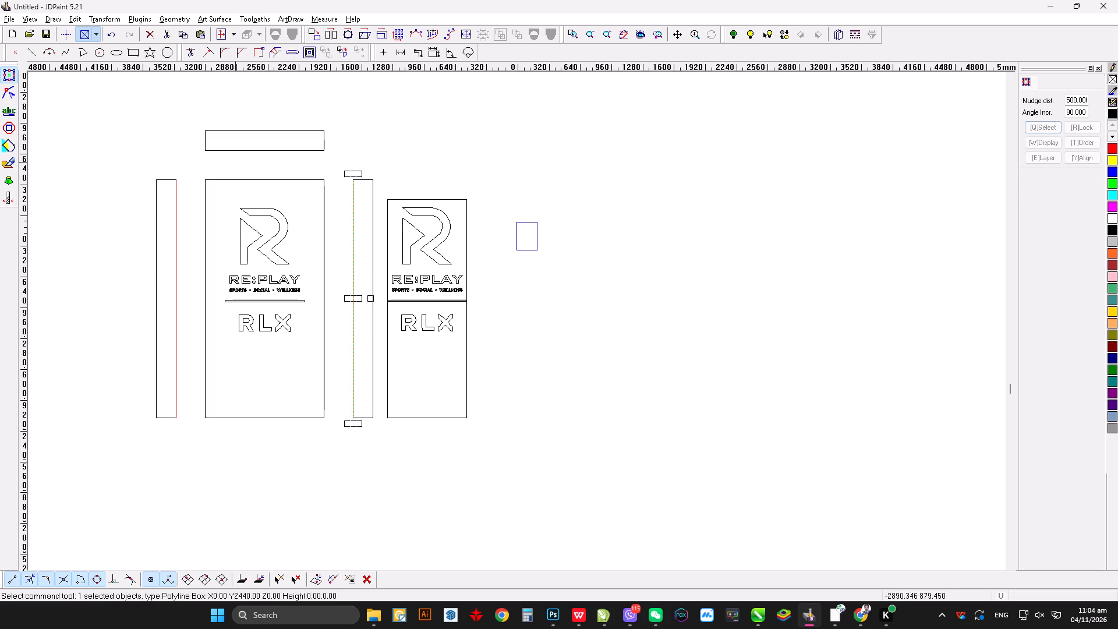
Draw a 1220 mm straight line along the bottom edge of the separated top strip.
key(ctrl+w)
drag(208, 148, 215, 149)
click(323, 151)
right_click(487, 133)
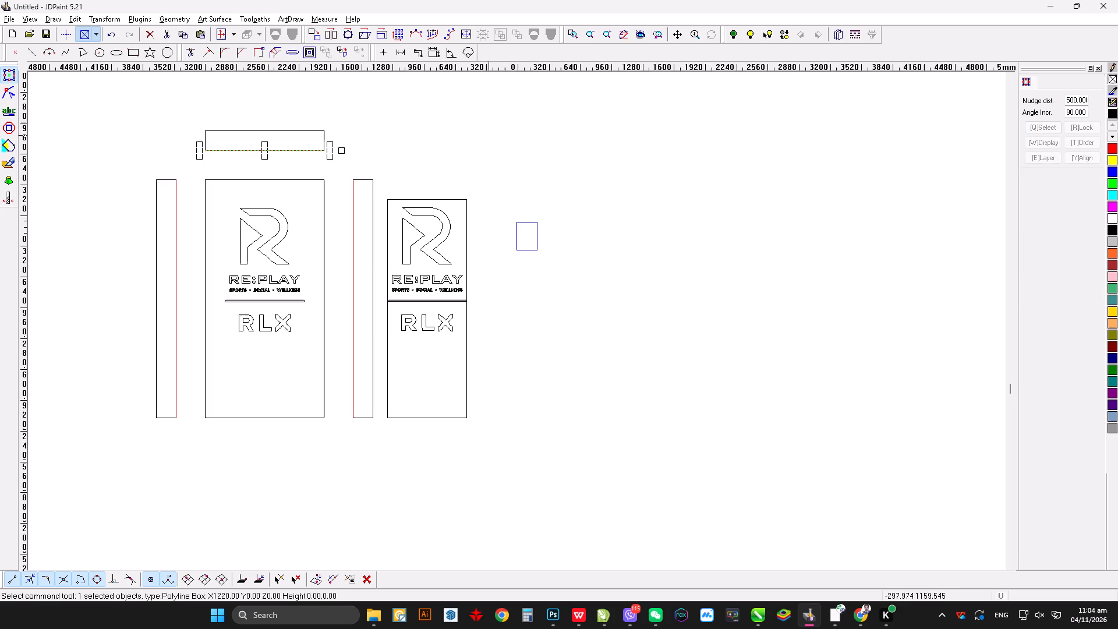
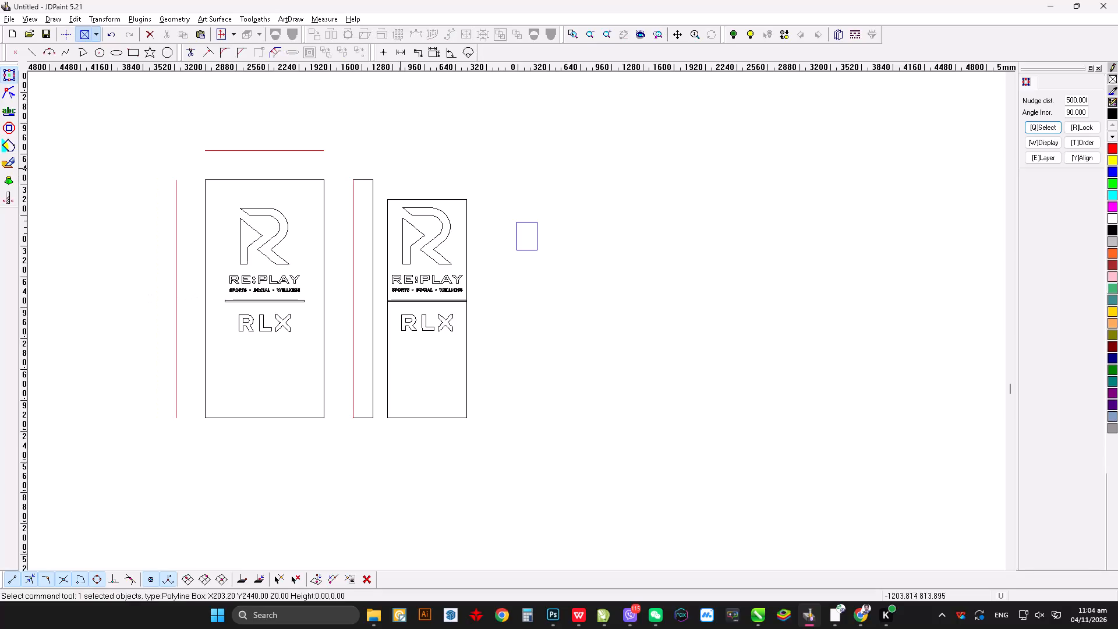
Cut away the separated right border strip and nudge its red line 500 mm left, back onto the wider panel.
click(369, 175)
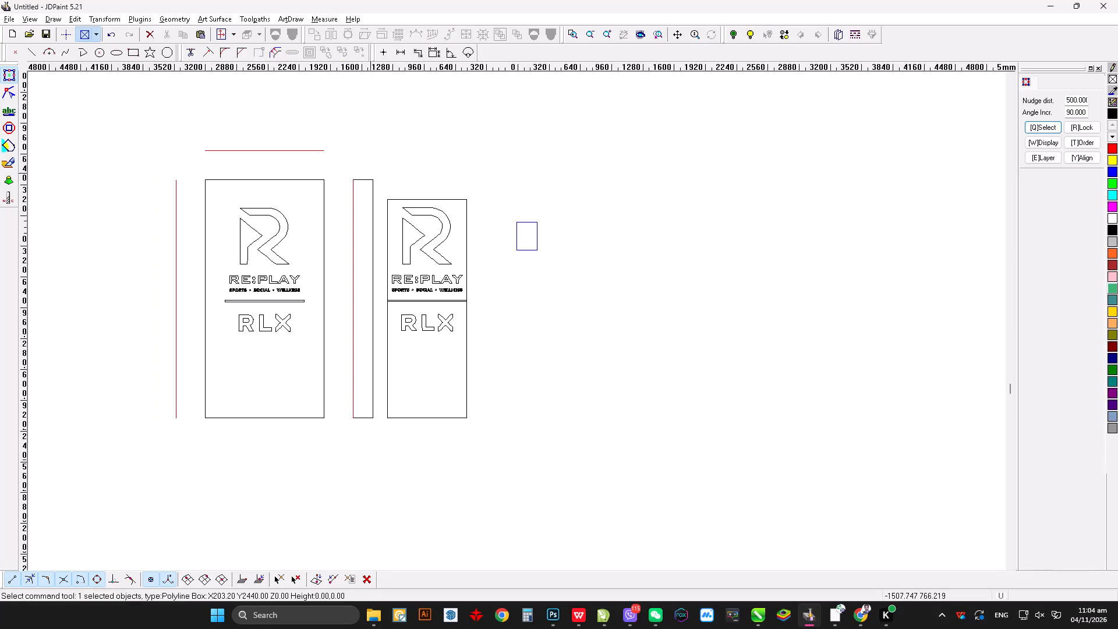
click(369, 179)
key(ctrl+x)
click(351, 191)
key(Left)
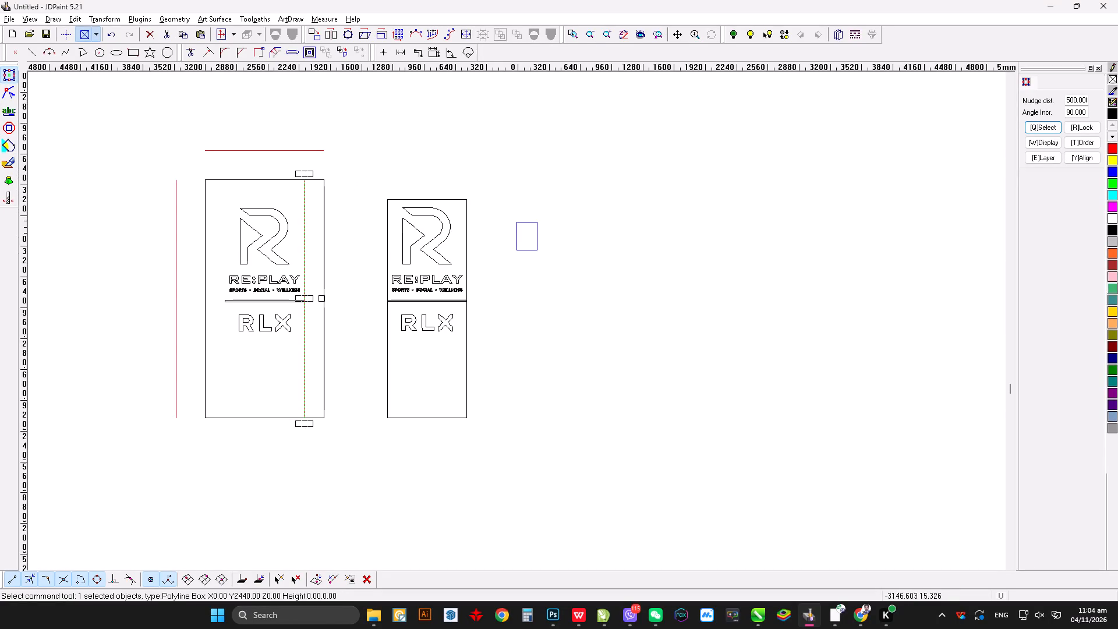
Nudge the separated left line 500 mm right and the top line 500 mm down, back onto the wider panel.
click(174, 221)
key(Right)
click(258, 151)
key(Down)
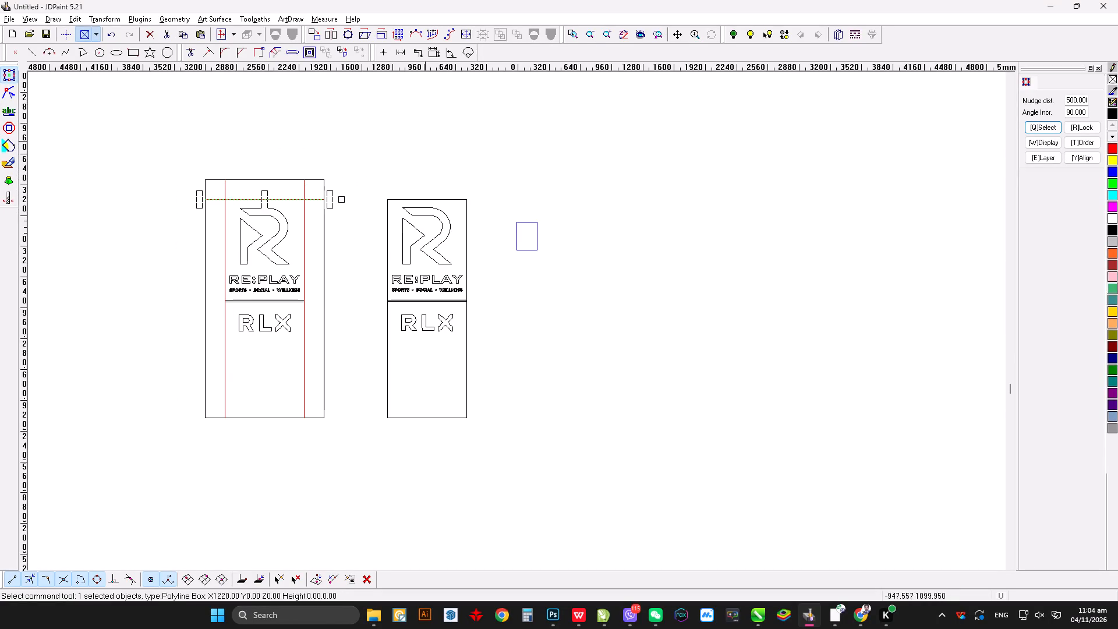
Examine the RE:PLAY and RLX artwork and the repositioned red lines on the wider panel beside the narrower one.
click(423, 141)
scroll(190, 281, down, 2)
scroll(332, 280, down, 7)
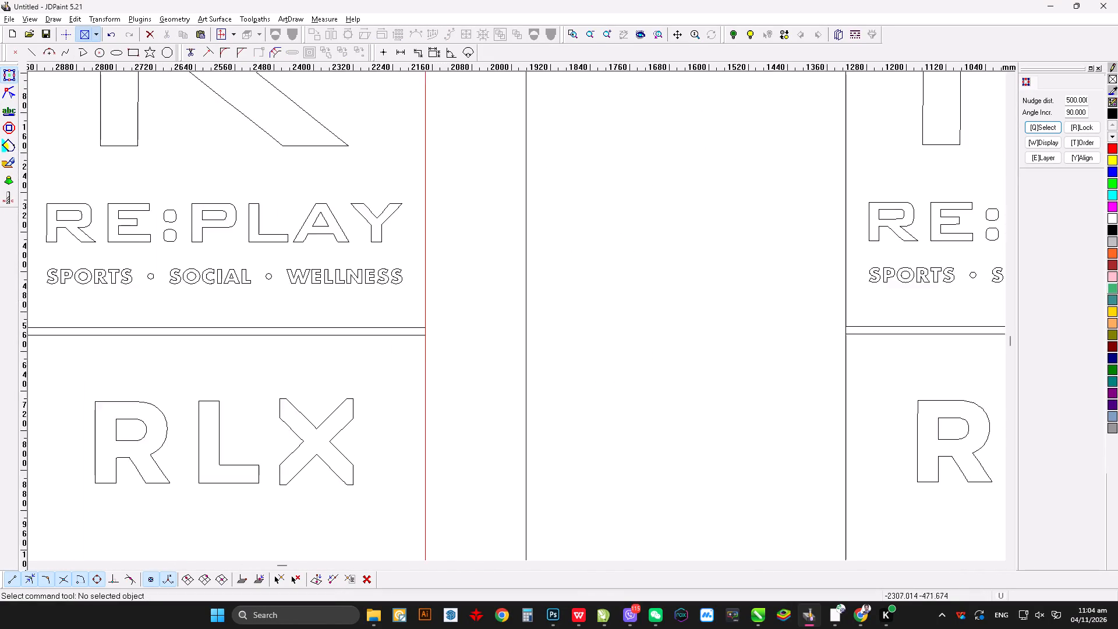
scroll(359, 308, down, 3)
scroll(592, 330, up, 6)
scroll(388, 340, down, 3)
scroll(278, 348, up, 3)
scroll(278, 348, down, 4)
scroll(278, 336, up, 2)
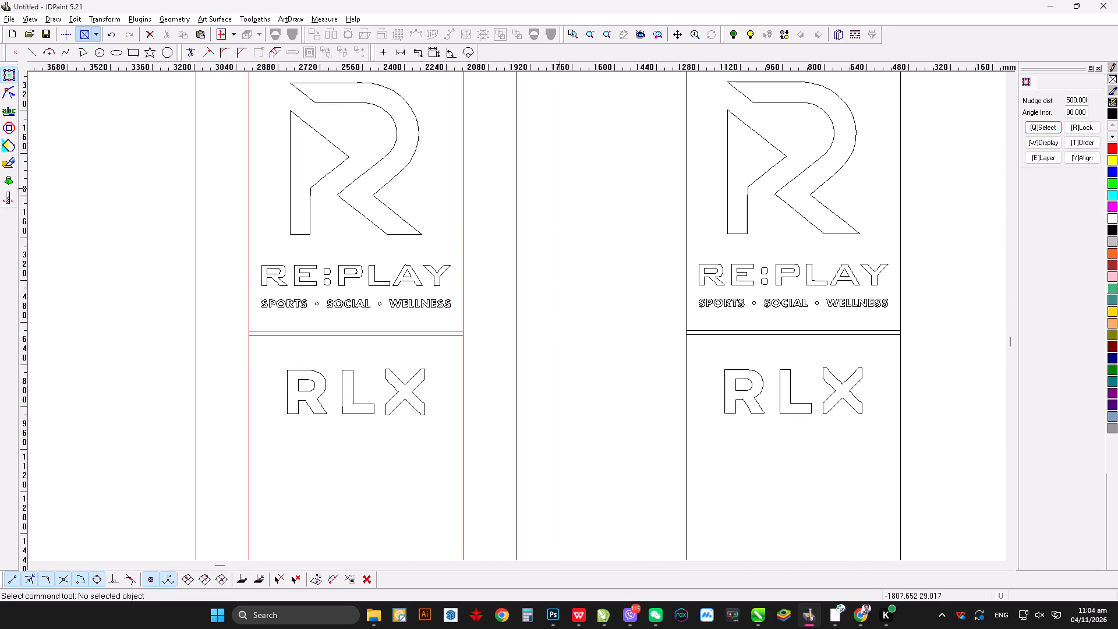
scroll(565, 186, up, 1)
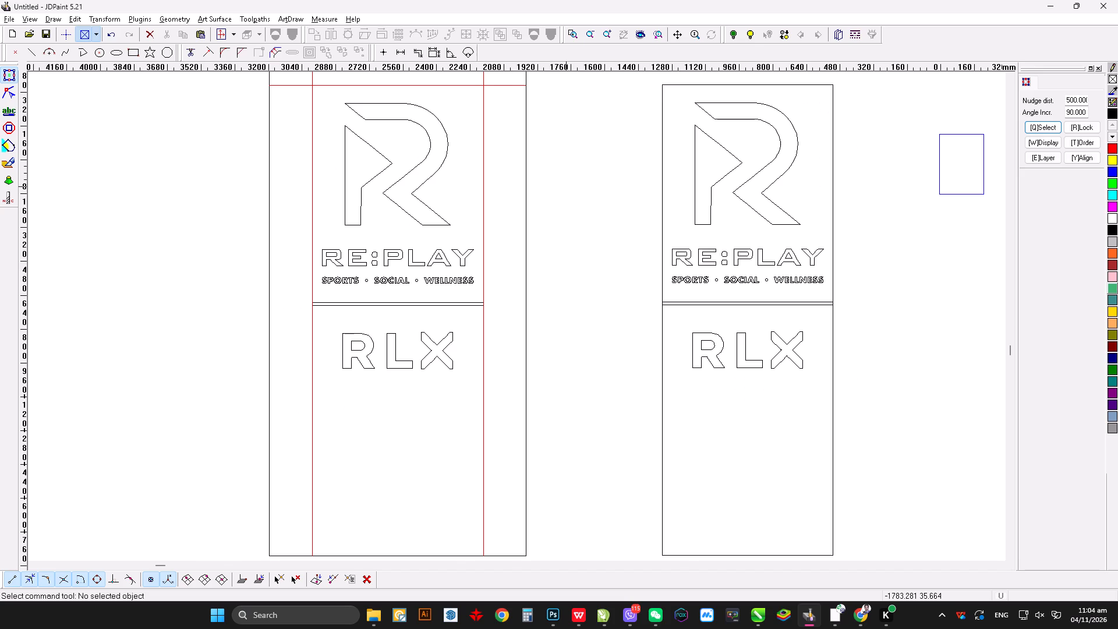
click(567, 185)
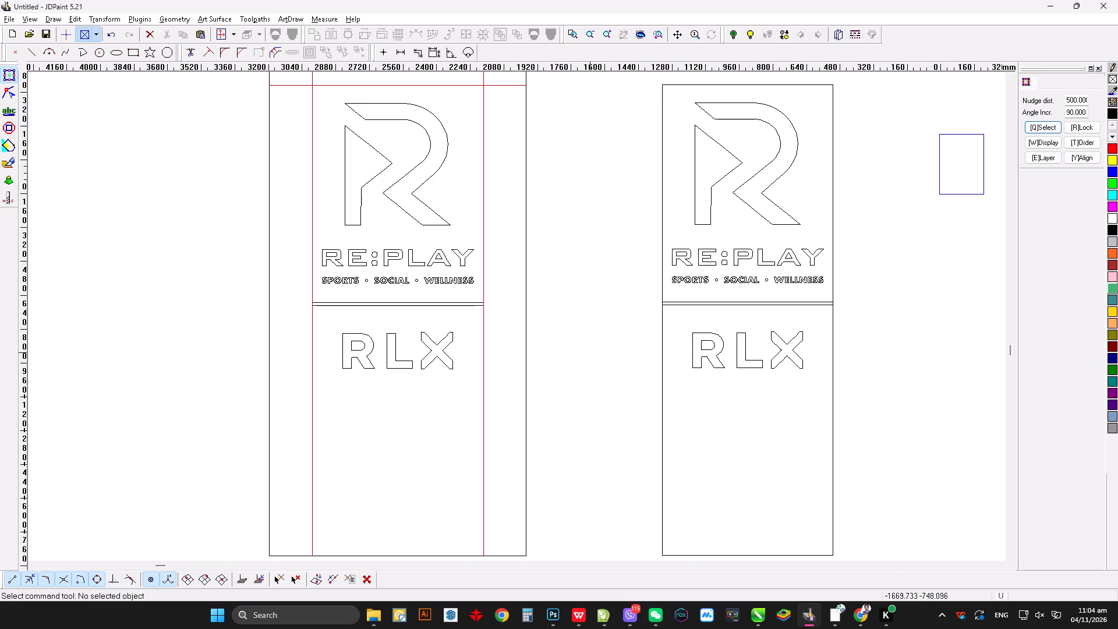
click(582, 338)
scroll(560, 343, up, 2)
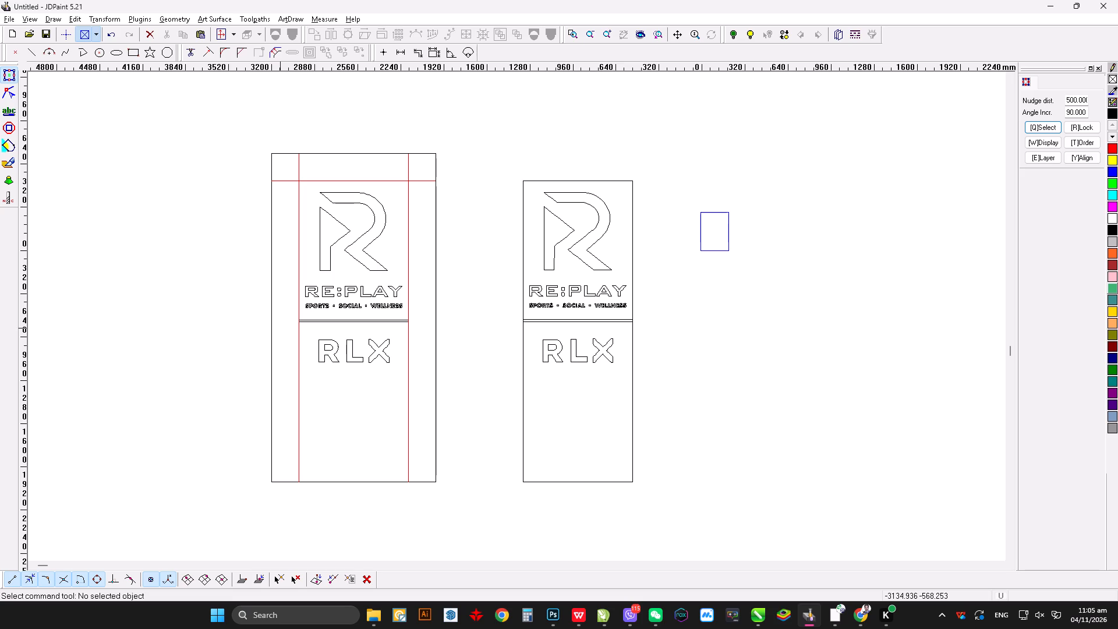
scroll(295, 346, down, 3)
scroll(334, 321, up, 2)
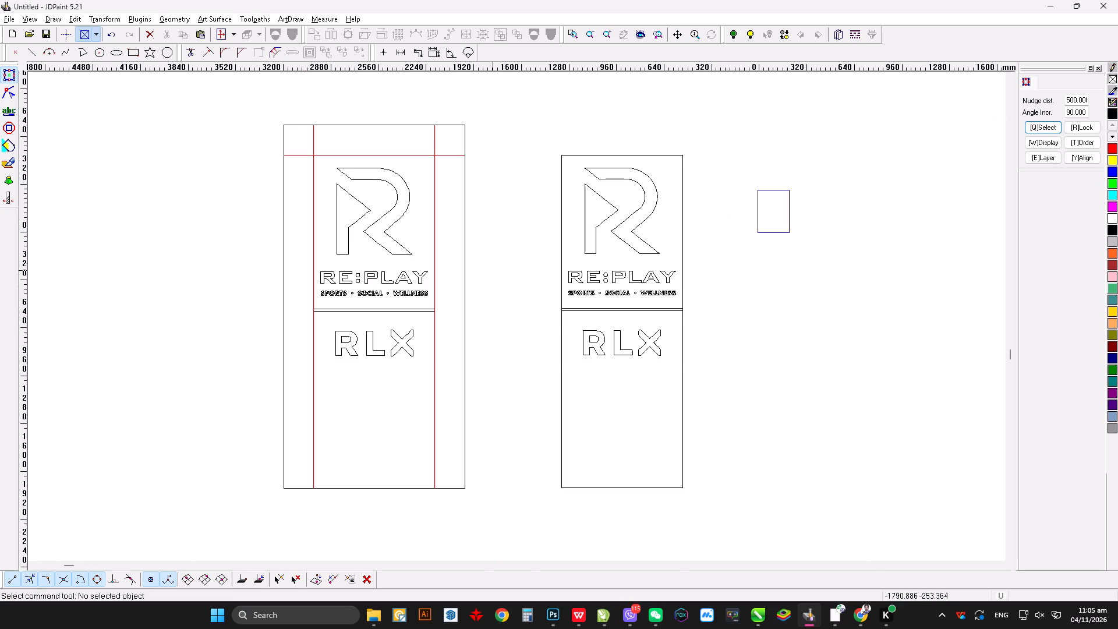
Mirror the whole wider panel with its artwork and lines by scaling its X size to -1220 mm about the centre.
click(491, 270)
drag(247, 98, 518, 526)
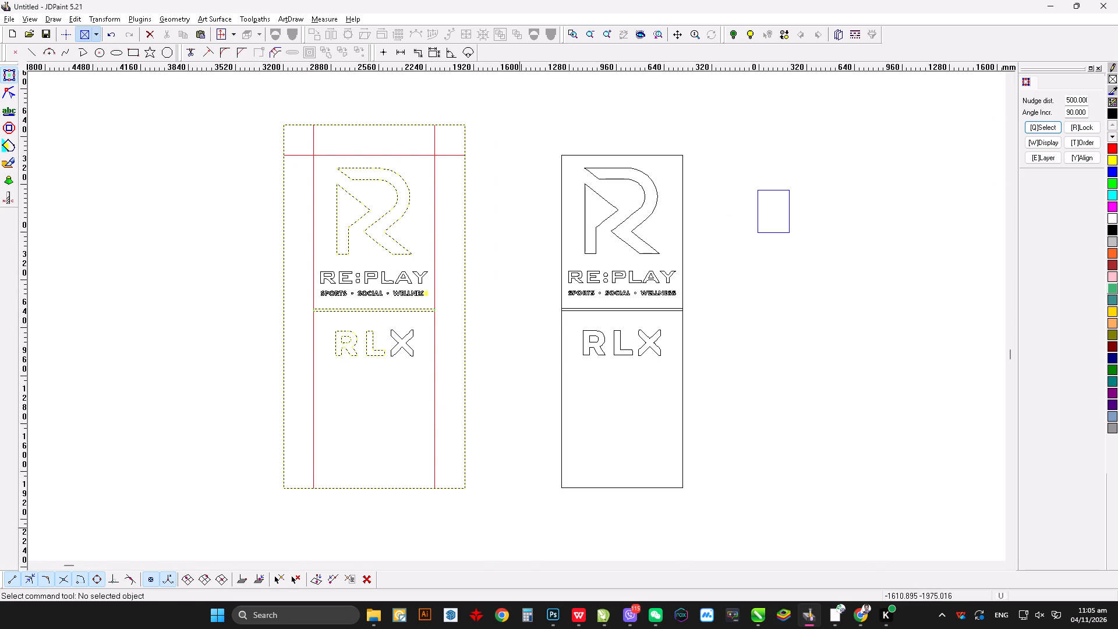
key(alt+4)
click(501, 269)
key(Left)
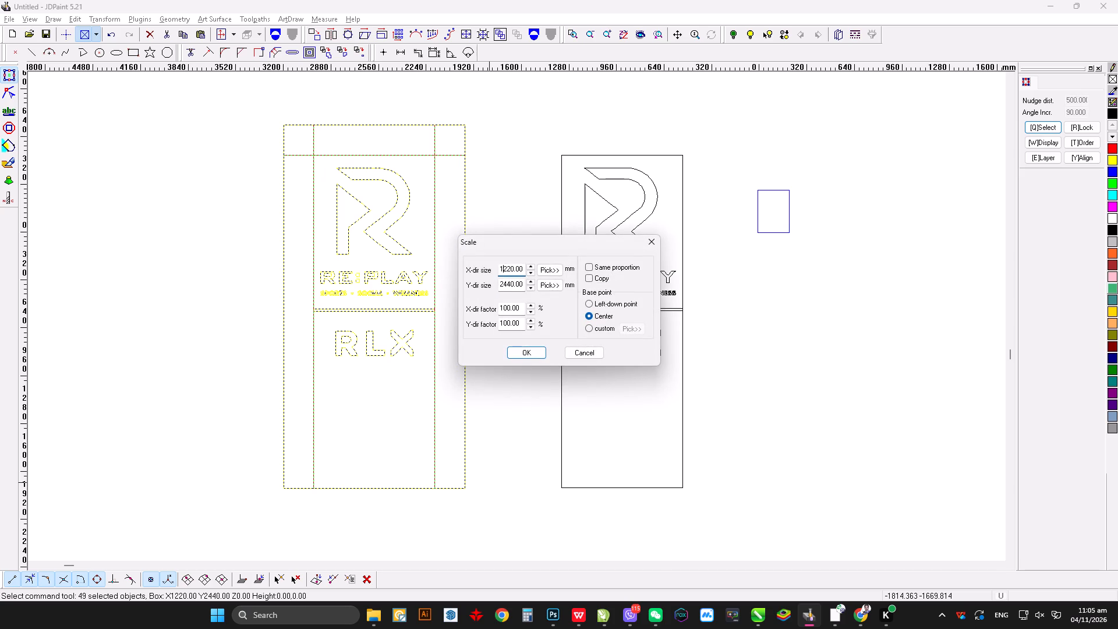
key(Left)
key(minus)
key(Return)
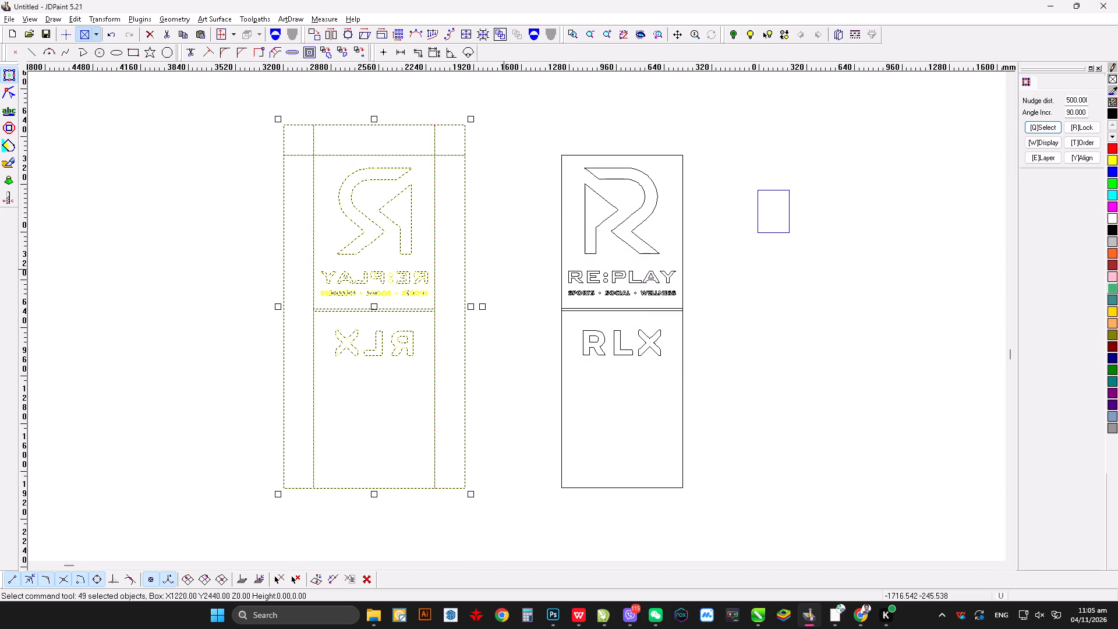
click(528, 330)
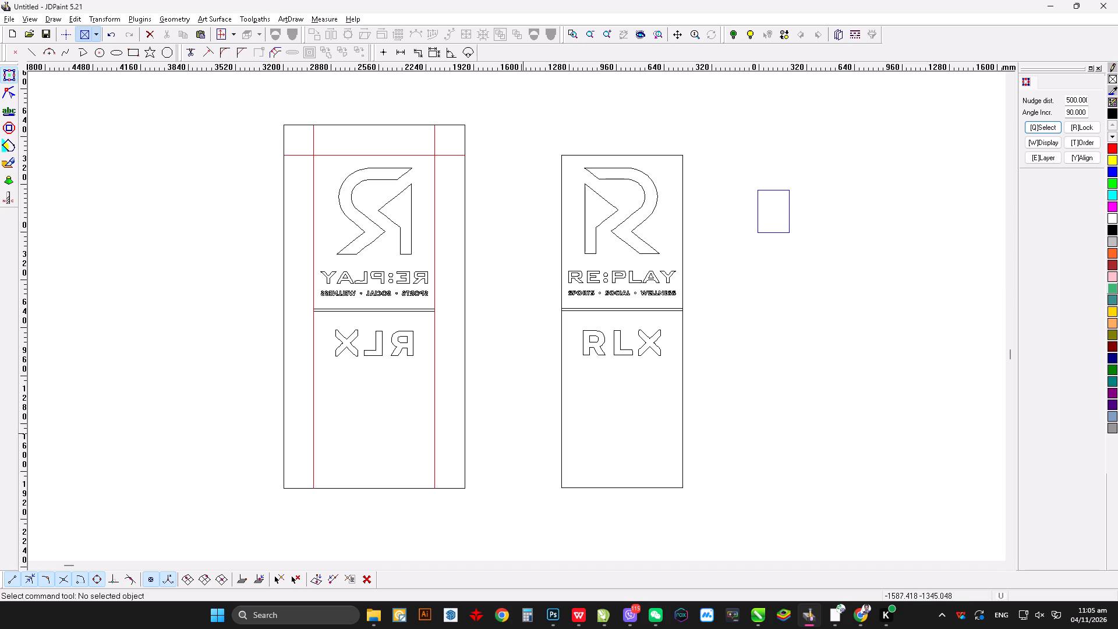
Examine the mirrored artwork on the wider panel closely, including the outlines of the RLX letters.
click(485, 294)
click(498, 241)
scroll(356, 265, down, 9)
scroll(416, 304, up, 4)
scroll(346, 415, down, 5)
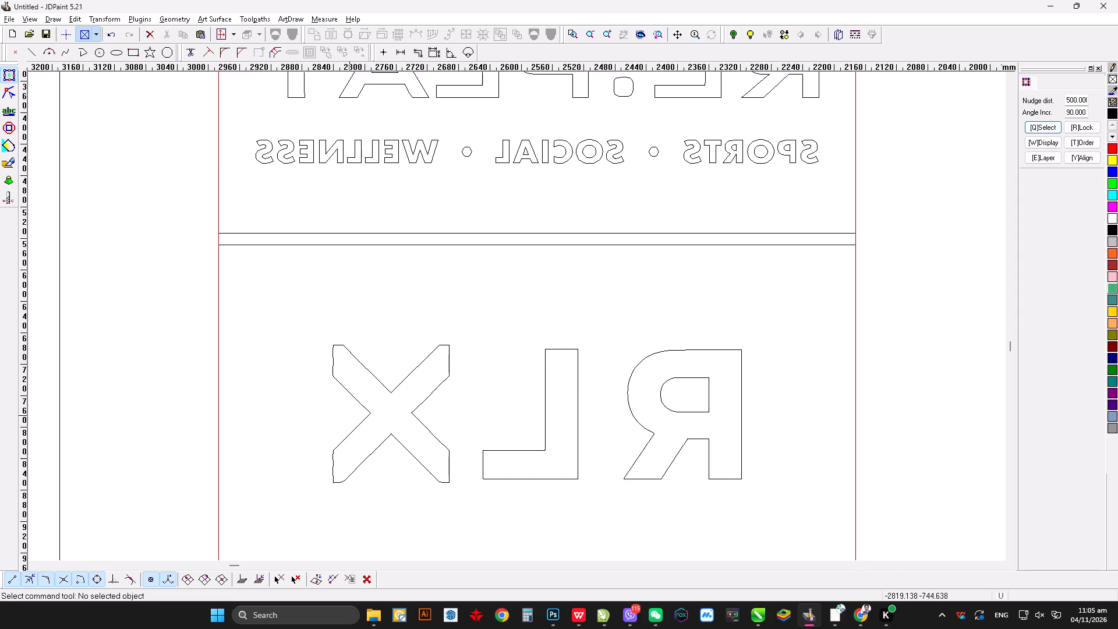
scroll(366, 382, up, 5)
scroll(335, 340, up, 2)
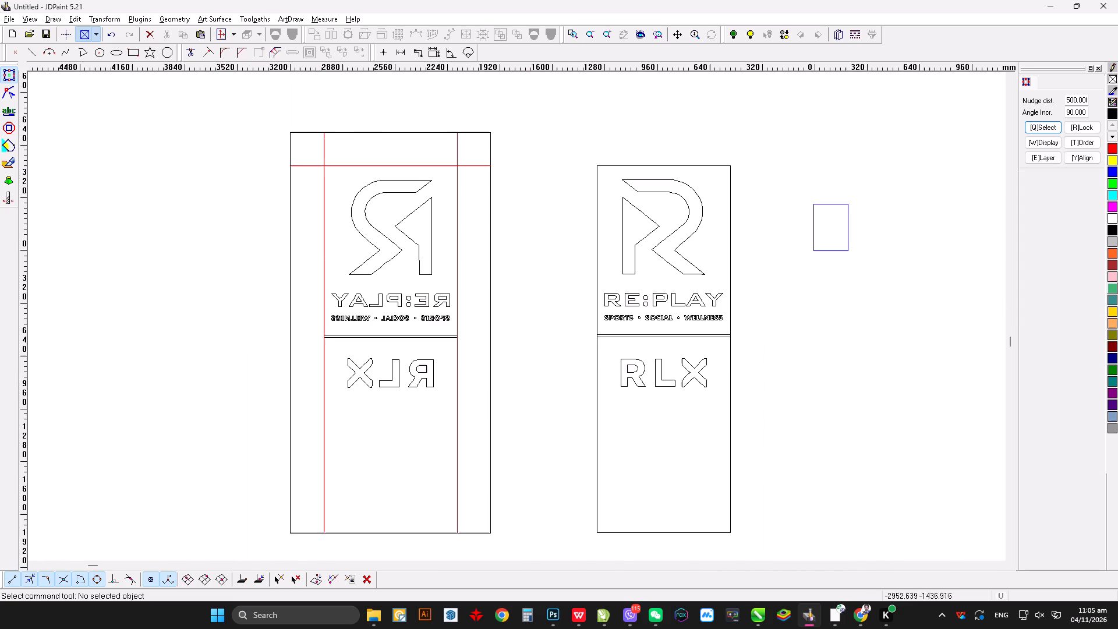
click(549, 227)
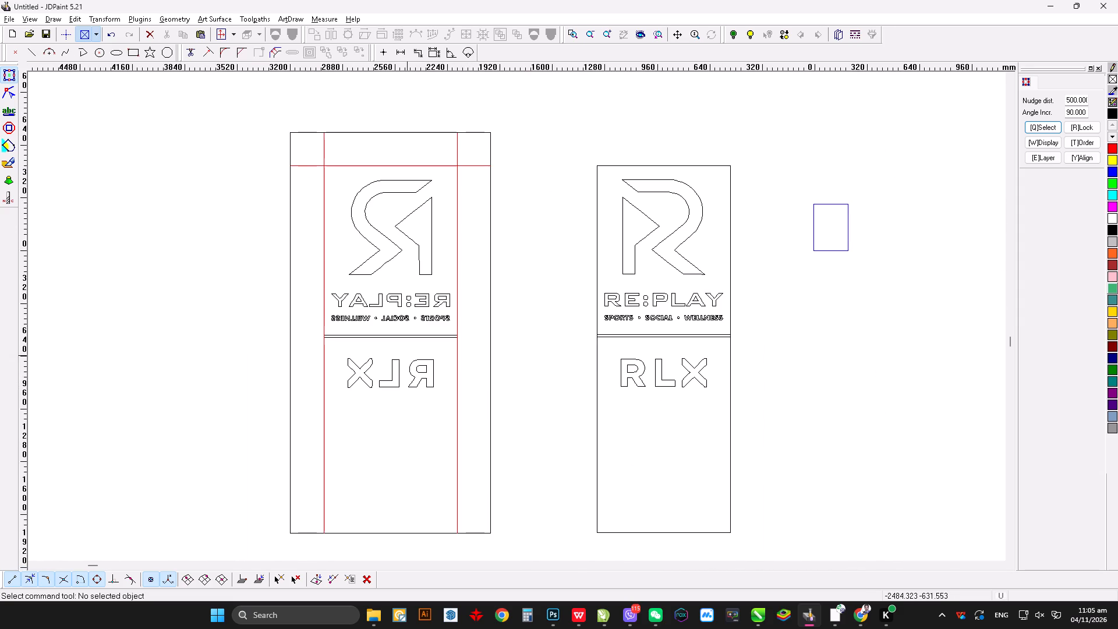
scroll(409, 353, down, 10)
scroll(453, 373, up, 7)
scroll(441, 329, down, 11)
scroll(529, 261, up, 4)
scroll(505, 462, down, 9)
scroll(587, 409, up, 3)
scroll(567, 336, down, 10)
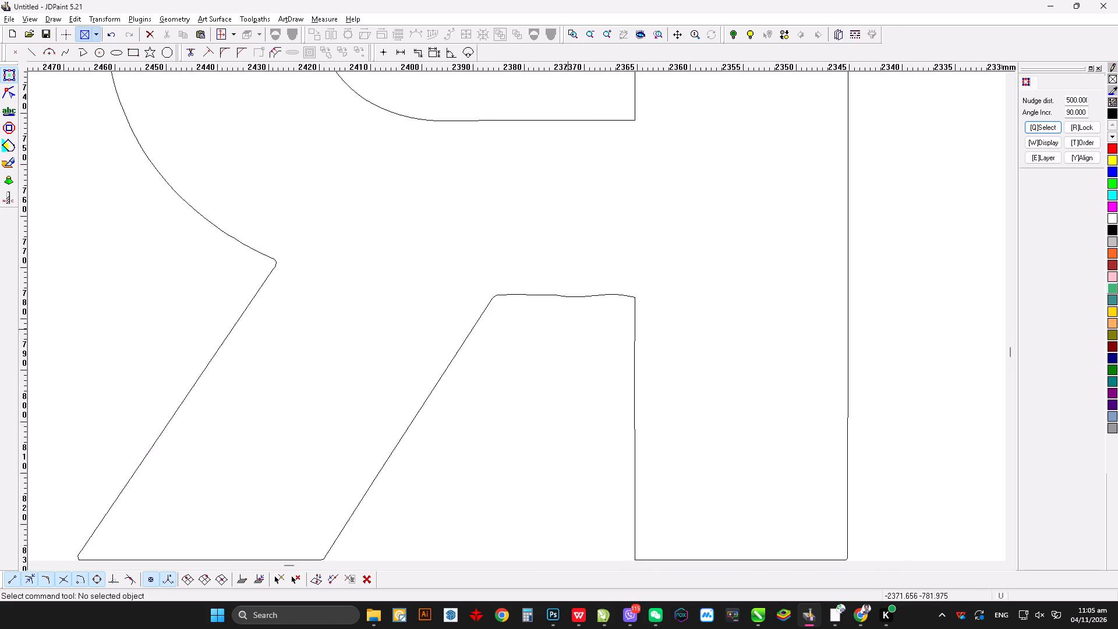
scroll(562, 289, up, 8)
scroll(558, 297, down, 6)
click(564, 287)
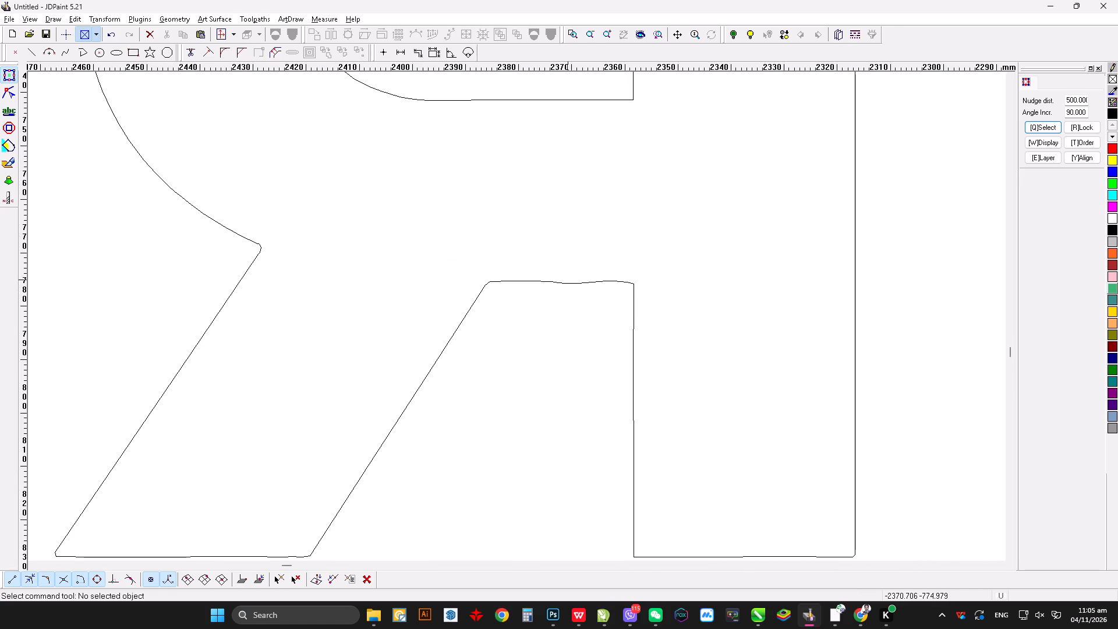
click(567, 279)
click(567, 281)
scroll(520, 299, up, 11)
click(789, 274)
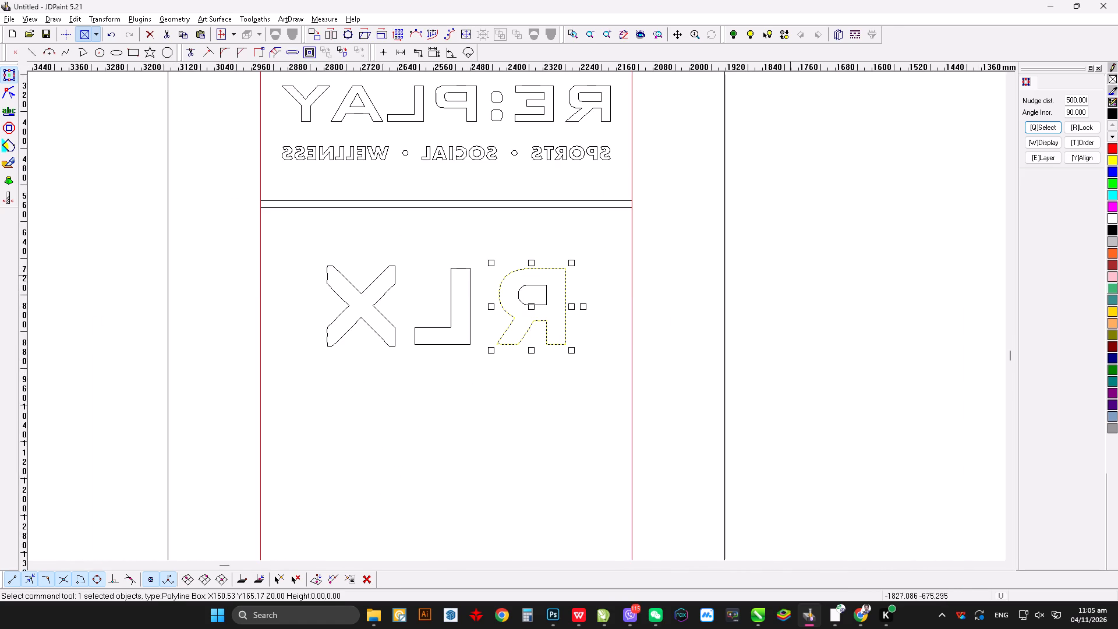
scroll(358, 294, down, 10)
scroll(627, 282, up, 14)
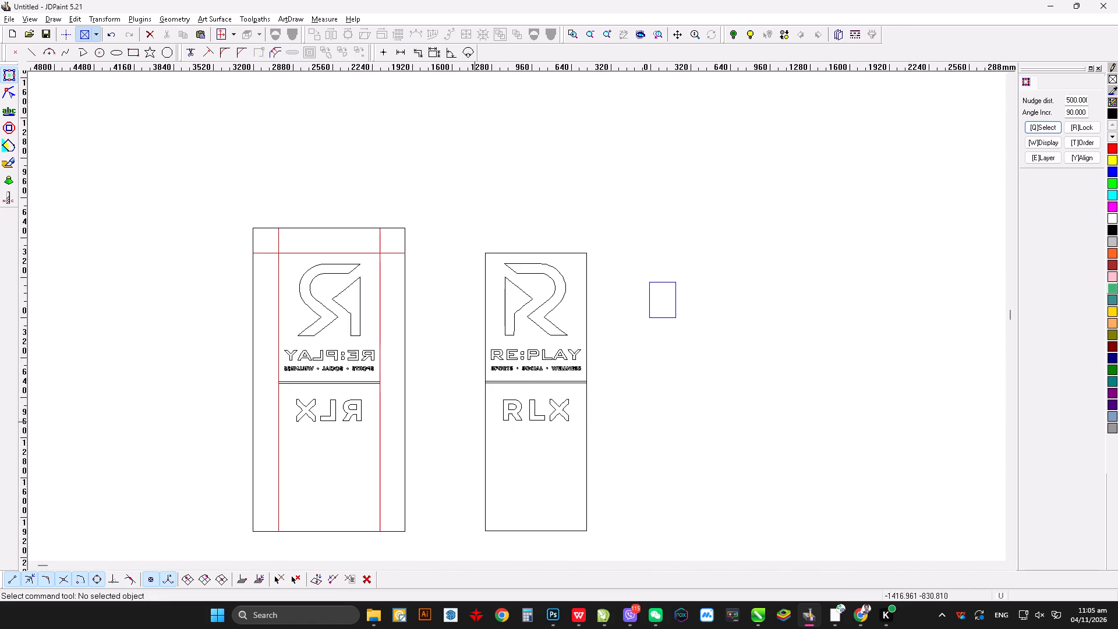
scroll(326, 304, down, 7)
scroll(613, 246, up, 2)
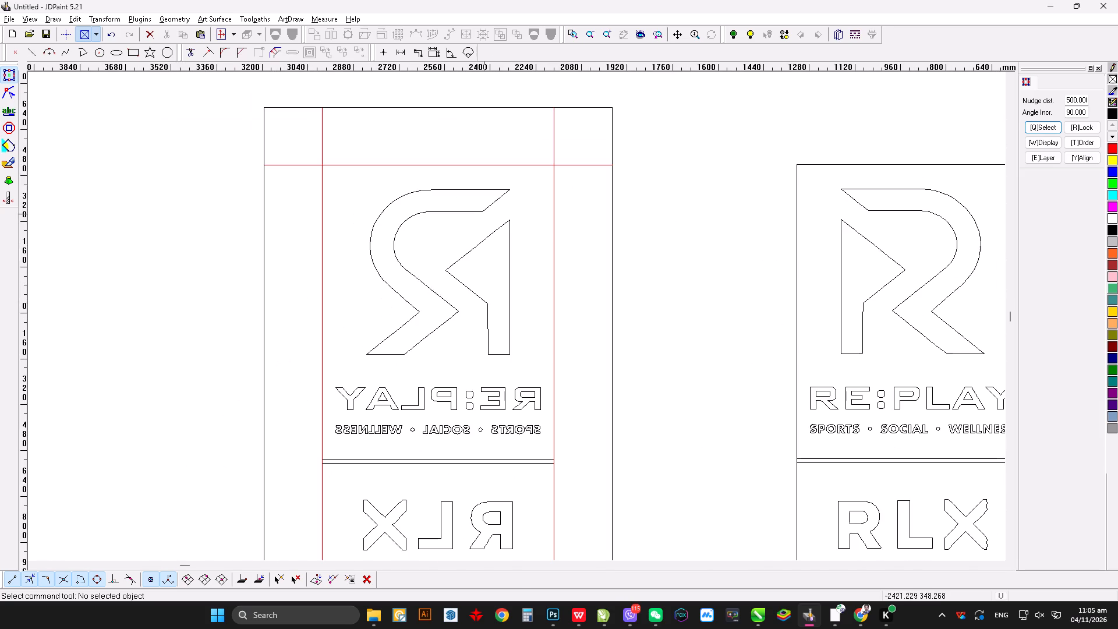
scroll(491, 189, up, 1)
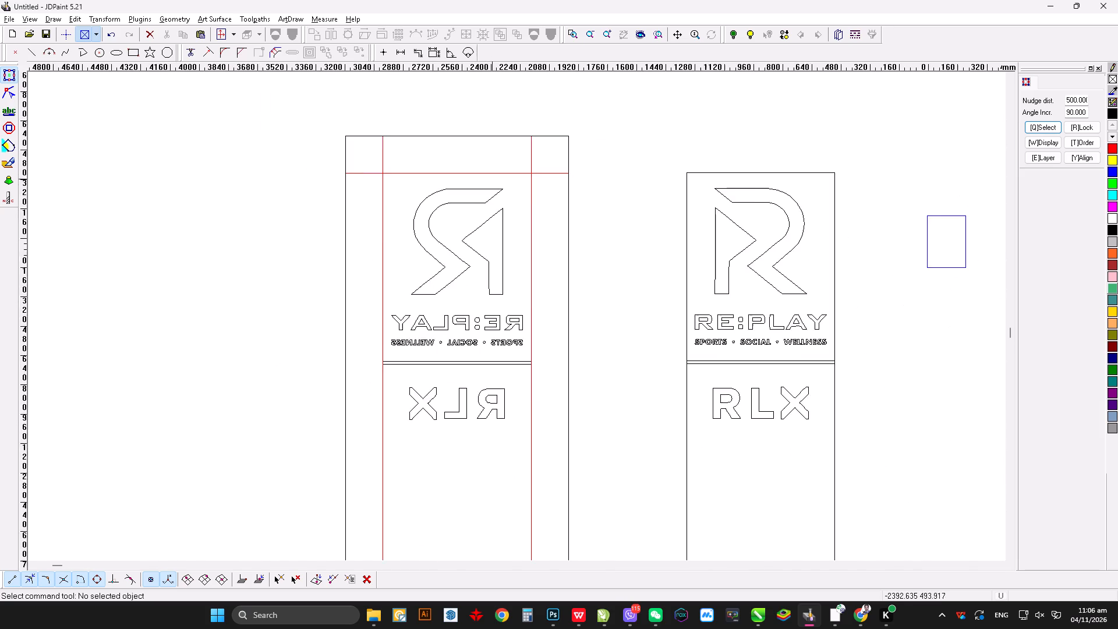
scroll(491, 177, up, 2)
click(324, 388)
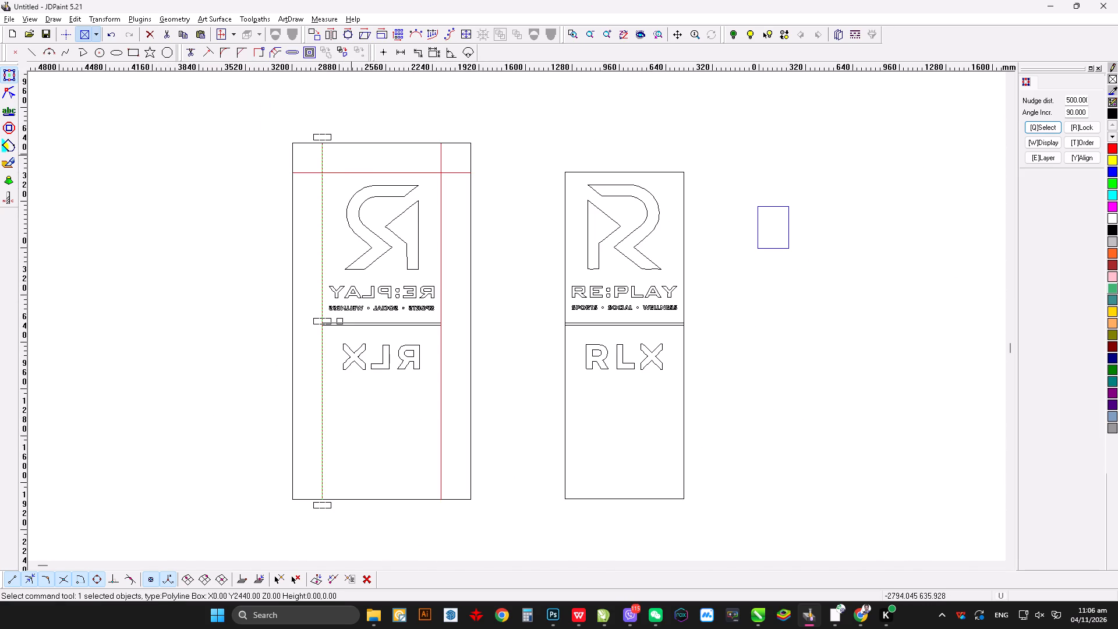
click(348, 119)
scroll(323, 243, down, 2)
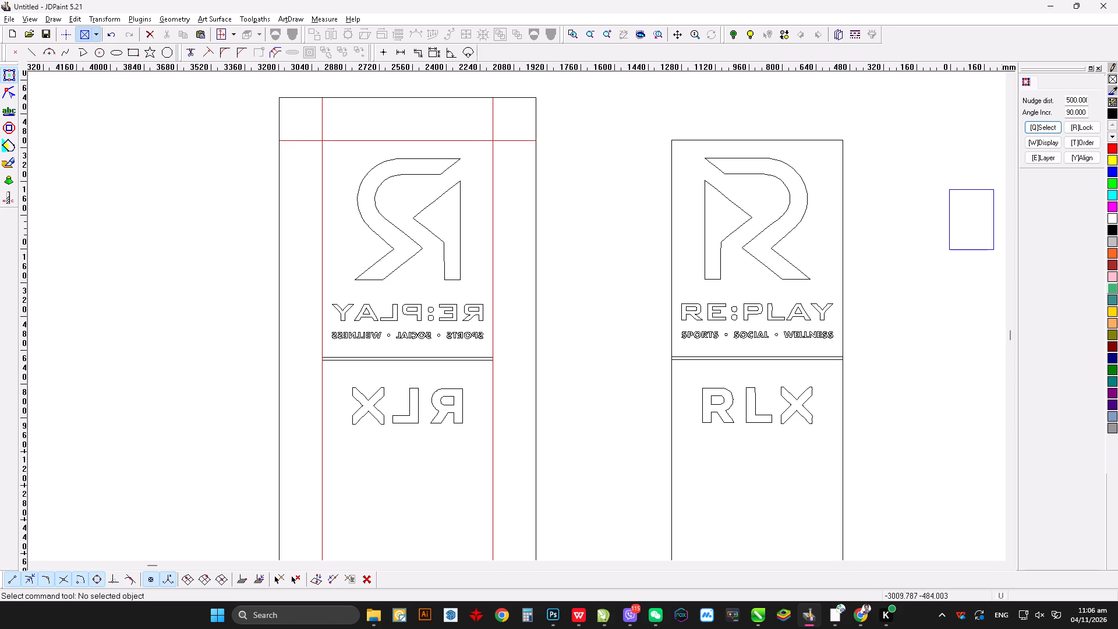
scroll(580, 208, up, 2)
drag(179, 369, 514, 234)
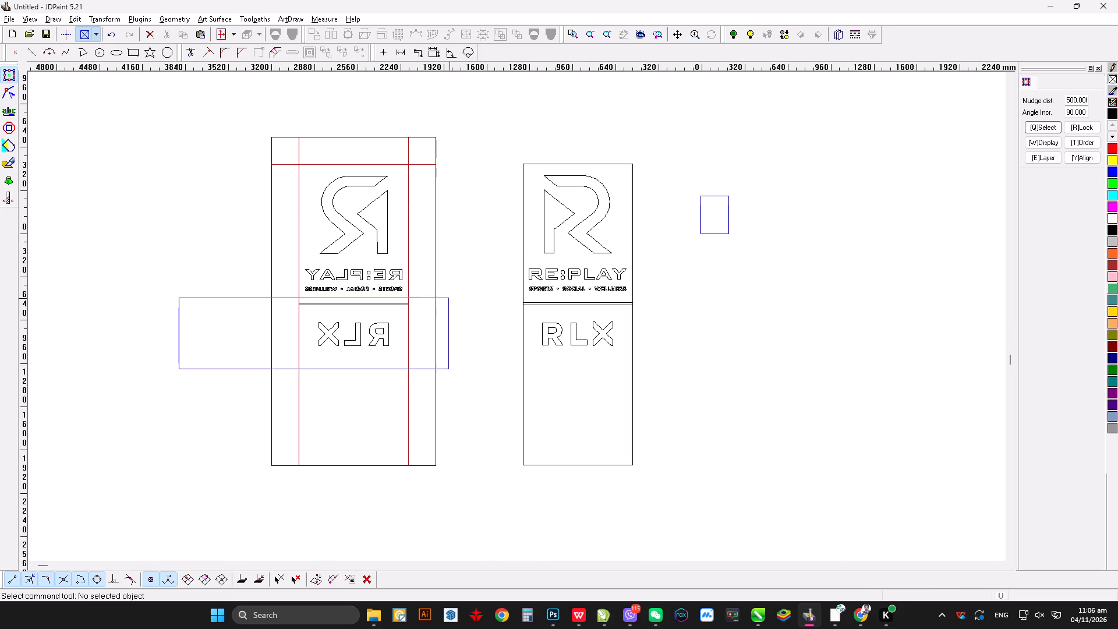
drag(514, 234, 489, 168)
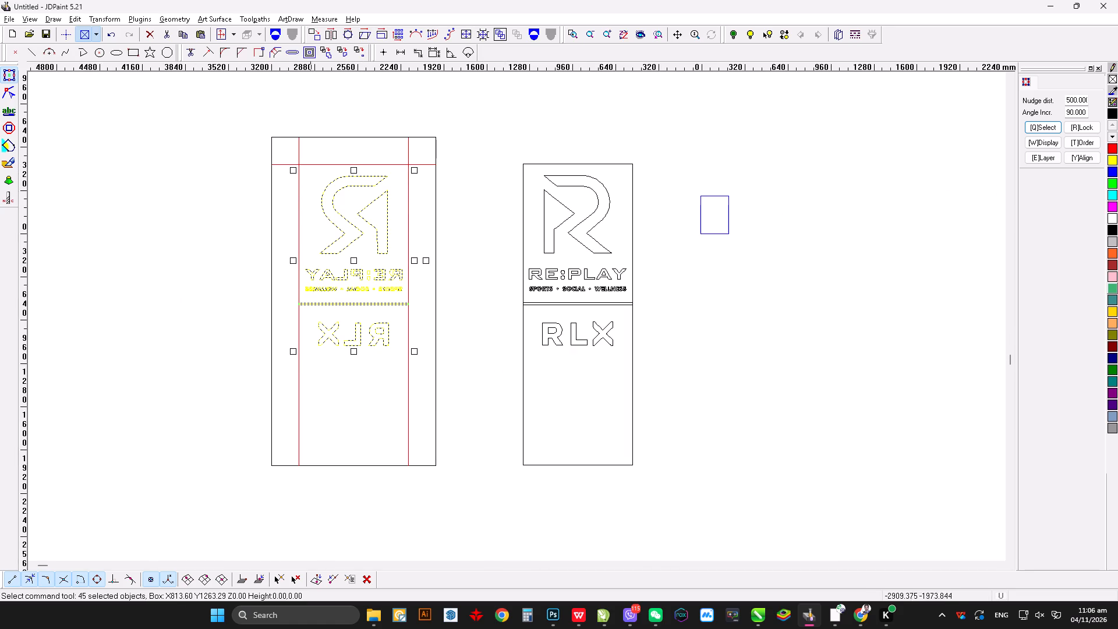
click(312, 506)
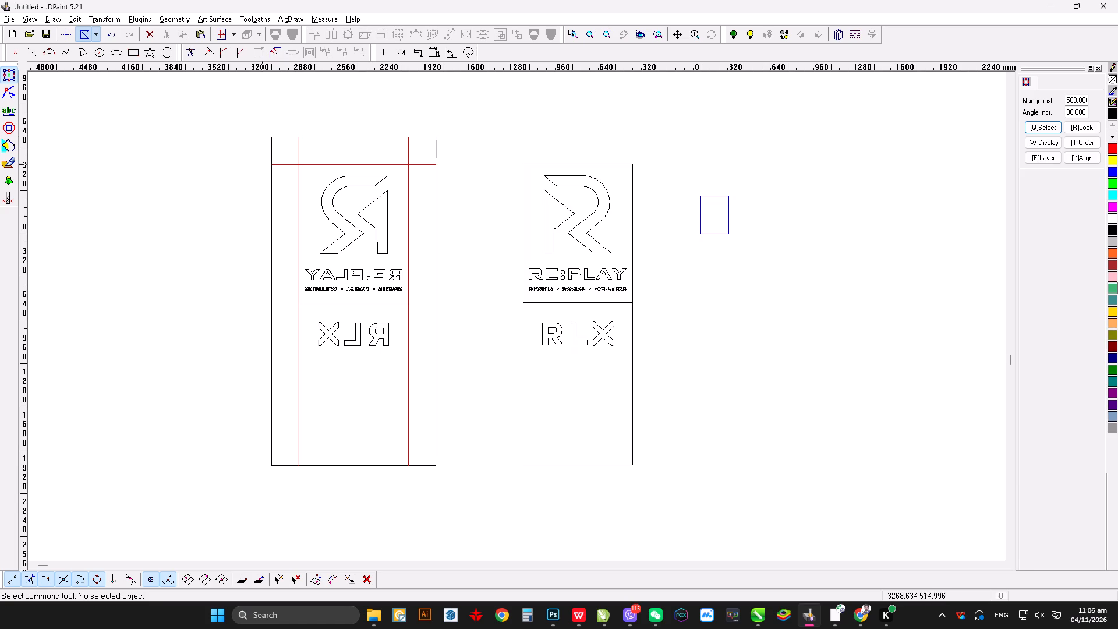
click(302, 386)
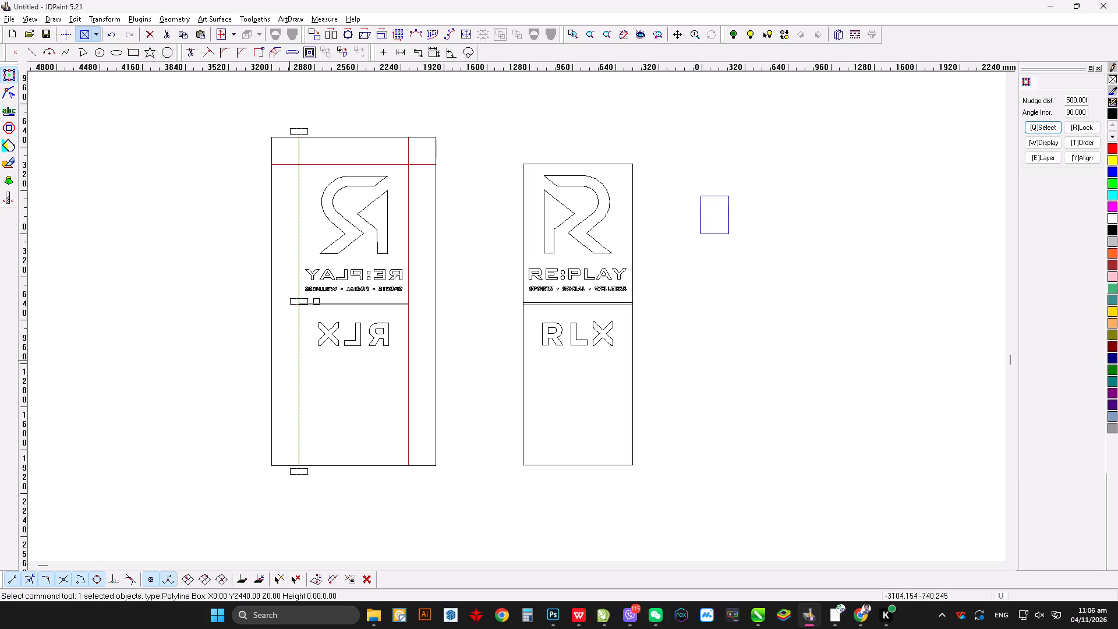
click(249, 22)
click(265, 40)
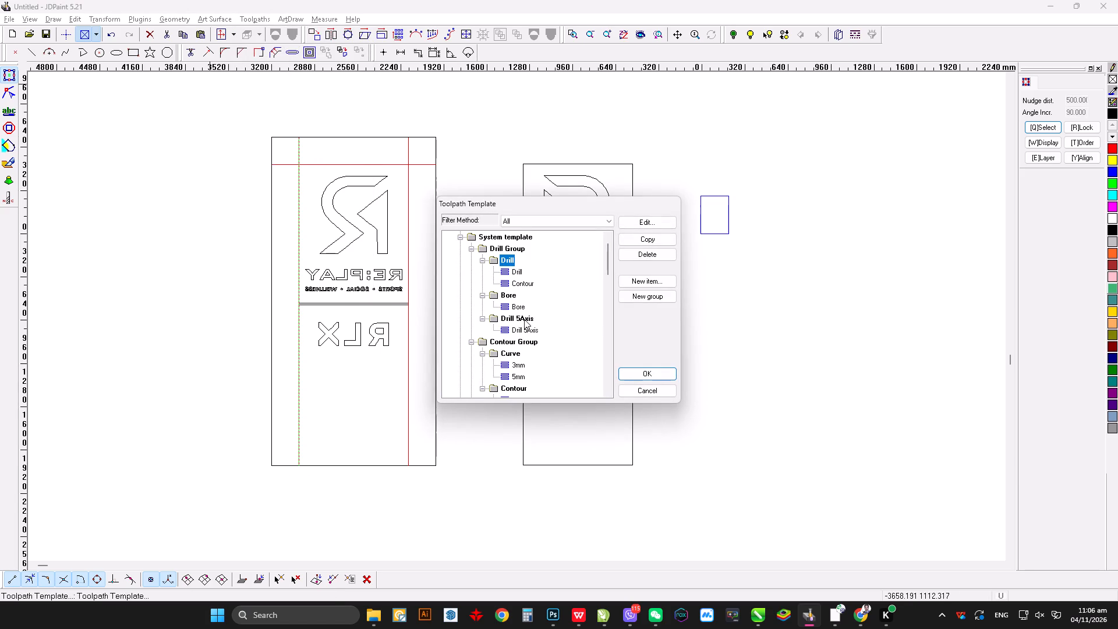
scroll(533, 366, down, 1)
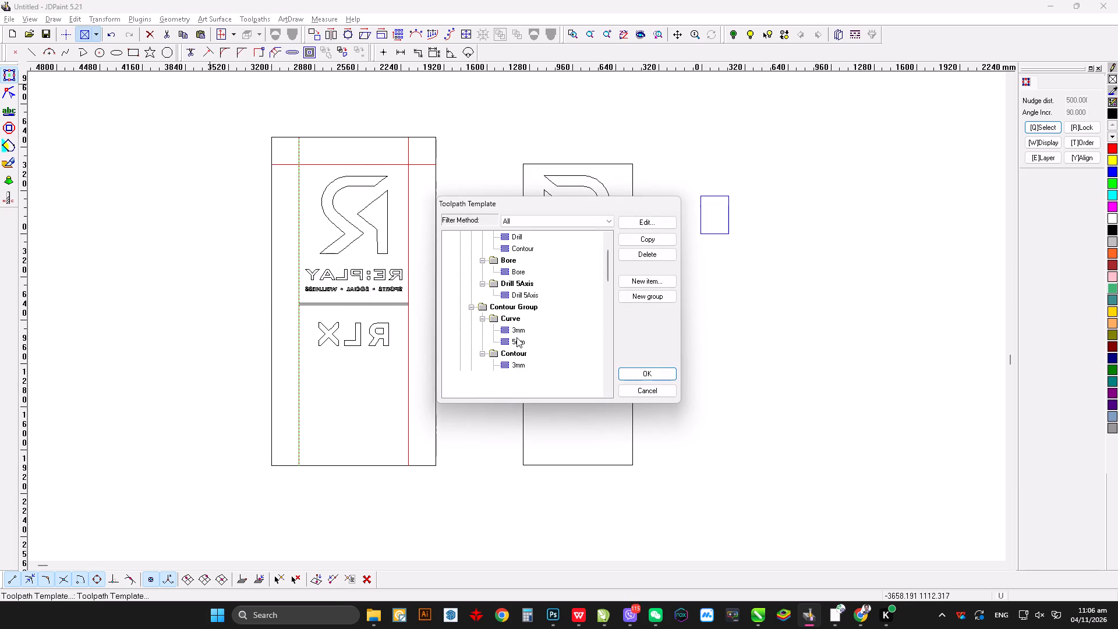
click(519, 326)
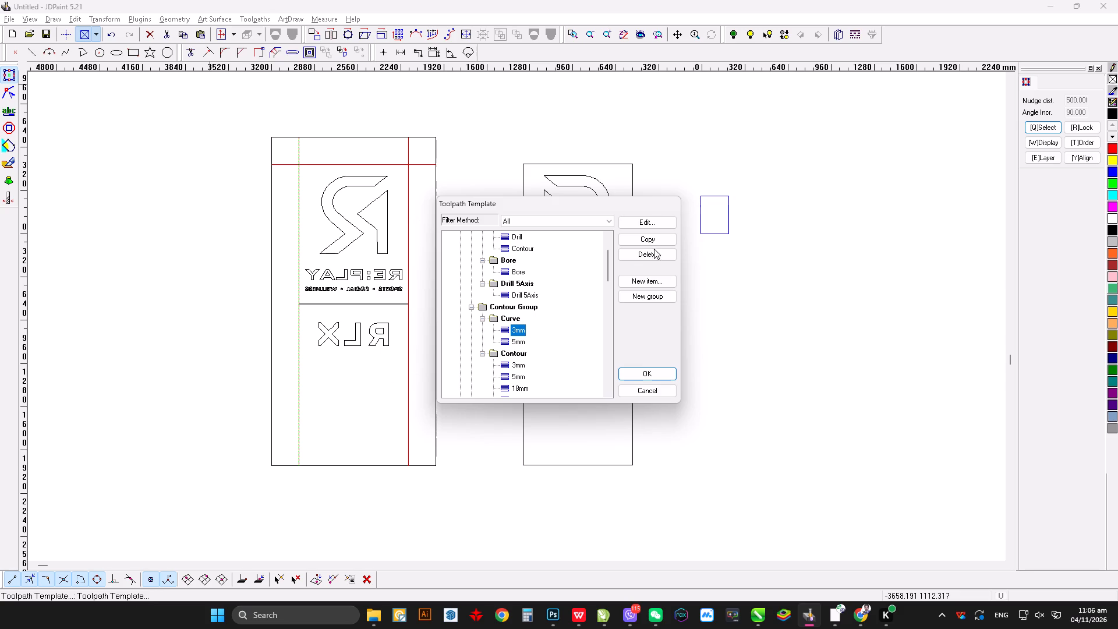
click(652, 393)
Undo the wider panel's mirroring, the red line nudges and the border strip deletions, back to the strips separated around the panel.
scroll(397, 348, up, 1)
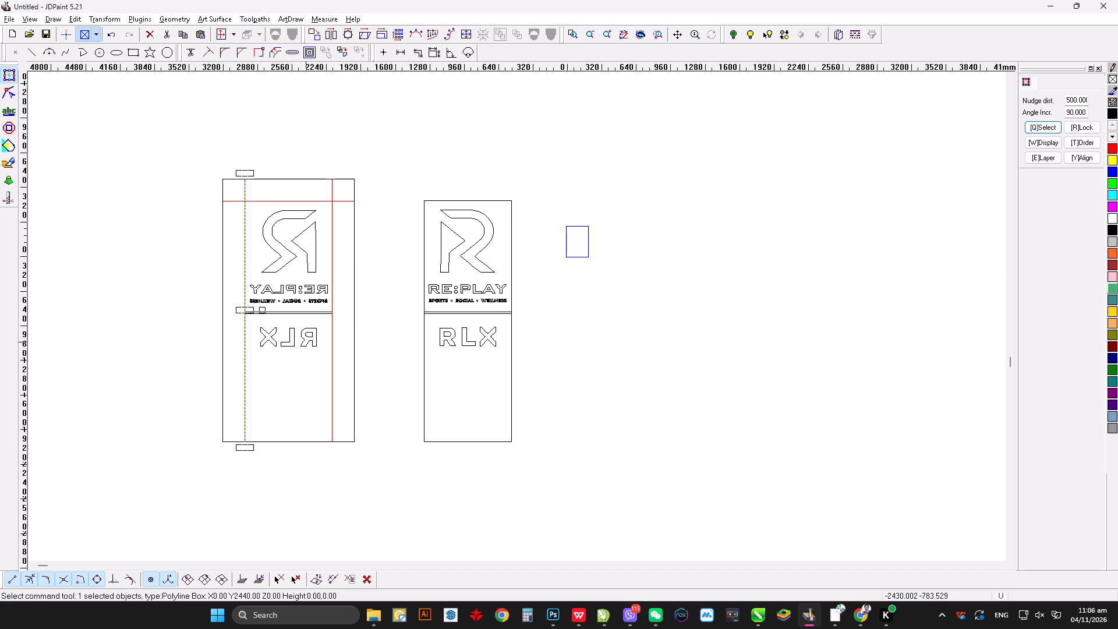
key(ctrl+z)
key(ctrl+z)
key(ctrl+z)
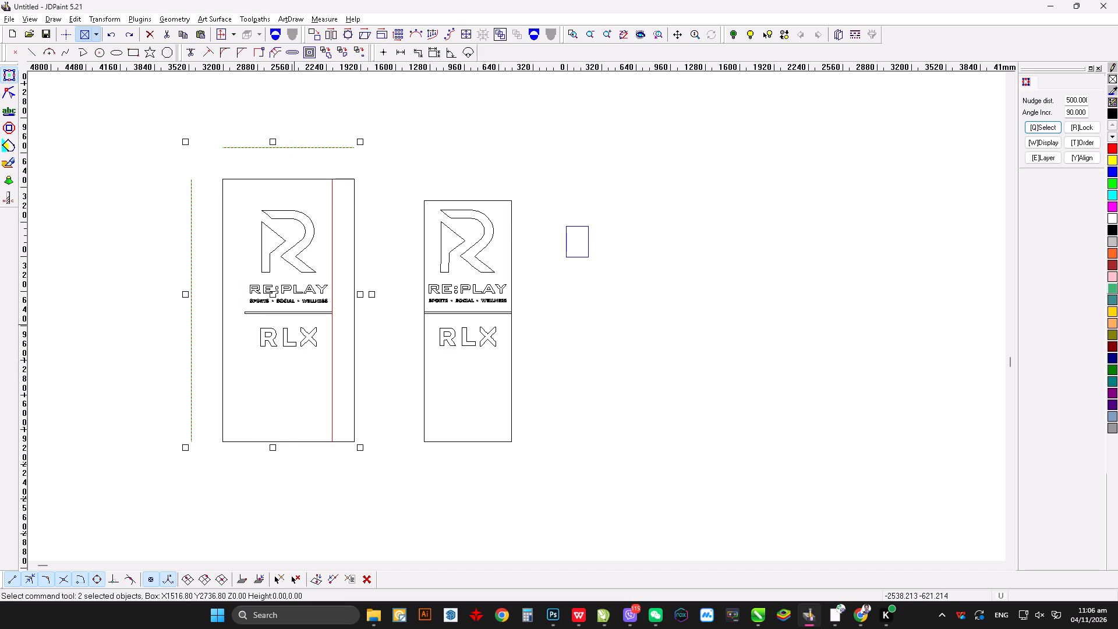
key(ctrl+z)
key(ctrl+z)
key(ctrl+z)
key(ctrl+z)
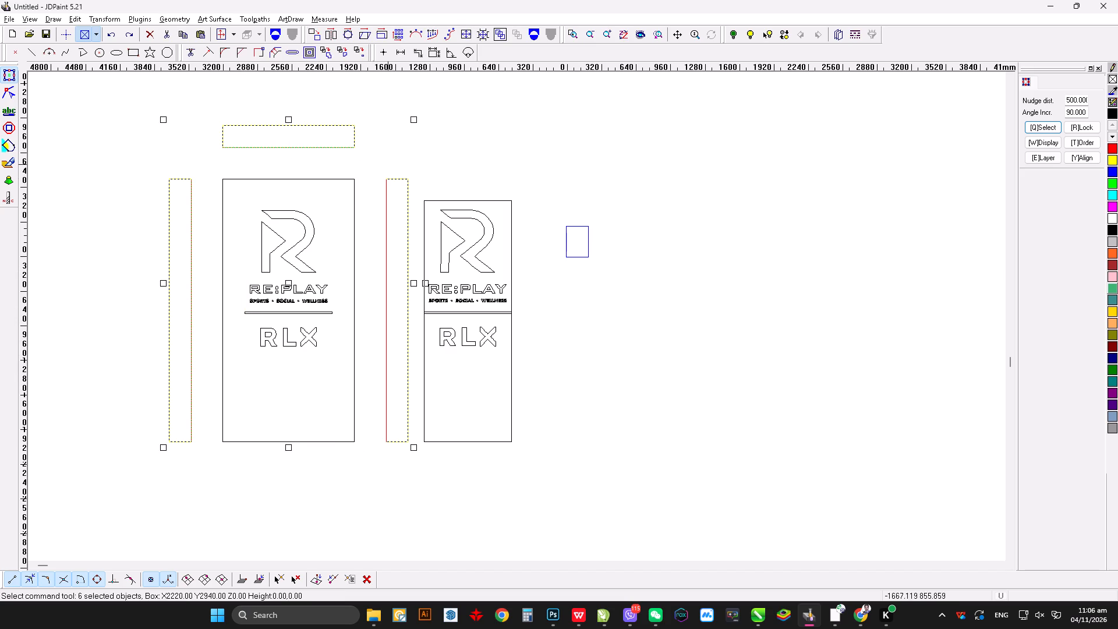
Delete the three red lines along the inner edges of the left, right and top border strips.
click(385, 161)
drag(178, 159, 215, 477)
key(ctrl+x)
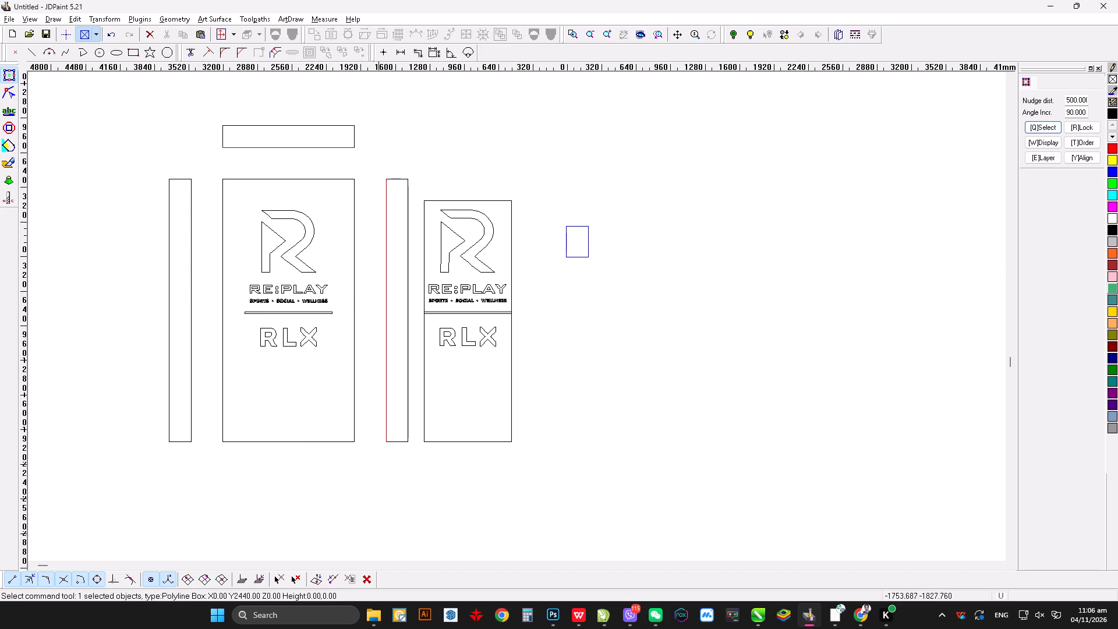
drag(378, 466, 401, 154)
key(ctrl+x)
drag(199, 154, 390, 133)
key(ctrl+x)
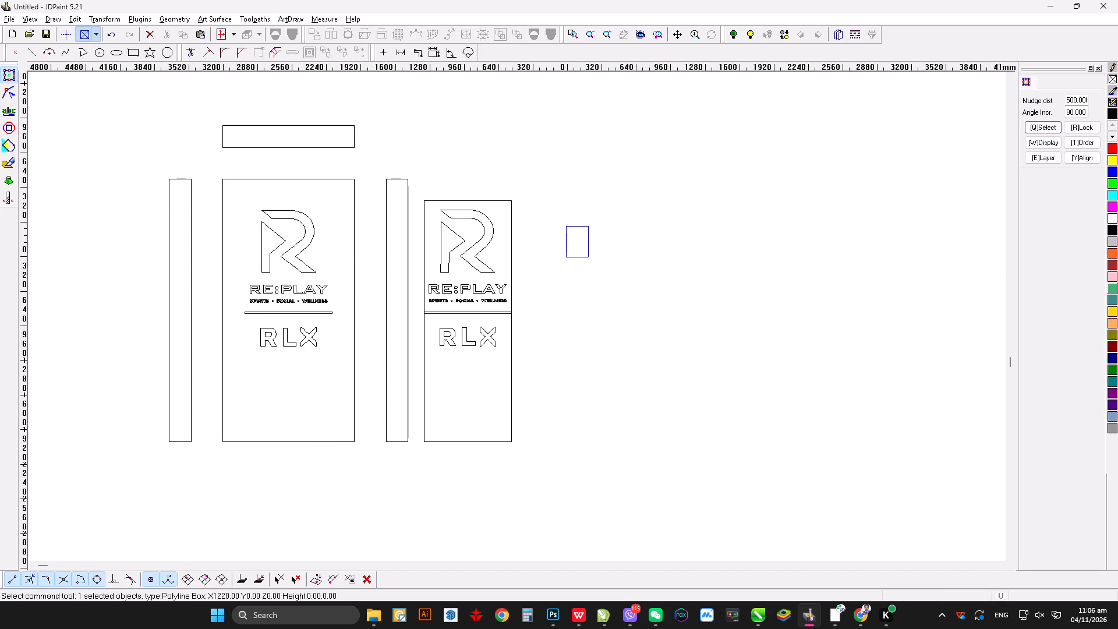
Redraw a straight polyline along the full inner edge of each of the left, top and right border strips.
key(ctrl+w)
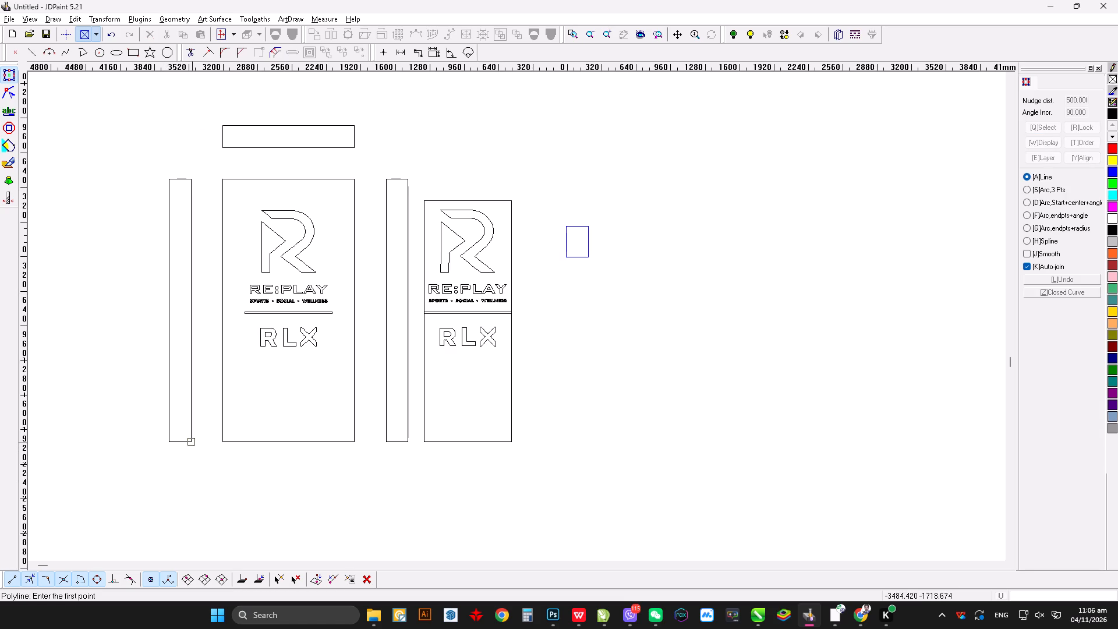
click(193, 441)
click(192, 178)
right_click(192, 137)
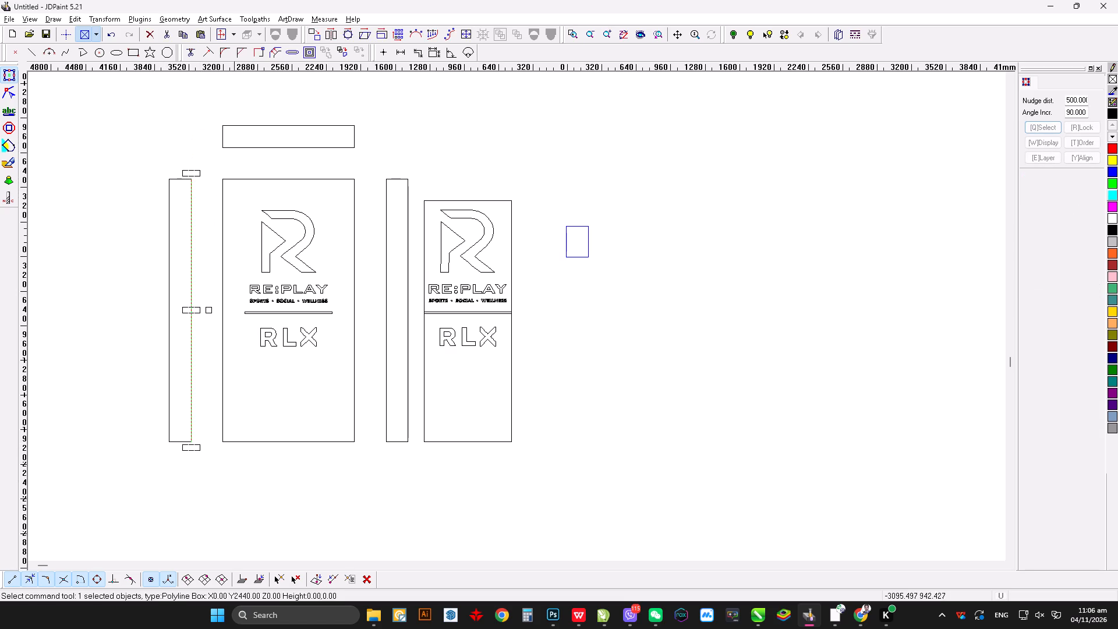
key(ctrl+w)
click(224, 147)
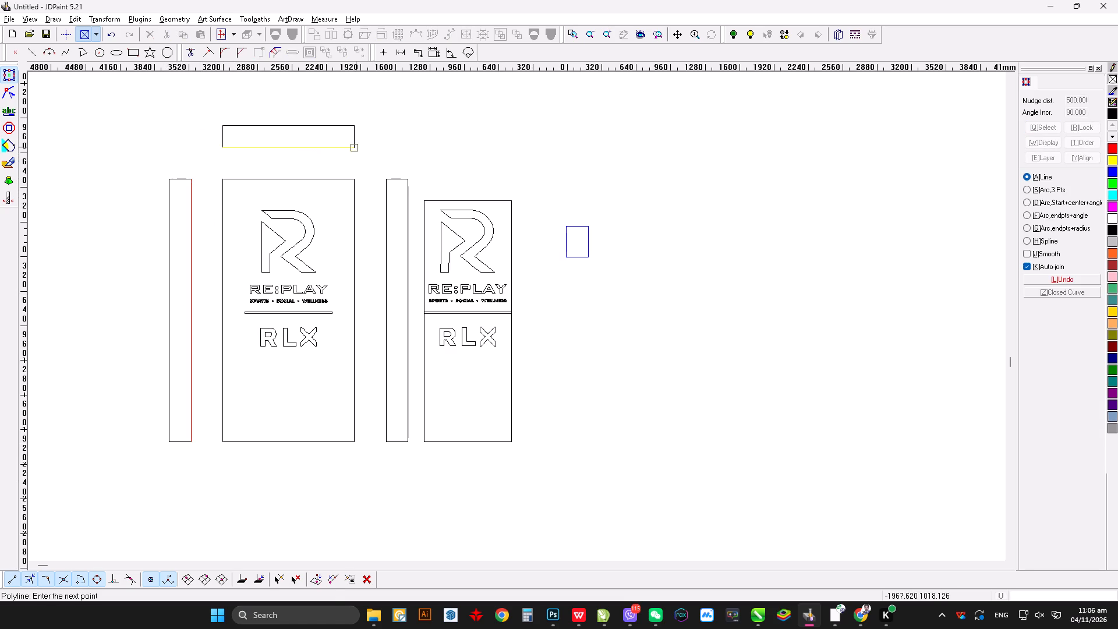
click(352, 148)
right_click(456, 112)
key(ctrl+w)
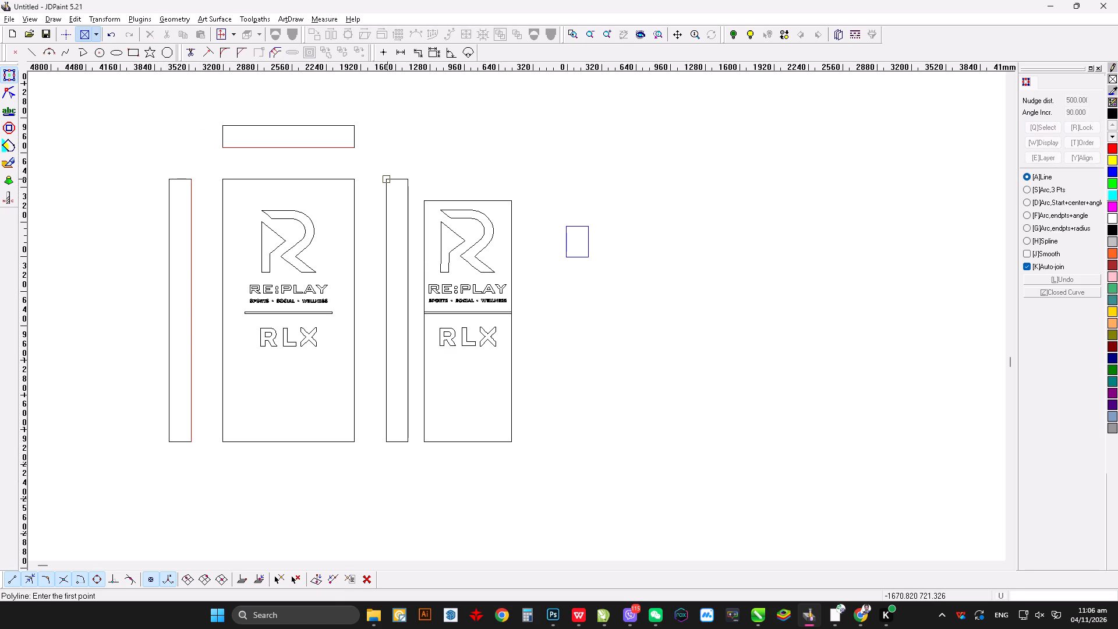
click(387, 178)
click(387, 443)
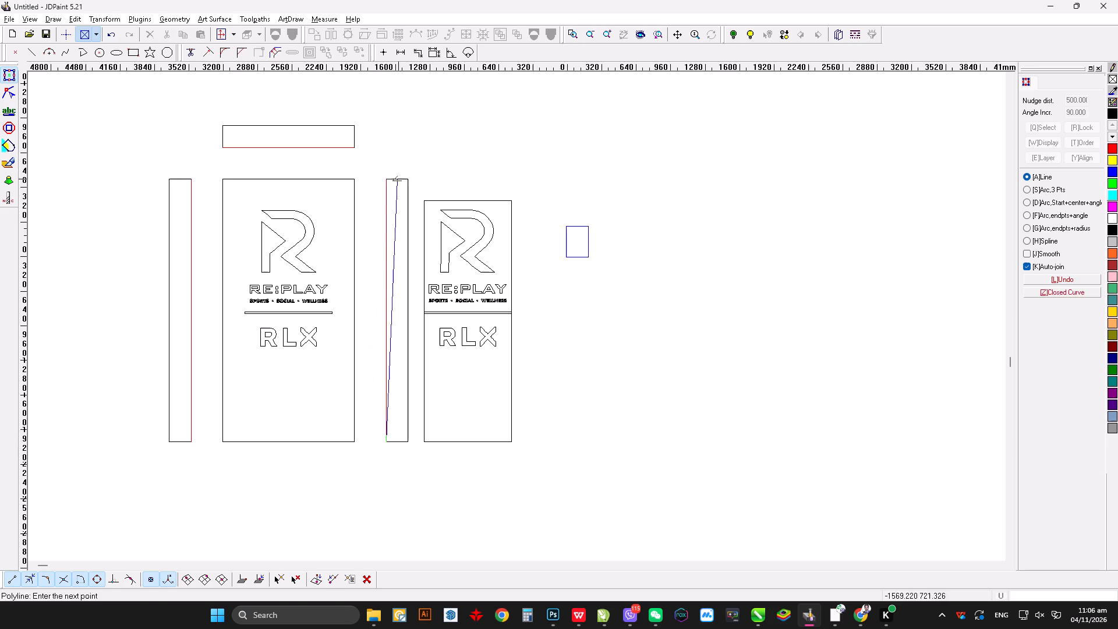
right_click(406, 166)
Delete the right, left and top border strip rectangles, keeping only the three newly drawn lines.
click(406, 178)
key(ctrl+x)
click(174, 177)
key(ctrl+x)
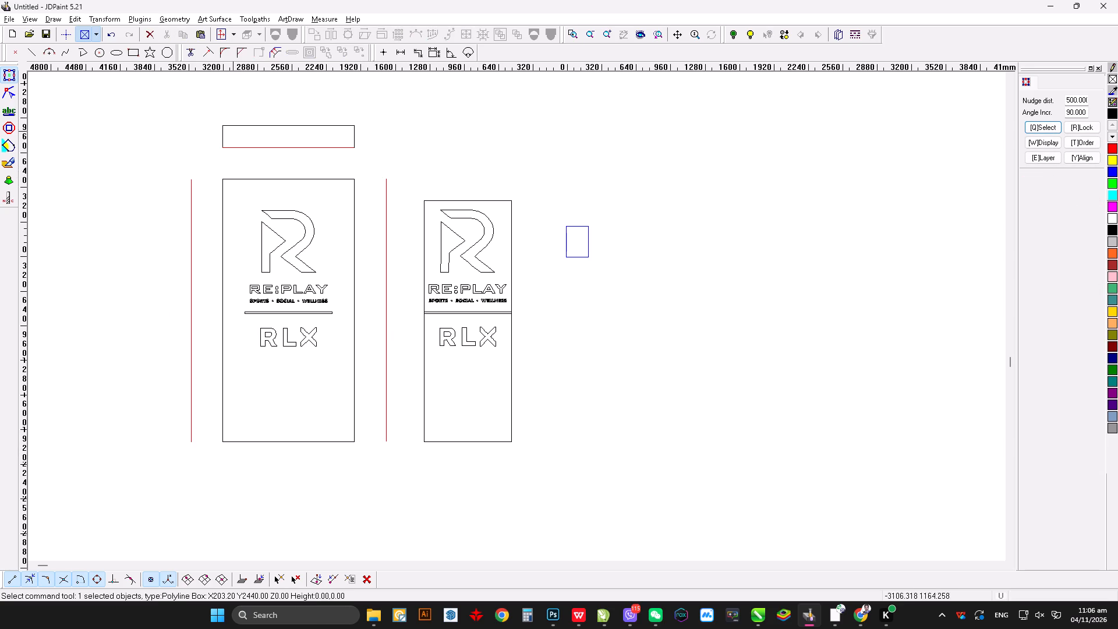
click(223, 122)
key(ctrl+x)
Nudge the left line 500 mm right, the right line 500 mm left and the top line 500 mm down onto the wider panel.
click(192, 199)
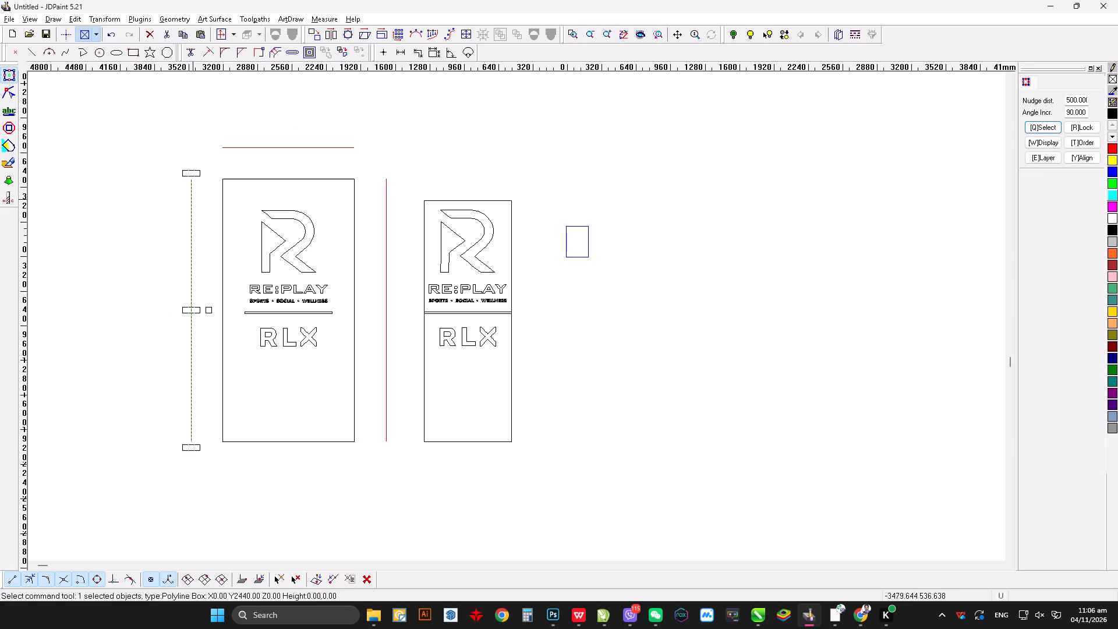
key(Right)
click(385, 195)
key(Left)
click(307, 145)
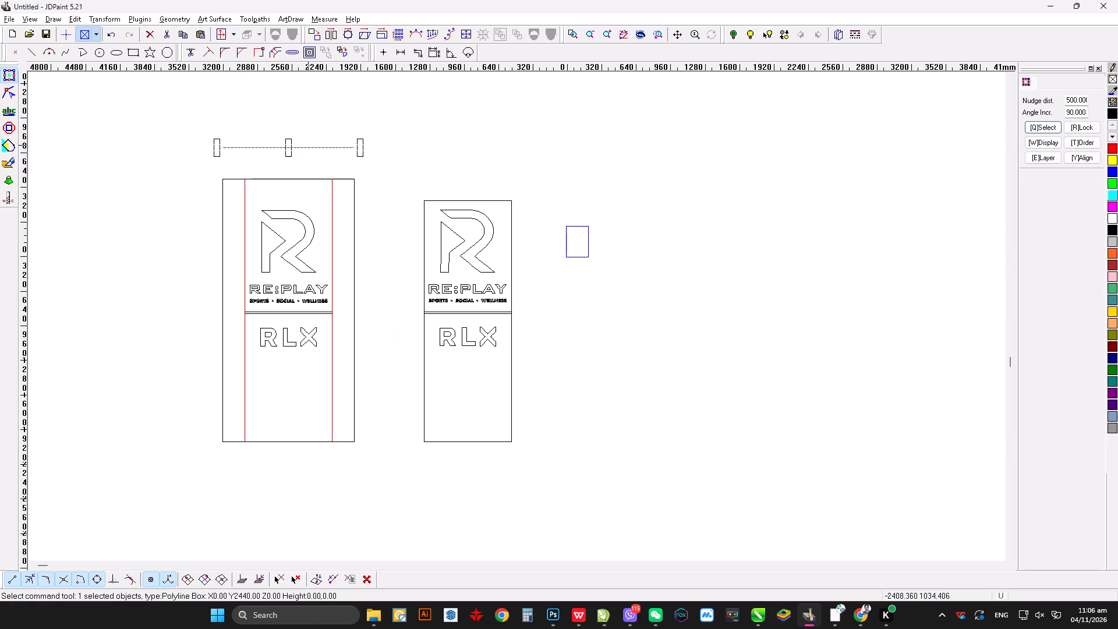
key(Down)
Start a Curve toolpath on the wider panel's left red line with cut depth 0.5 and the [Flat]JD-3.17 cutter.
click(232, 153)
click(242, 220)
click(253, 17)
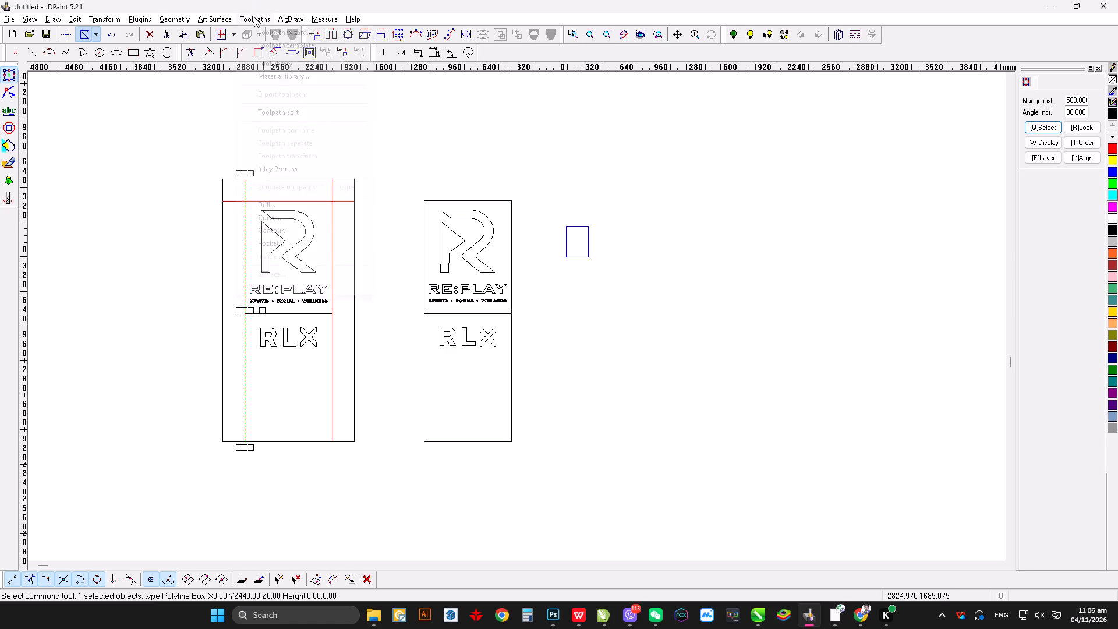
click(262, 26)
click(486, 264)
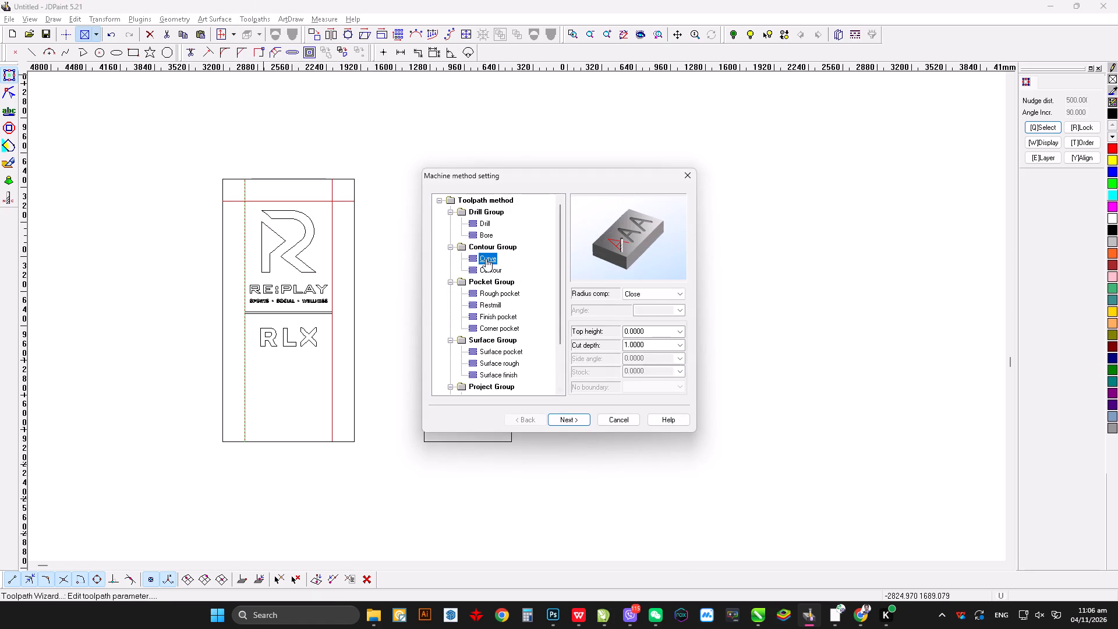
drag(659, 347, 358, 365)
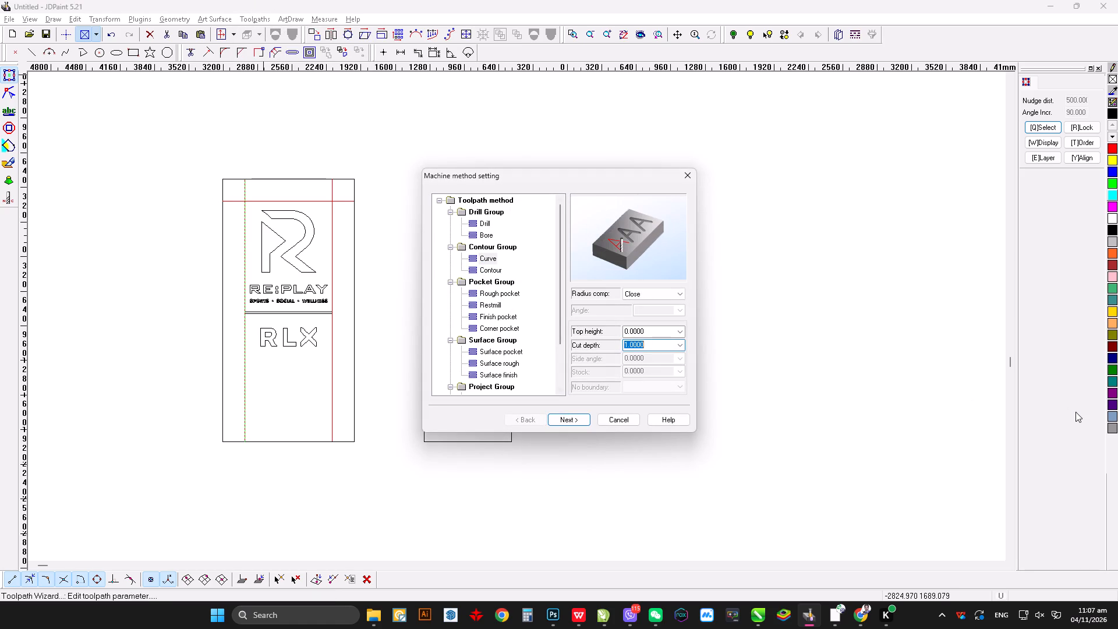
text(.5)
click(565, 416)
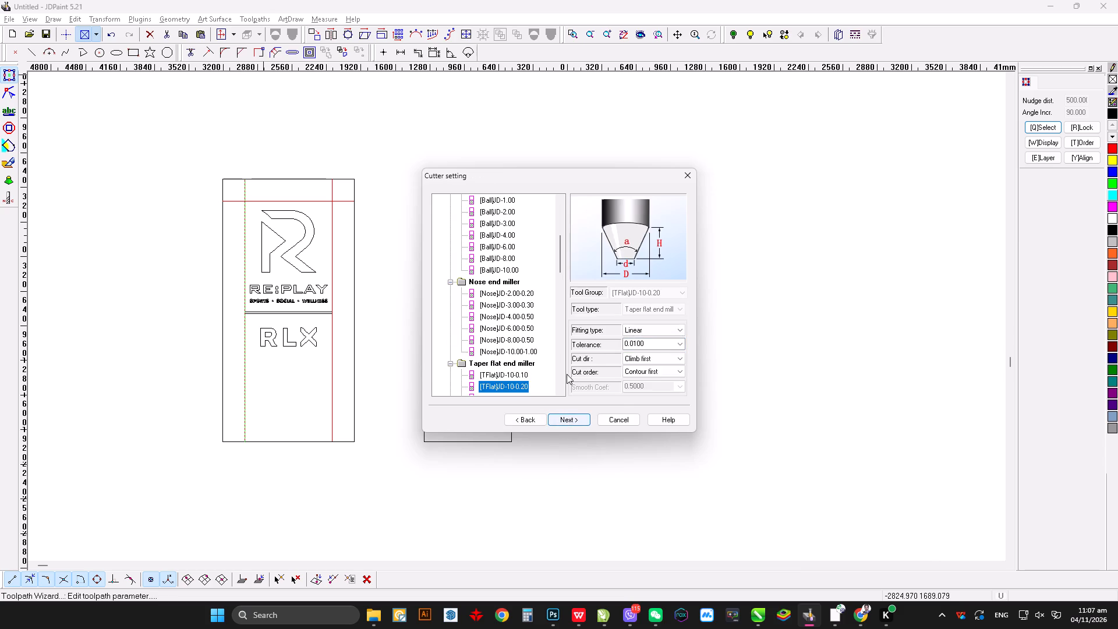
scroll(524, 305, up, 9)
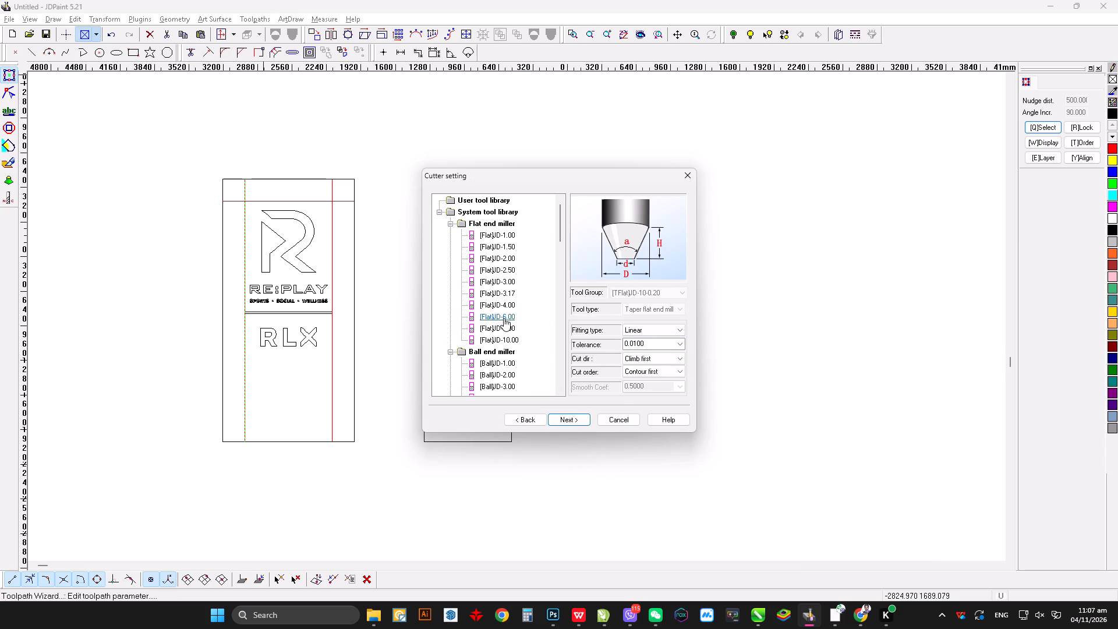
scroll(524, 358, up, 3)
click(503, 286)
click(503, 295)
click(577, 421)
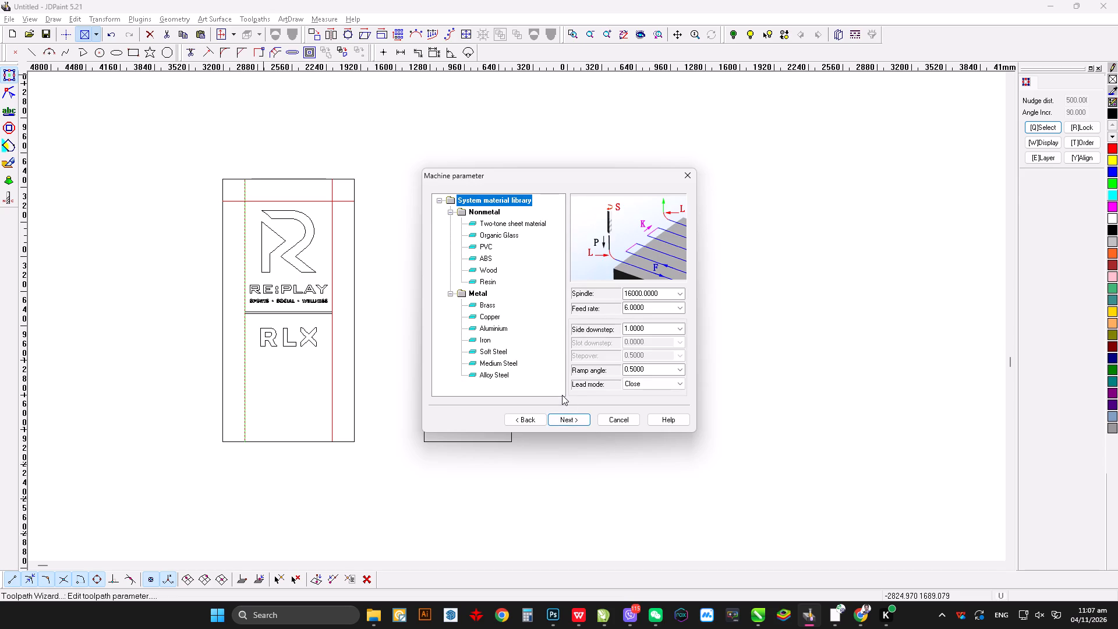
Set the ramp angle to 0 and the side downstep to 0.5, and generate the left line's toolpath.
click(661, 370)
key(0)
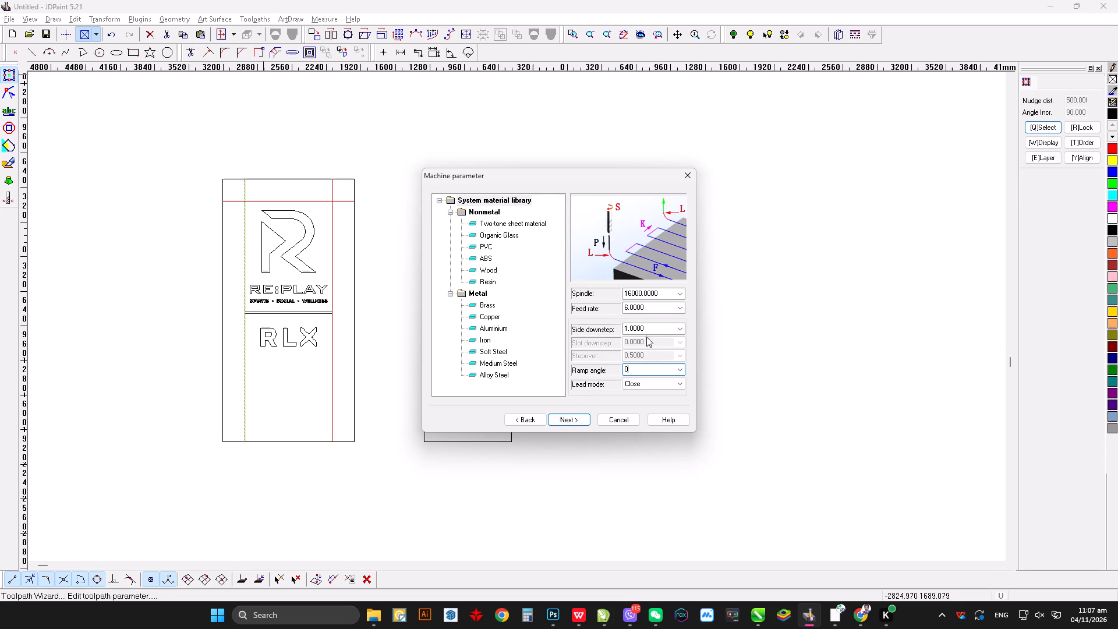
click(648, 330)
key(5)
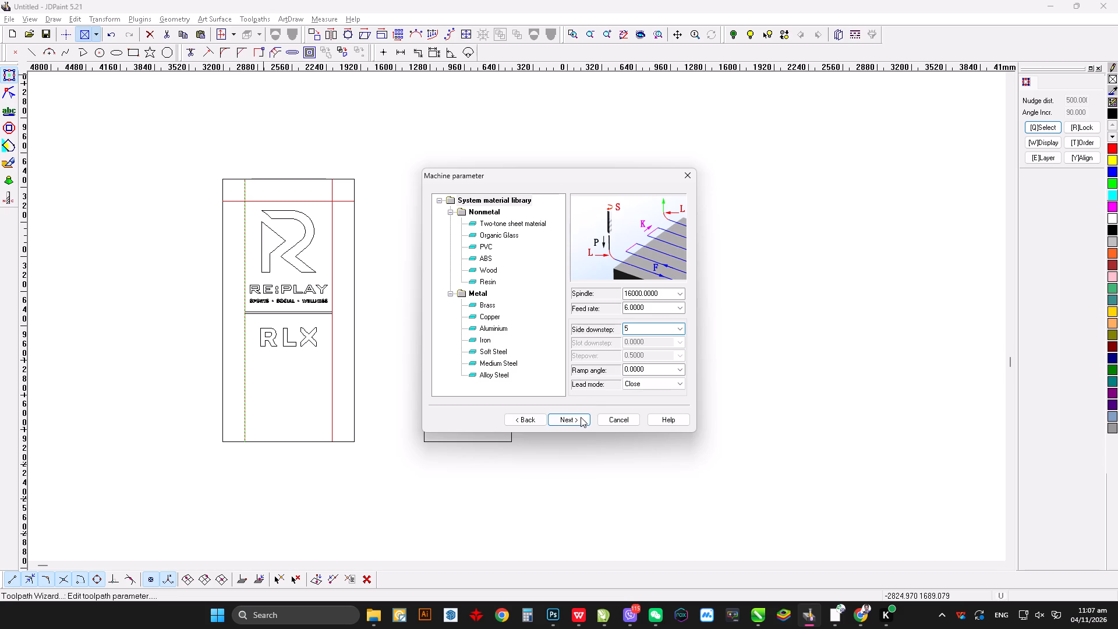
drag(634, 328, 539, 319)
text(.5)
click(560, 423)
click(560, 423)
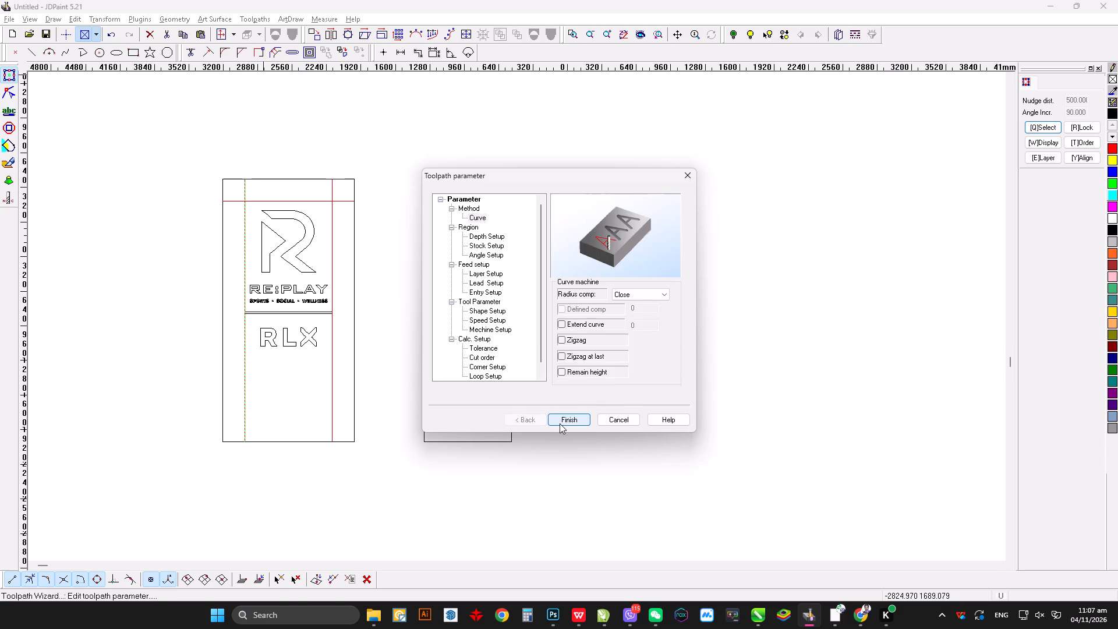
drag(510, 482, 505, 476)
scroll(238, 211, down, 2)
click(247, 207)
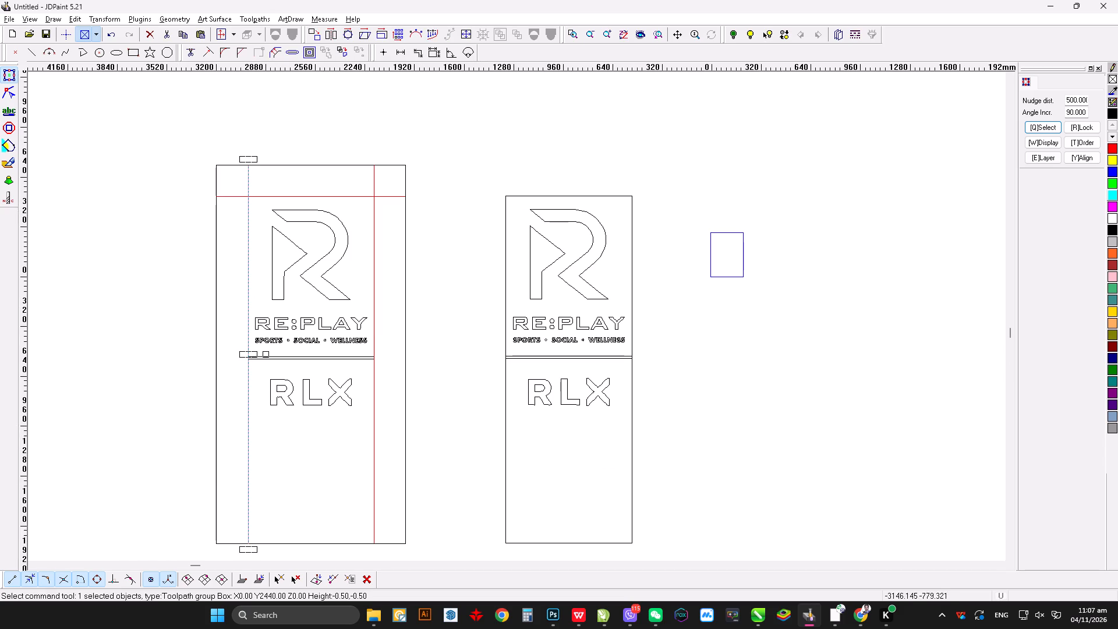
click(161, 92)
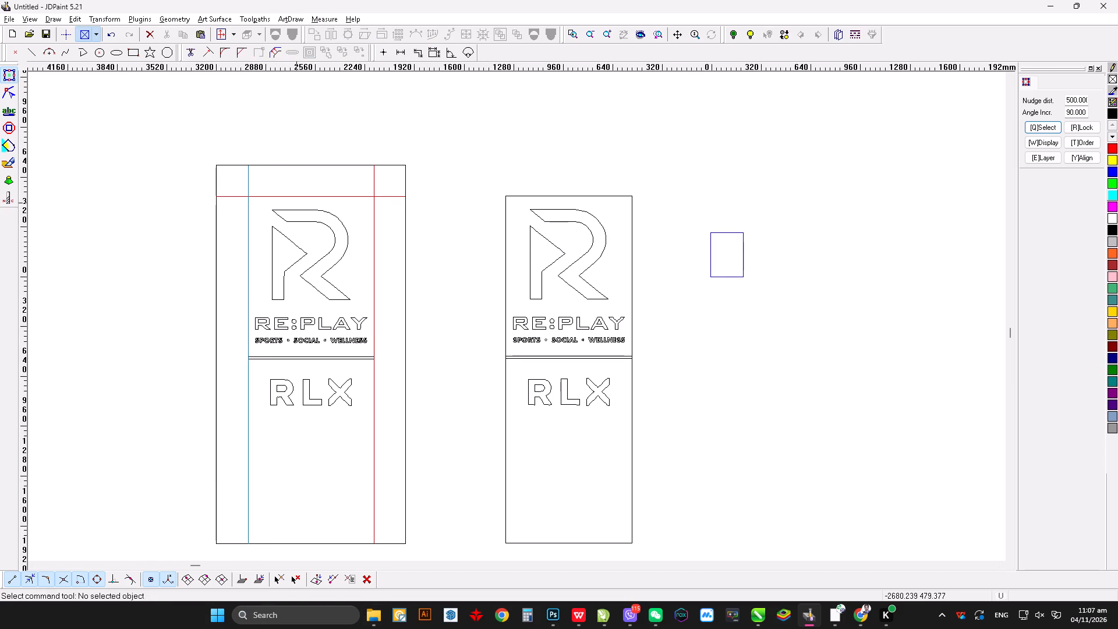
Create a Curve toolpath on the wider panel's top red line with cut depth 0.5, the [Flat]JD-3.17 cutter and ramp angle 0.
click(293, 199)
click(256, 17)
click(285, 43)
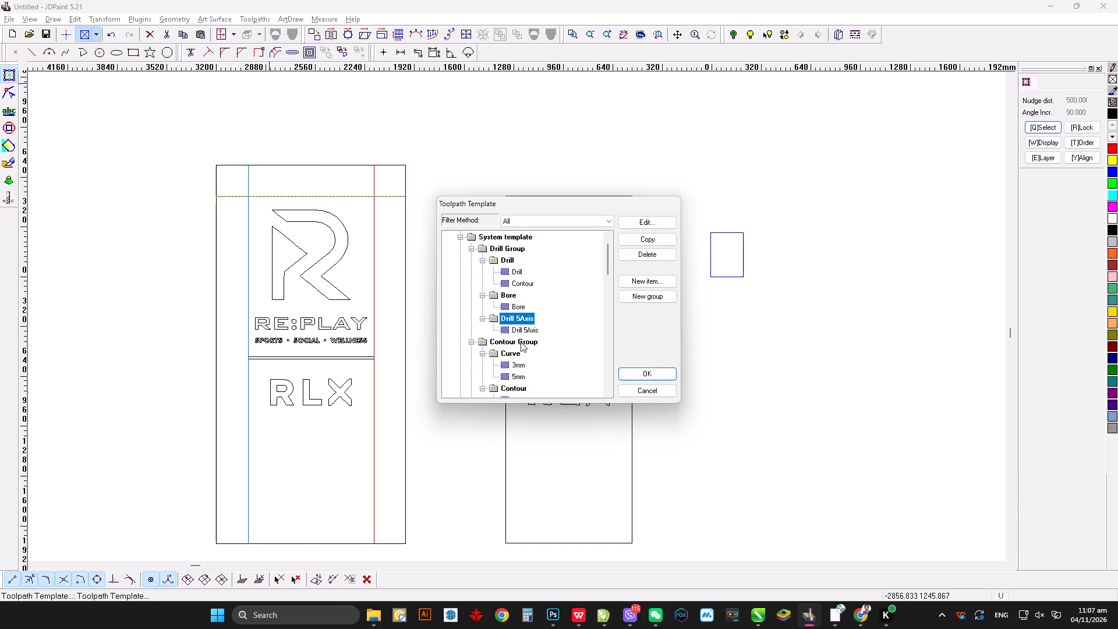
click(653, 390)
click(256, 21)
click(274, 27)
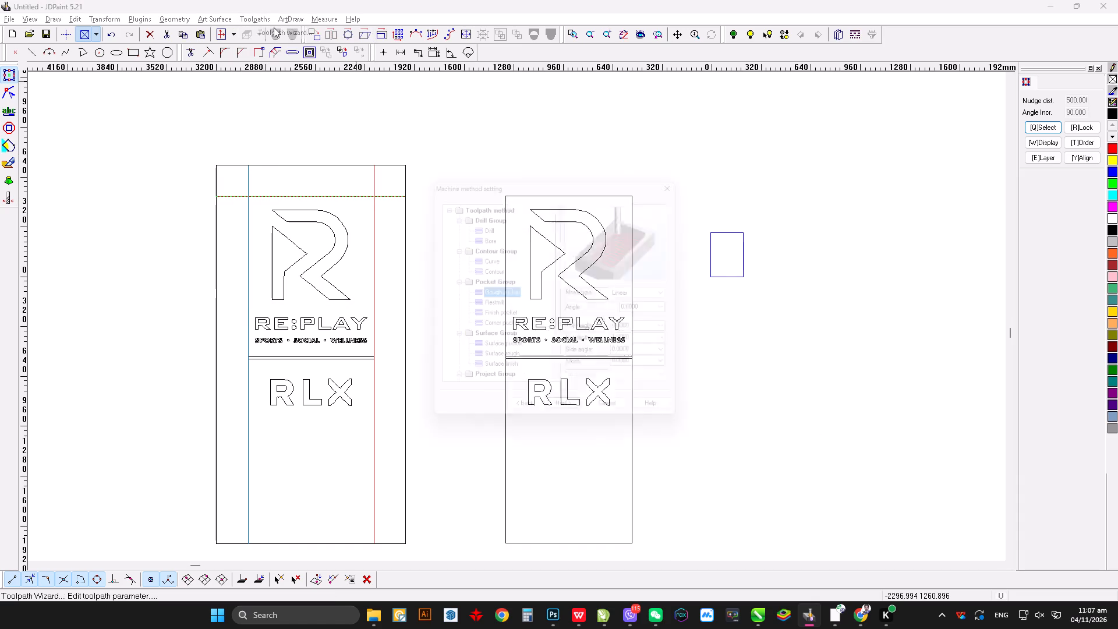
click(490, 255)
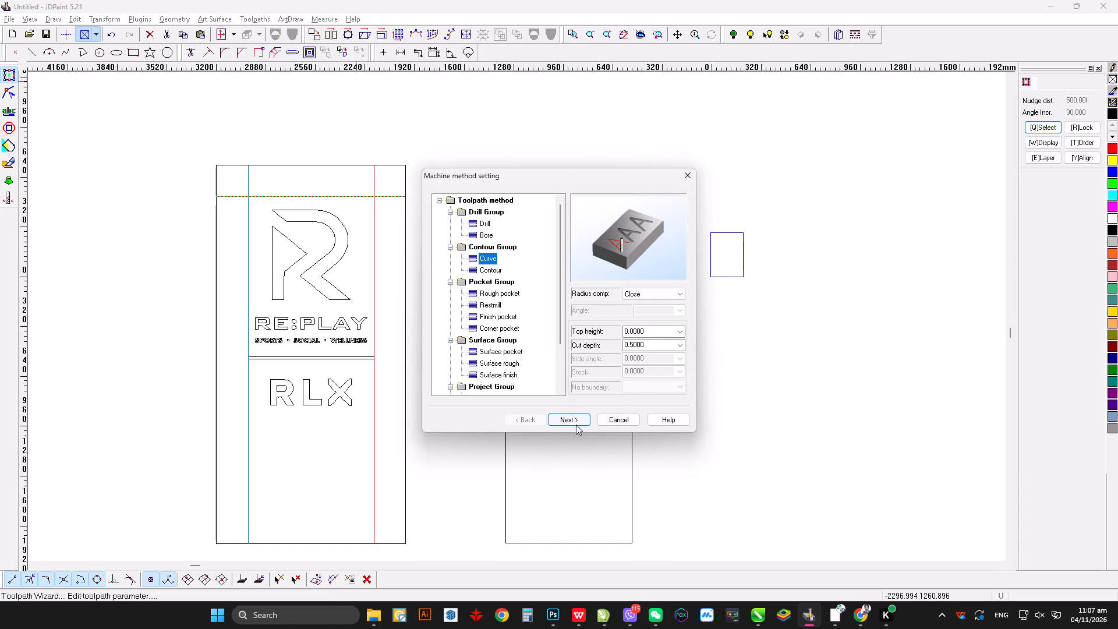
click(575, 424)
scroll(491, 344, up, 6)
click(488, 298)
click(579, 423)
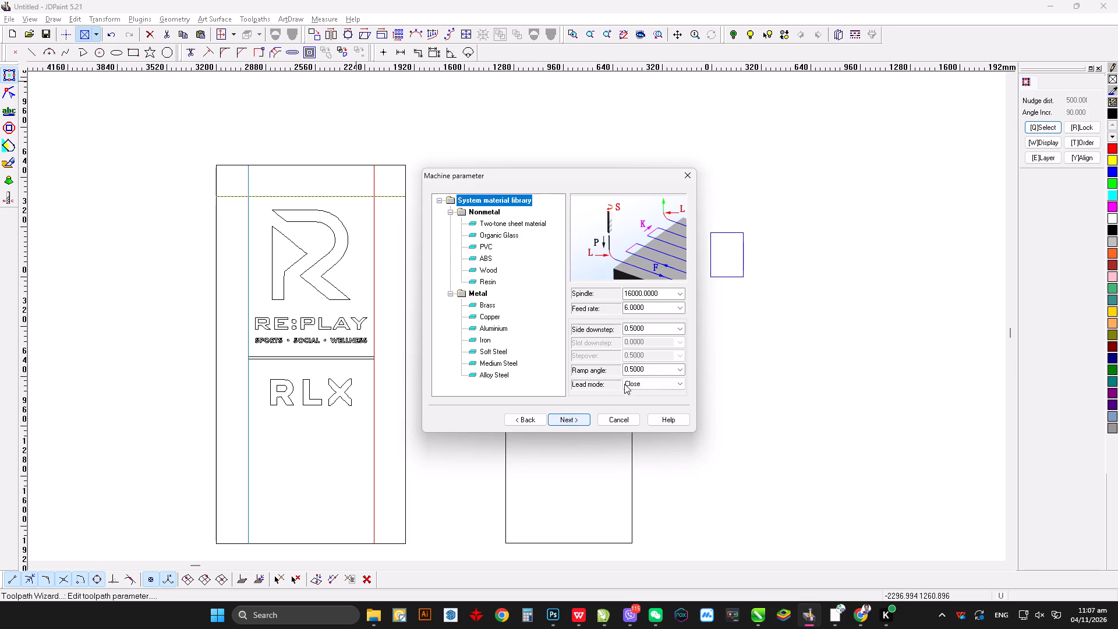
click(647, 370)
key(0)
click(578, 426)
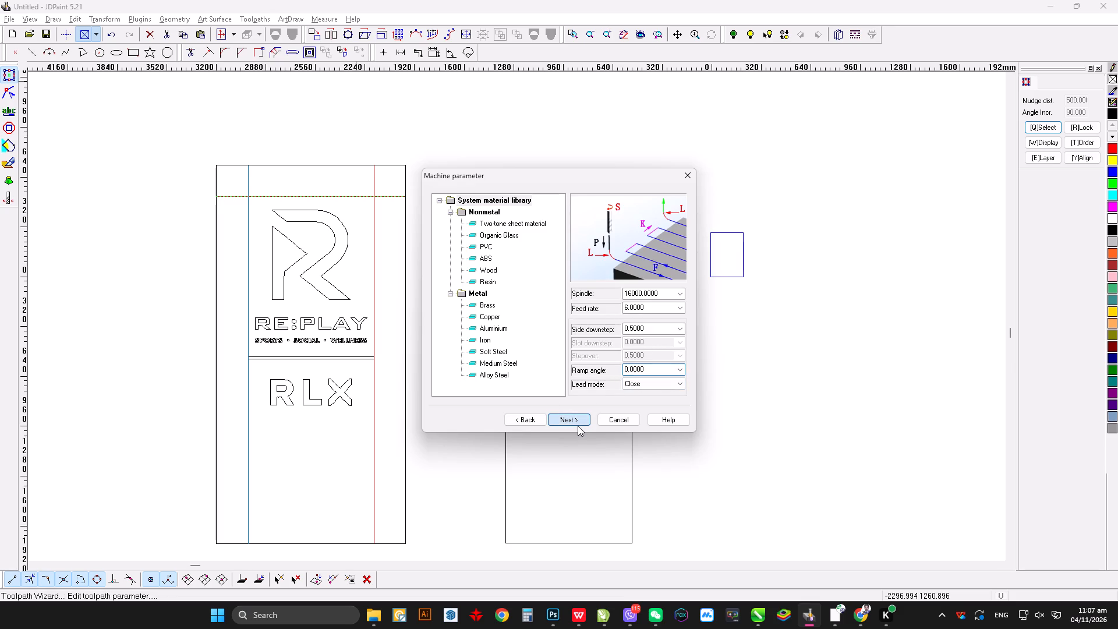
click(578, 426)
click(457, 144)
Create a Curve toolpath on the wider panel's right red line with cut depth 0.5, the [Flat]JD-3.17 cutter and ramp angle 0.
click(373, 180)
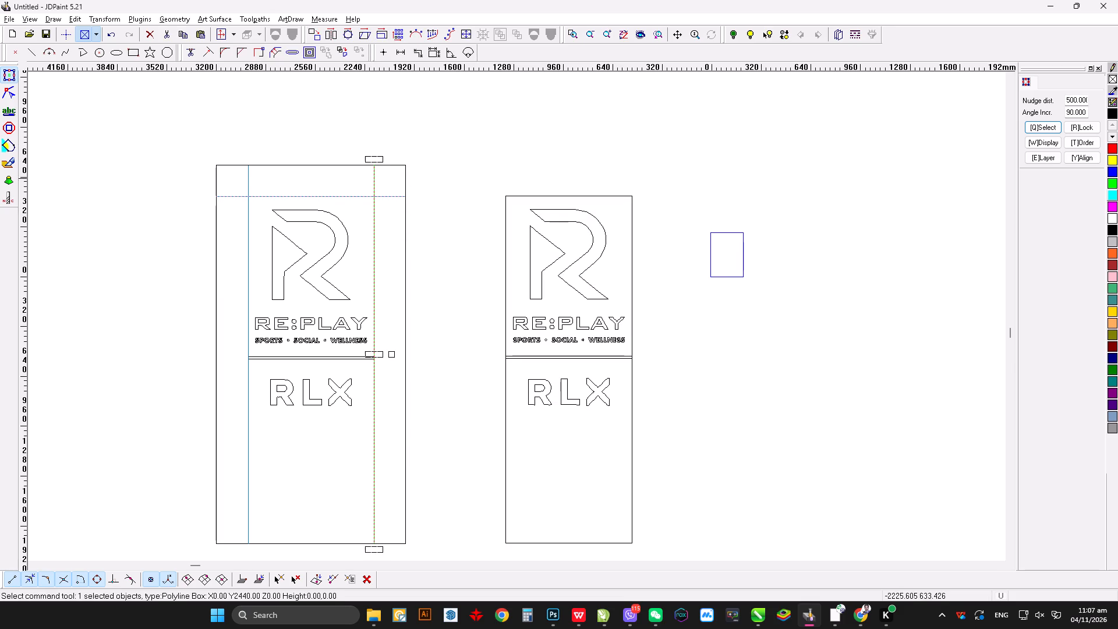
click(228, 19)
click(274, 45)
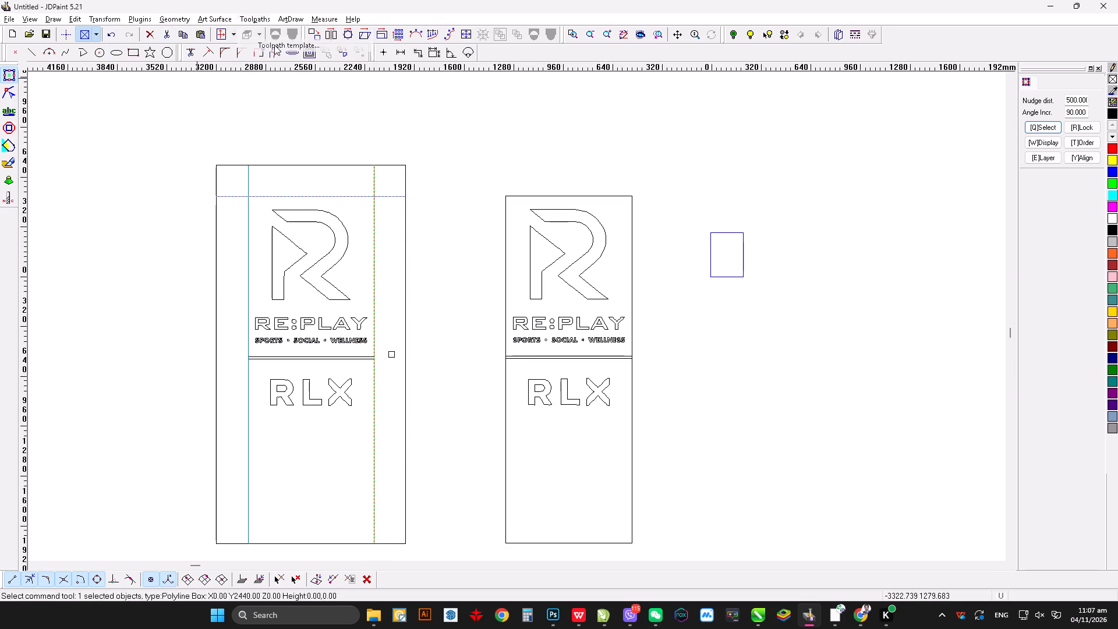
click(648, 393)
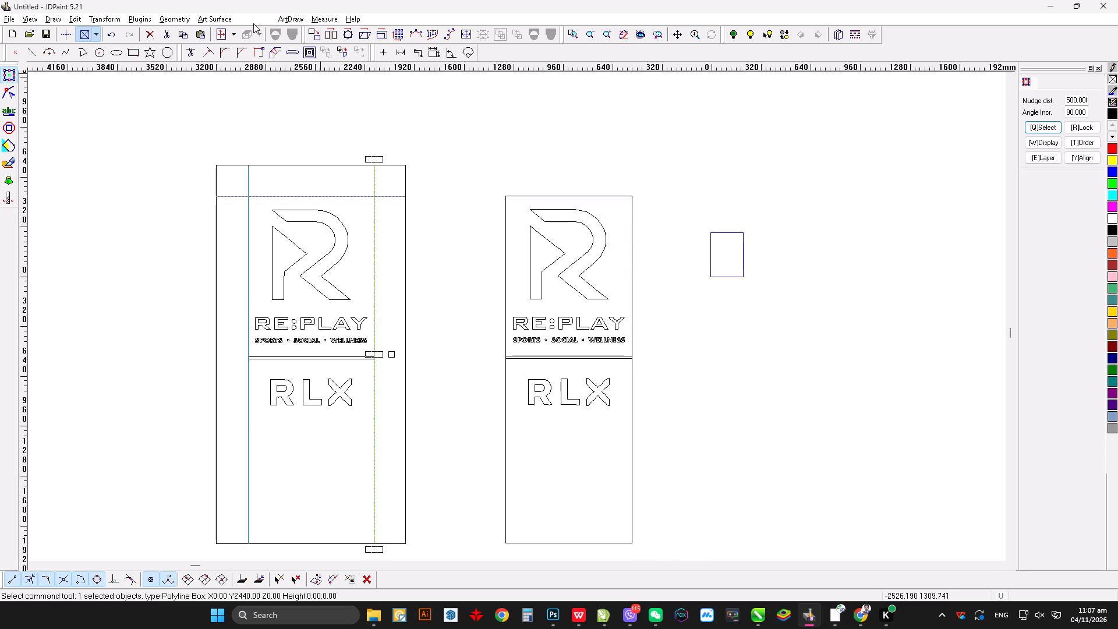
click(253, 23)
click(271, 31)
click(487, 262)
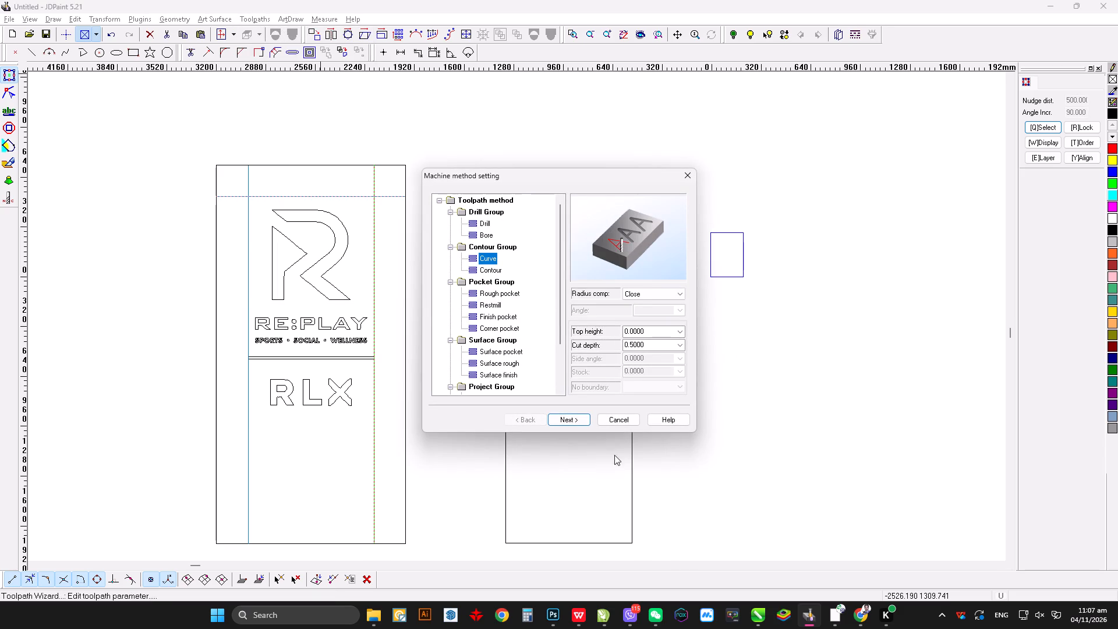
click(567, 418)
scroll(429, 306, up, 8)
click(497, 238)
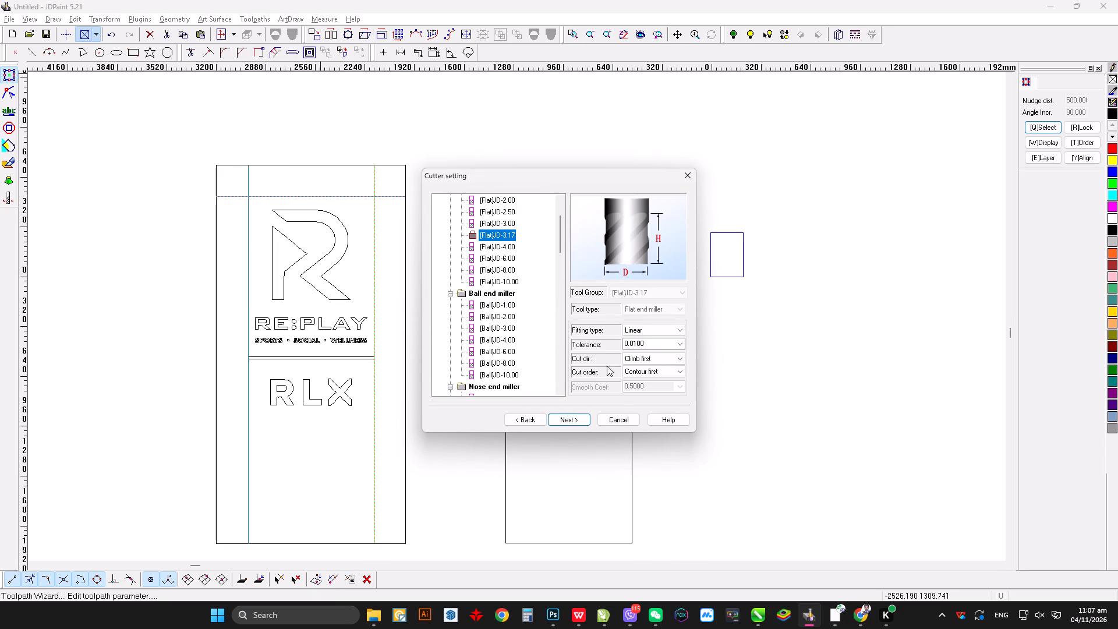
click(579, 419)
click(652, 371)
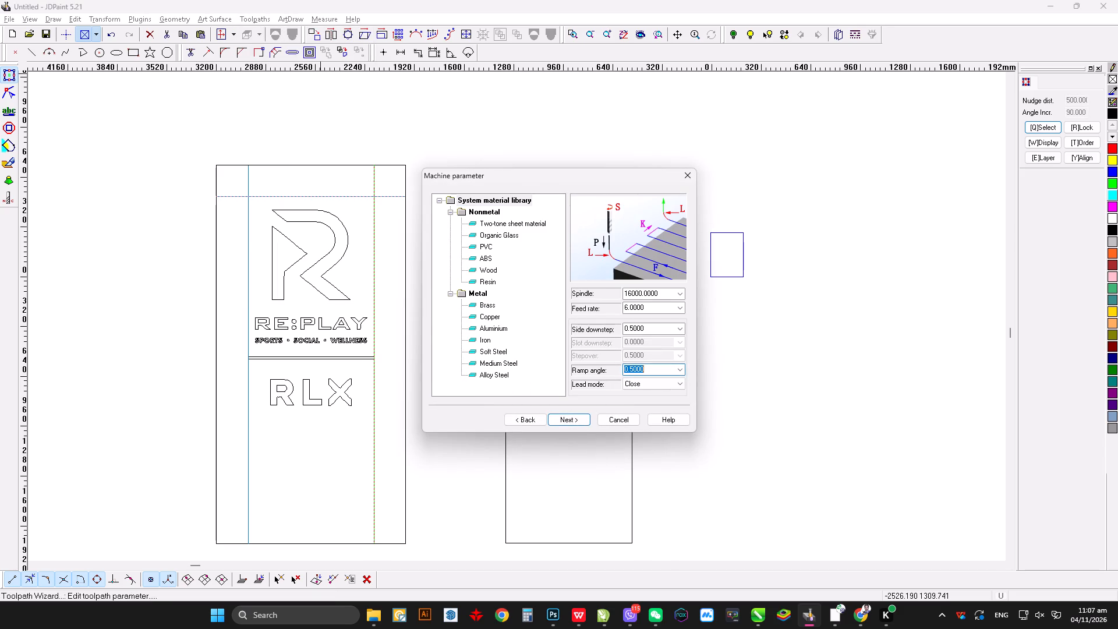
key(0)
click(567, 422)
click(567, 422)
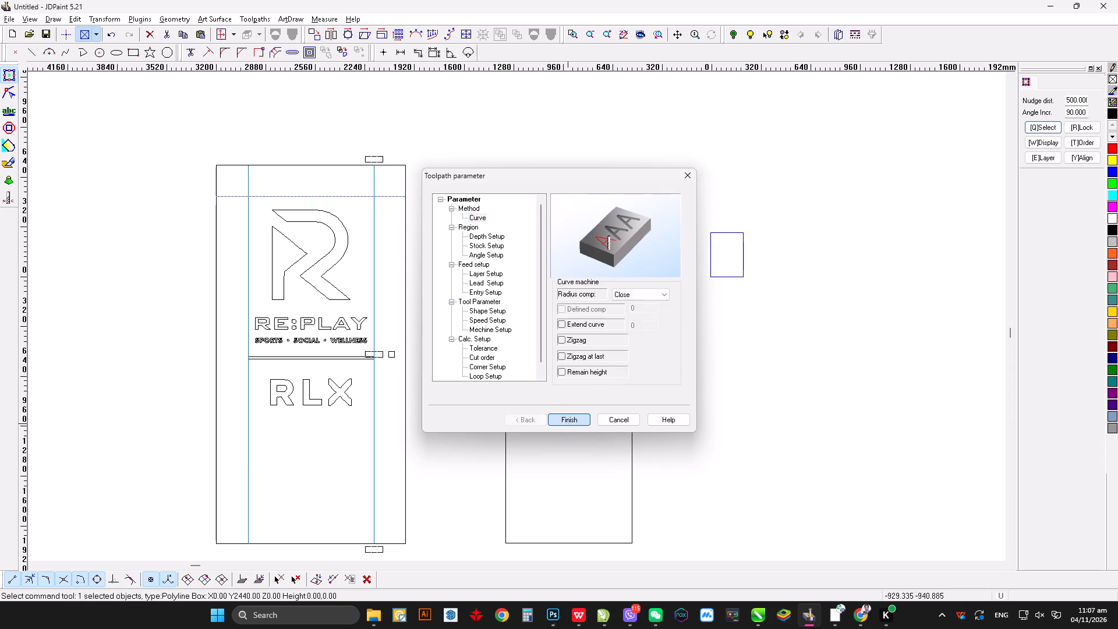
Examine the wider panel's lettering, divider and border lines up close.
click(436, 333)
scroll(505, 233, up, 3)
scroll(124, 268, down, 3)
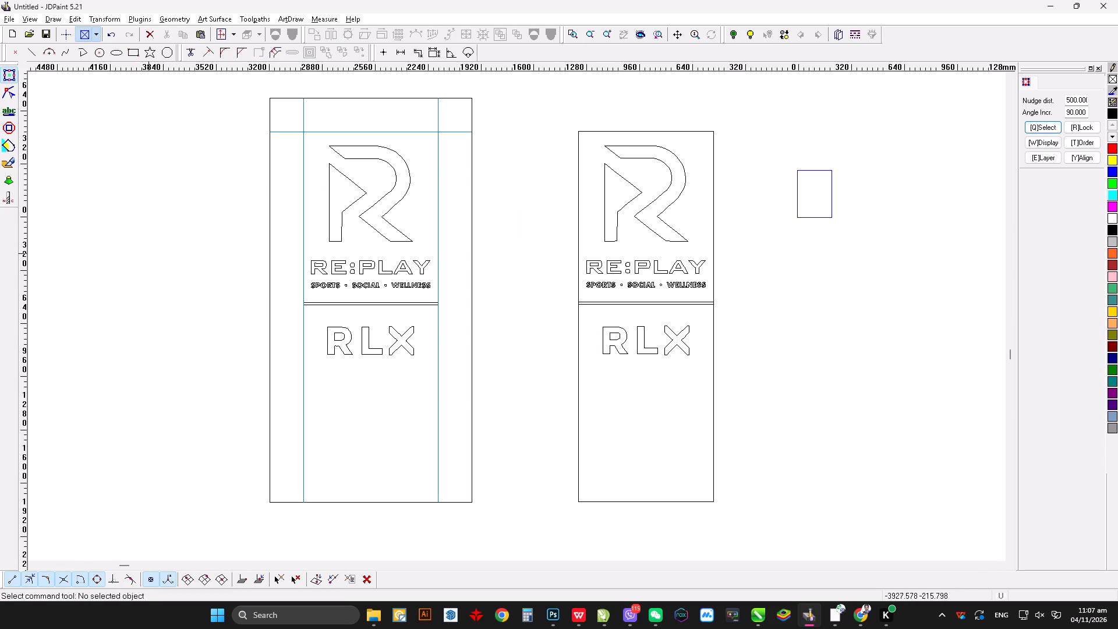
scroll(328, 286, down, 9)
scroll(360, 310, up, 2)
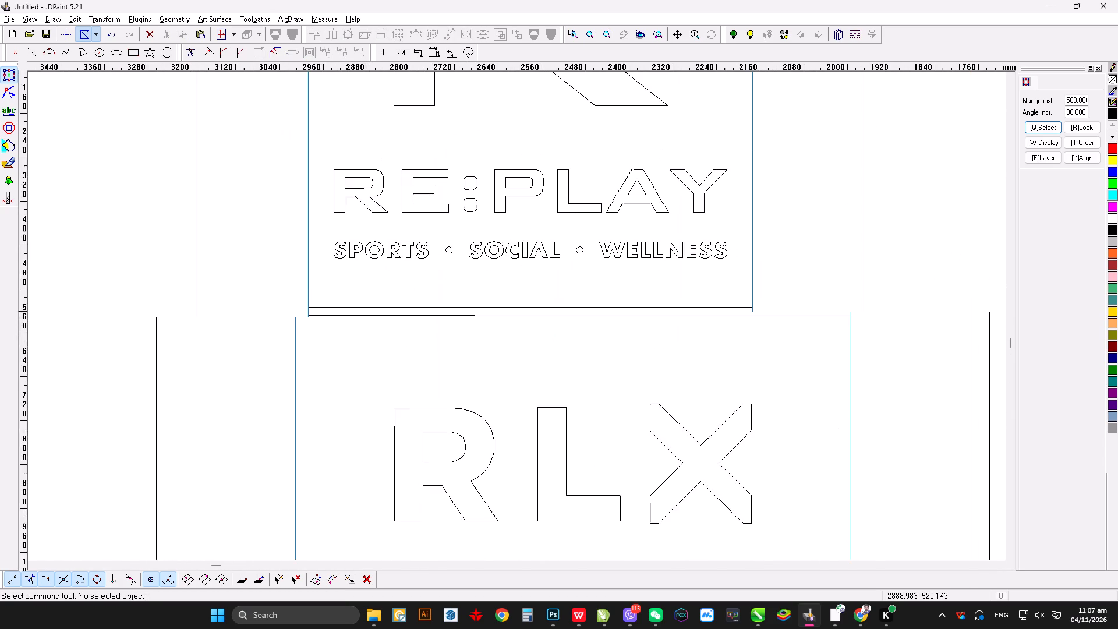
scroll(360, 310, up, 3)
scroll(360, 310, down, 4)
scroll(332, 313, up, 4)
scroll(414, 475, up, 2)
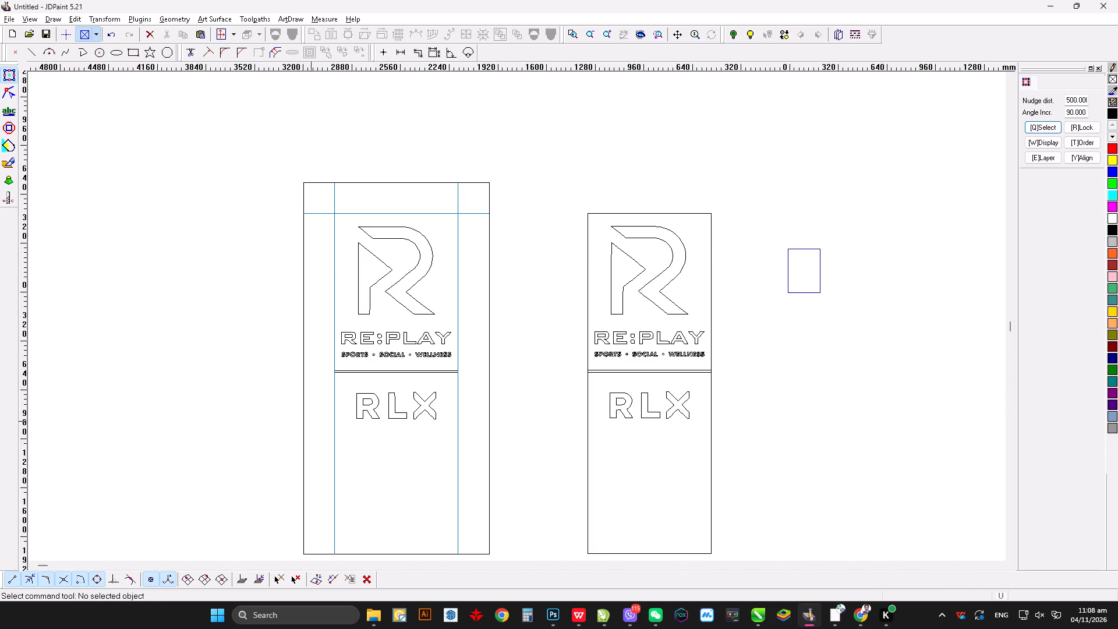
scroll(387, 372, down, 2)
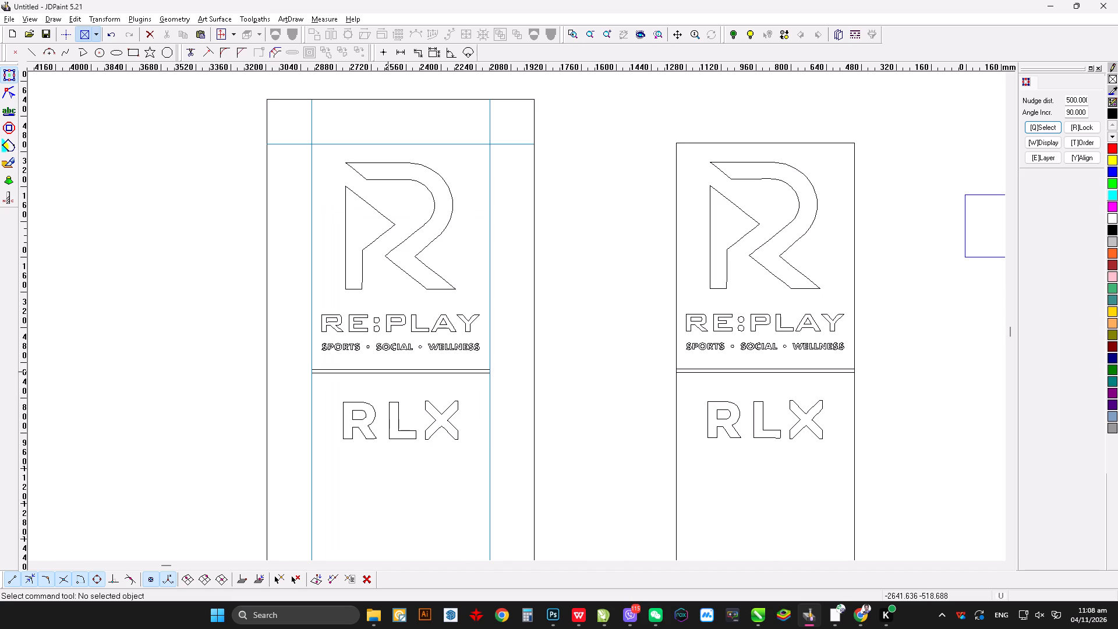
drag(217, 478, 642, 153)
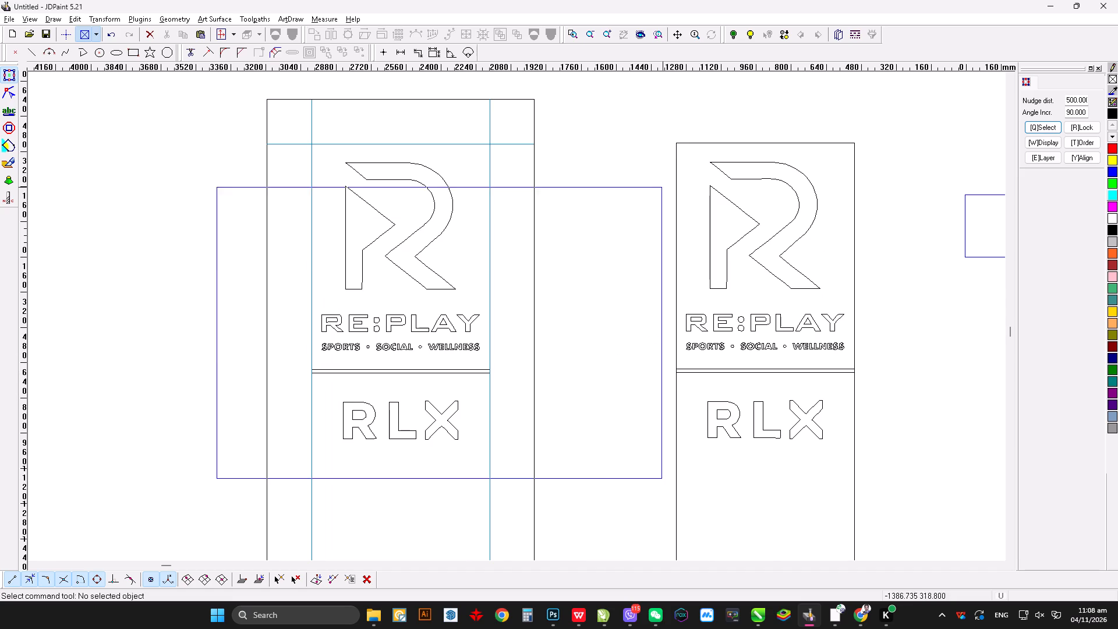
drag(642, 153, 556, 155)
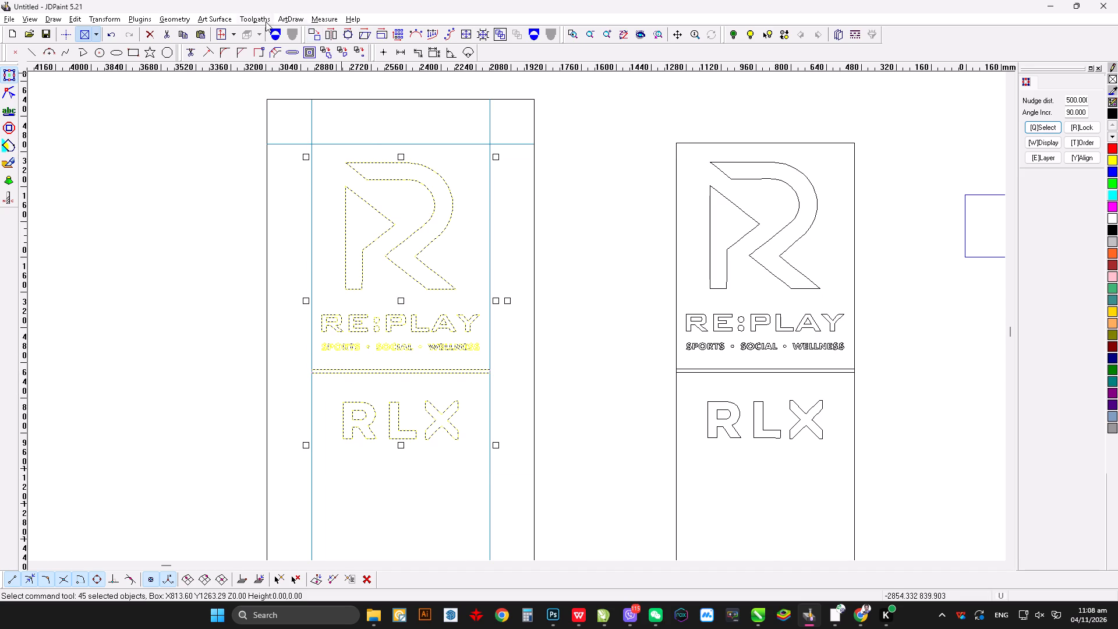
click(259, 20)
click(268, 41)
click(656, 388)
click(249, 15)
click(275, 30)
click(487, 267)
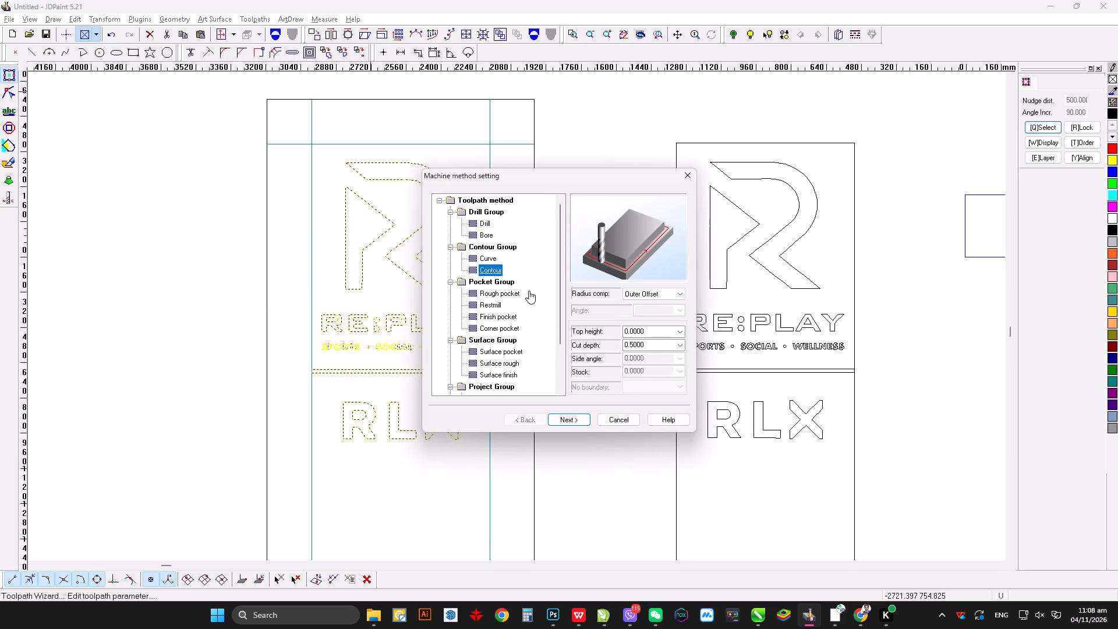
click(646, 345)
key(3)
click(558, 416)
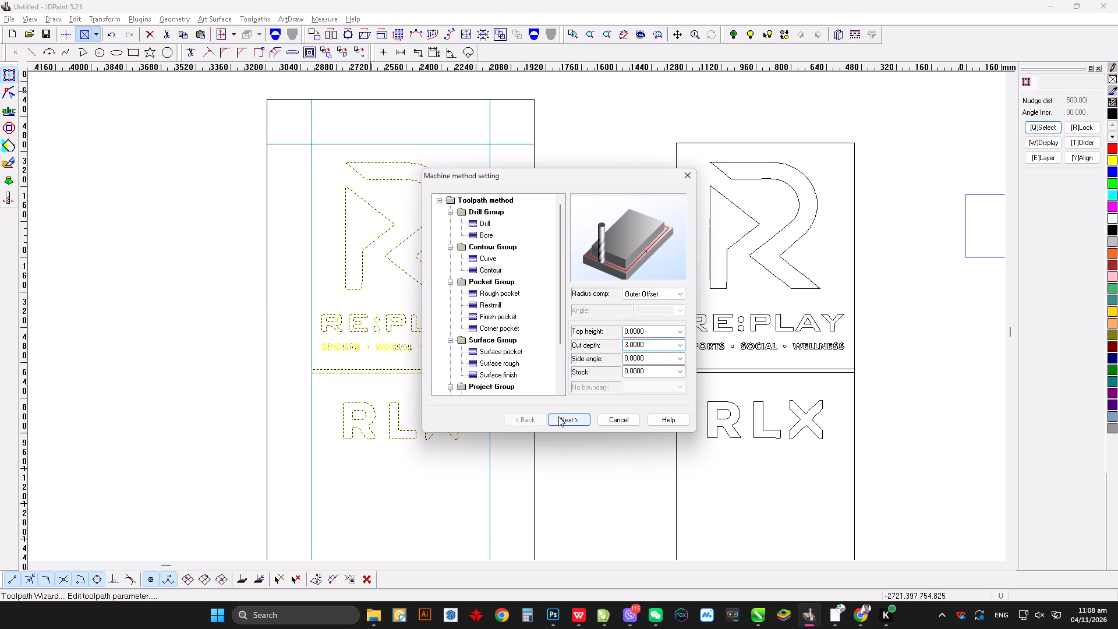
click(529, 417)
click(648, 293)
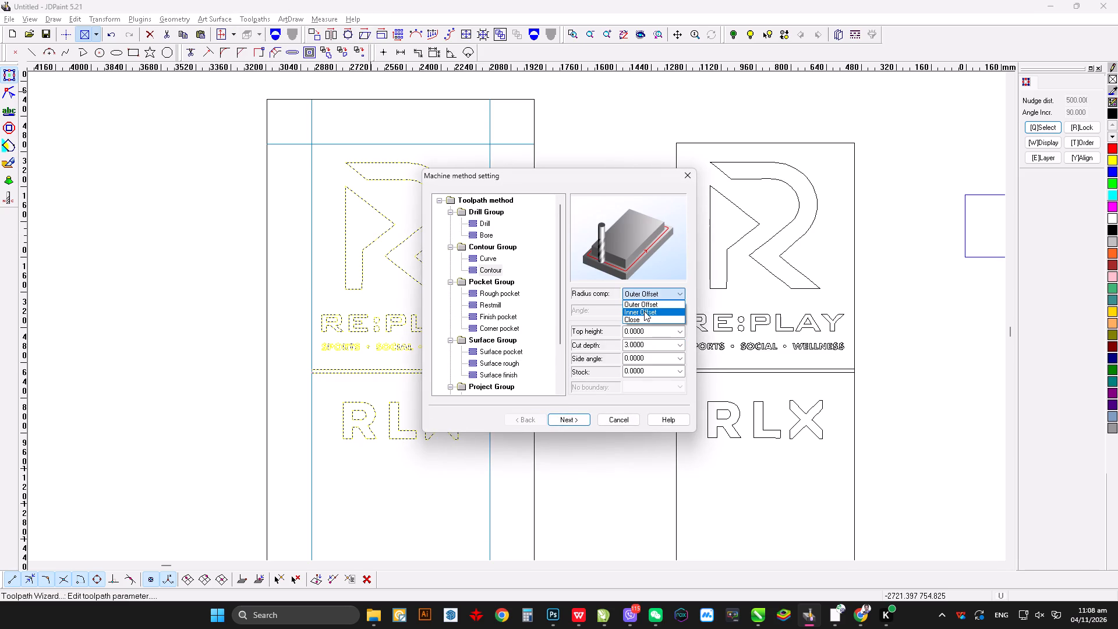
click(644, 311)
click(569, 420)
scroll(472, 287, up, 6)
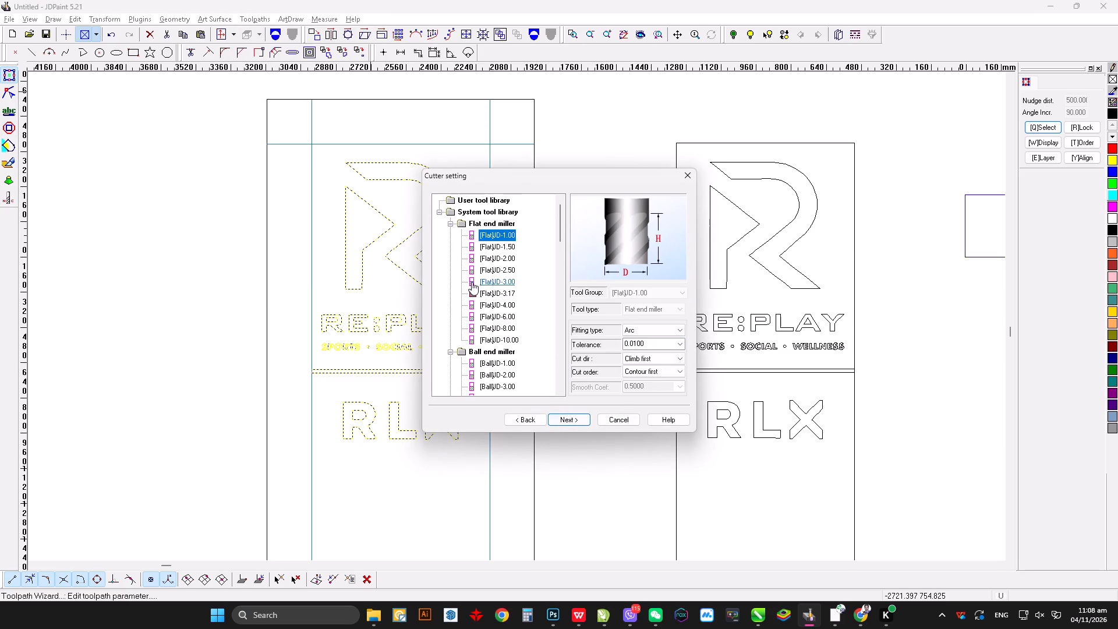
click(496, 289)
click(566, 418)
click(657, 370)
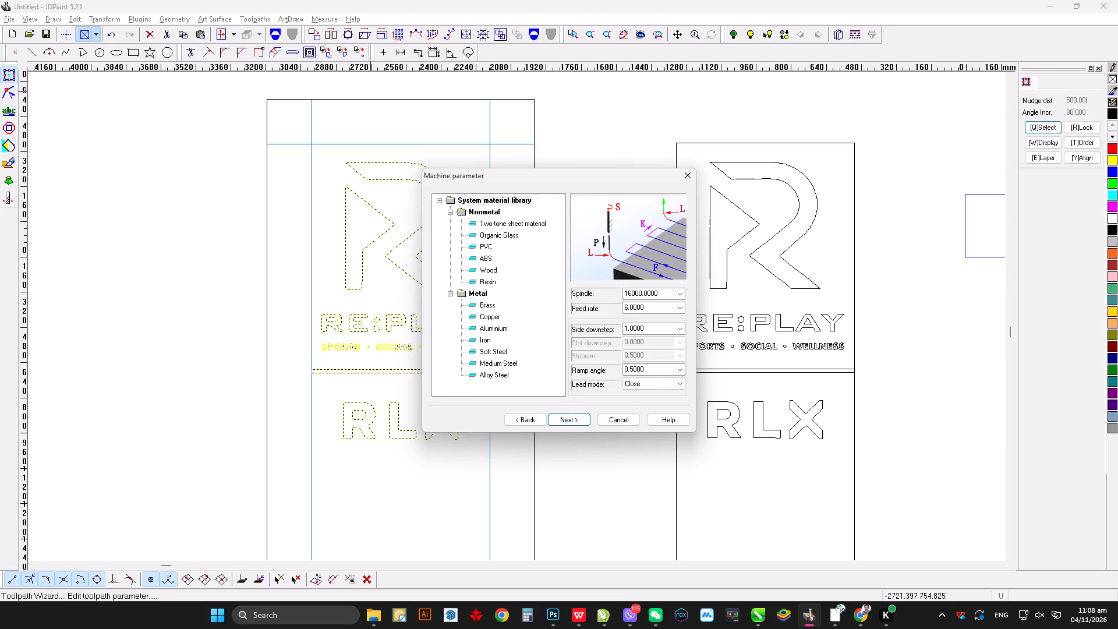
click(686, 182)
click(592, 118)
Undo the wider panel's toolpaths, red lines and strip moves until the original border strips are back in place.
scroll(588, 157, up, 4)
scroll(193, 232, down, 3)
scroll(427, 407, up, 2)
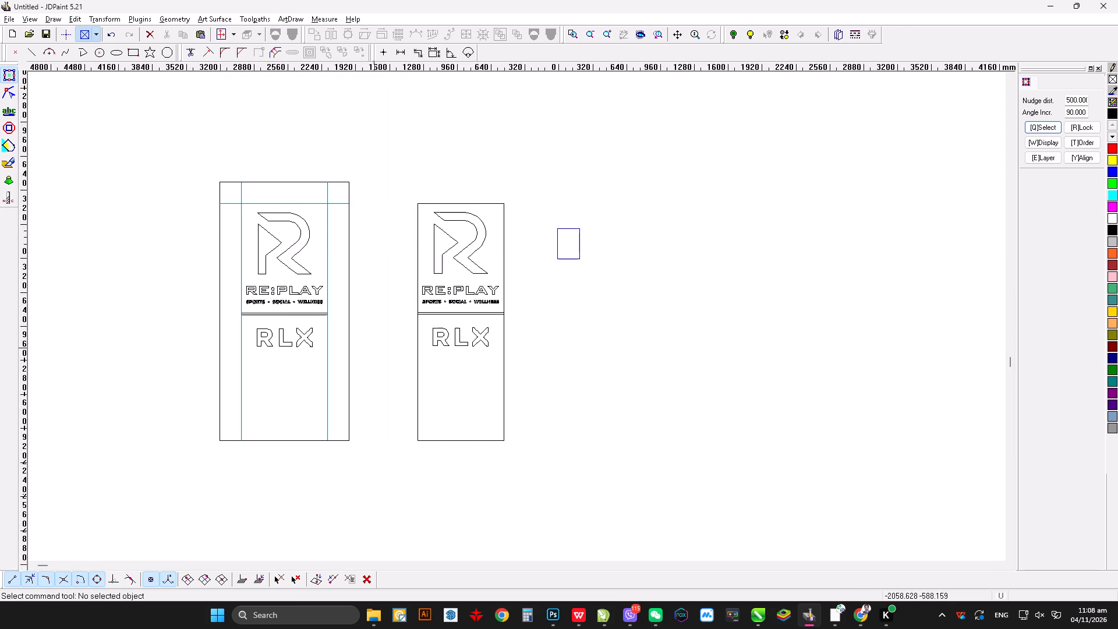
scroll(199, 222, down, 1)
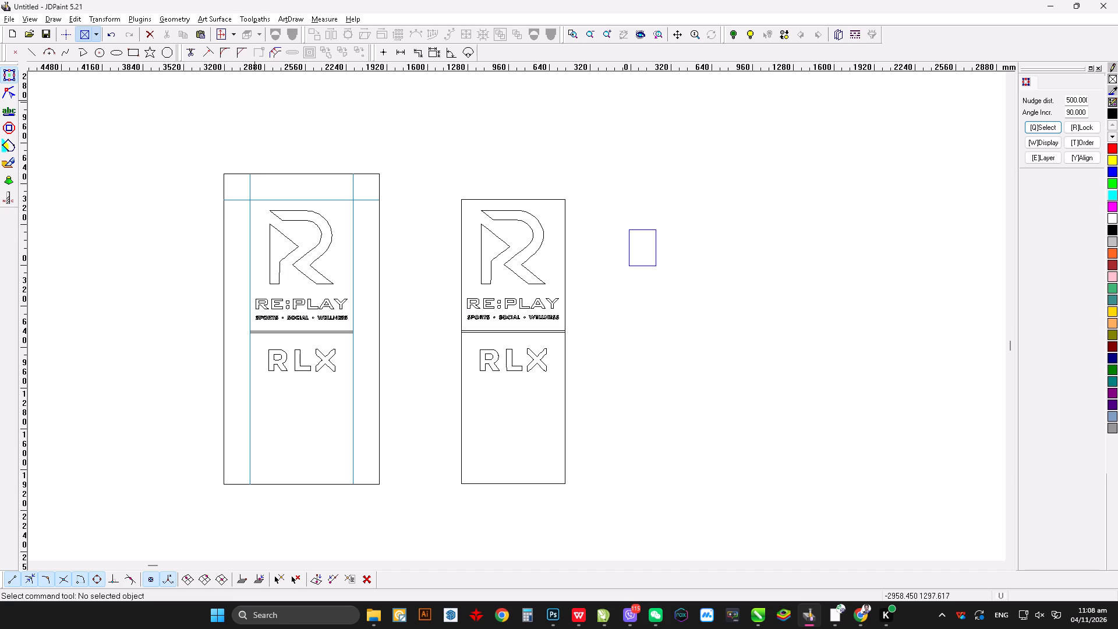
key(ctrl+z)
key(ctrl+z)
key(ctrl+z)
key(ctrl+z)
key(ctrl+z)
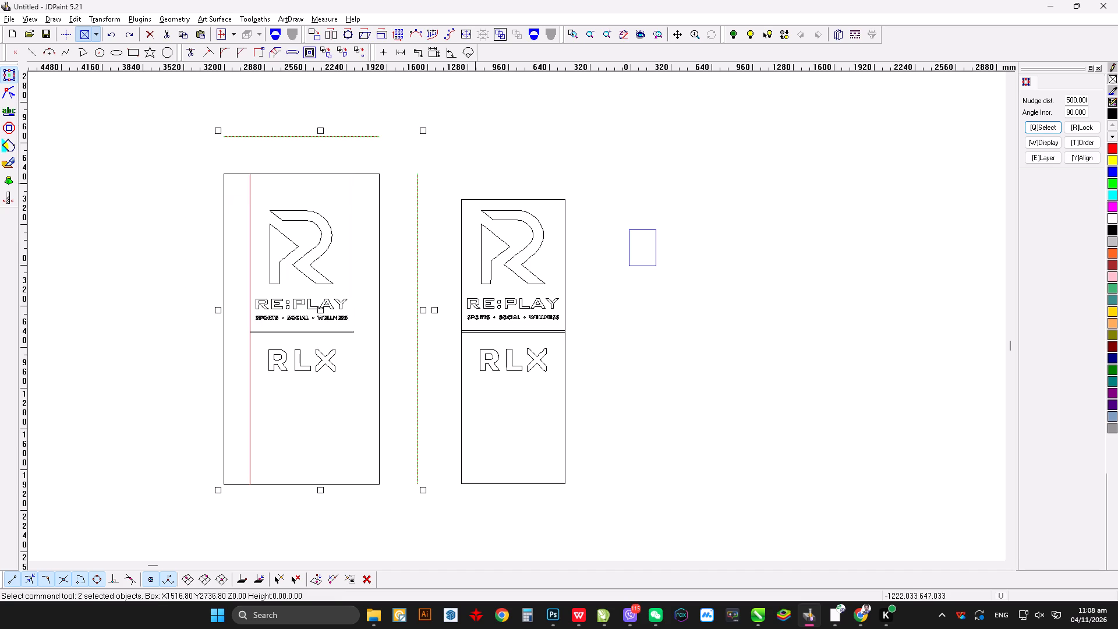
key(ctrl+z)
key(ctrl+z)
key(ctrl+z)
key(ctrl+z)
key(ctrl+z)
key(ctrl+z)
key(ctrl+z)
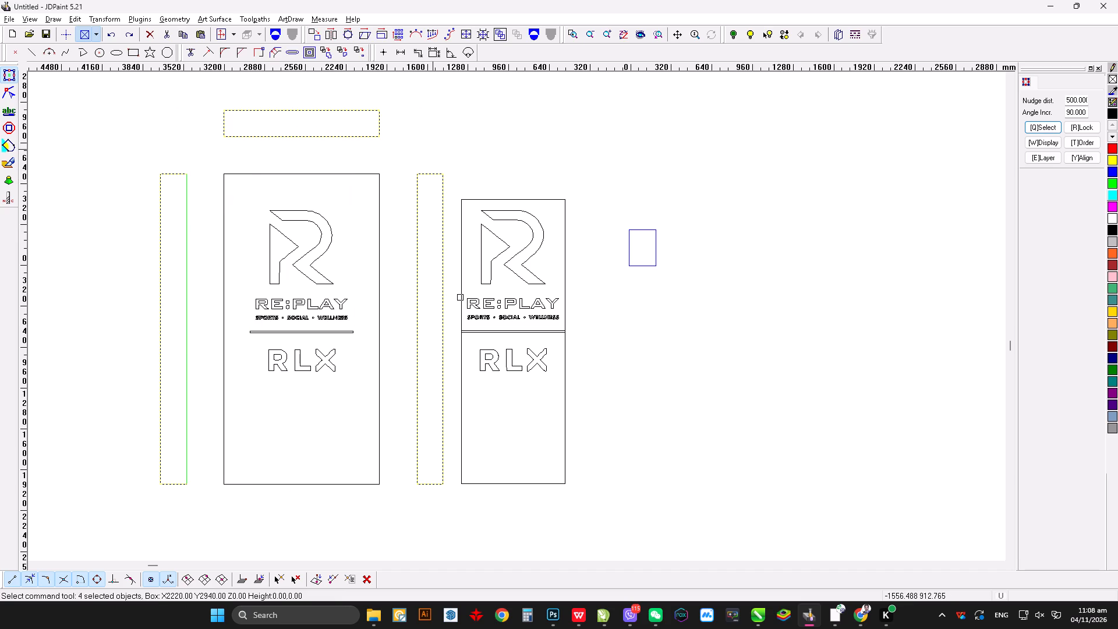
key(ctrl+z)
key(ctrl+z)
key(ctrl+z)
key(ctrl+z)
key(ctrl+z)
key(ctrl+z)
key(ctrl+z)
key(ctrl+z)
key(ctrl+z)
click(206, 147)
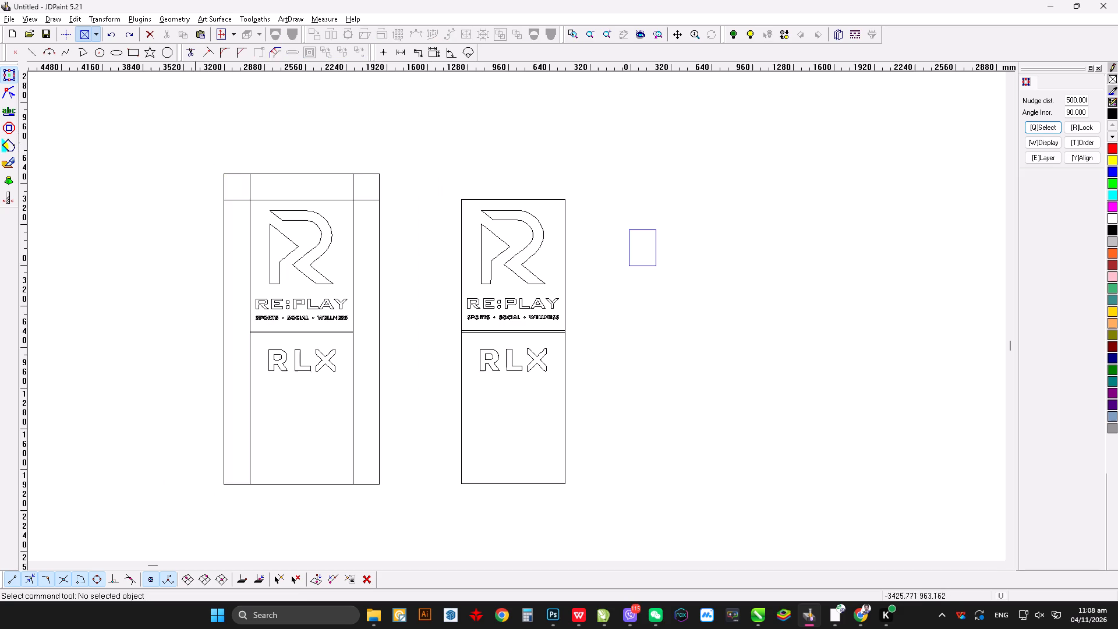
Mirror the whole wider panel horizontally about its center by scaling its X-dir size to -1220 mm.
drag(188, 130, 413, 526)
key(alt+4)
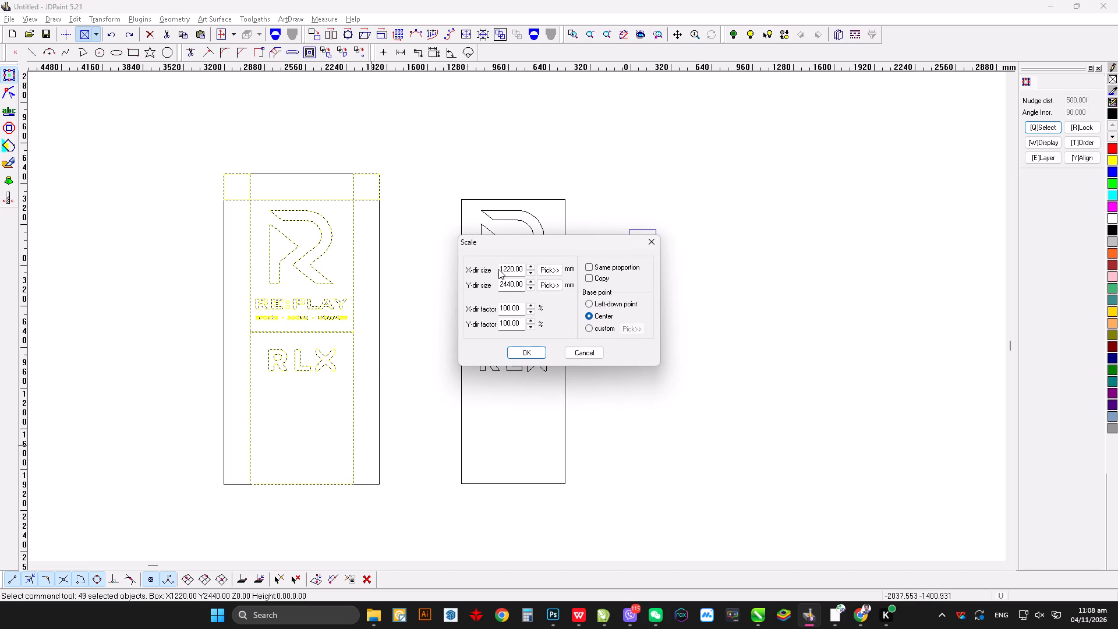
click(500, 269)
key(minus)
key(Return)
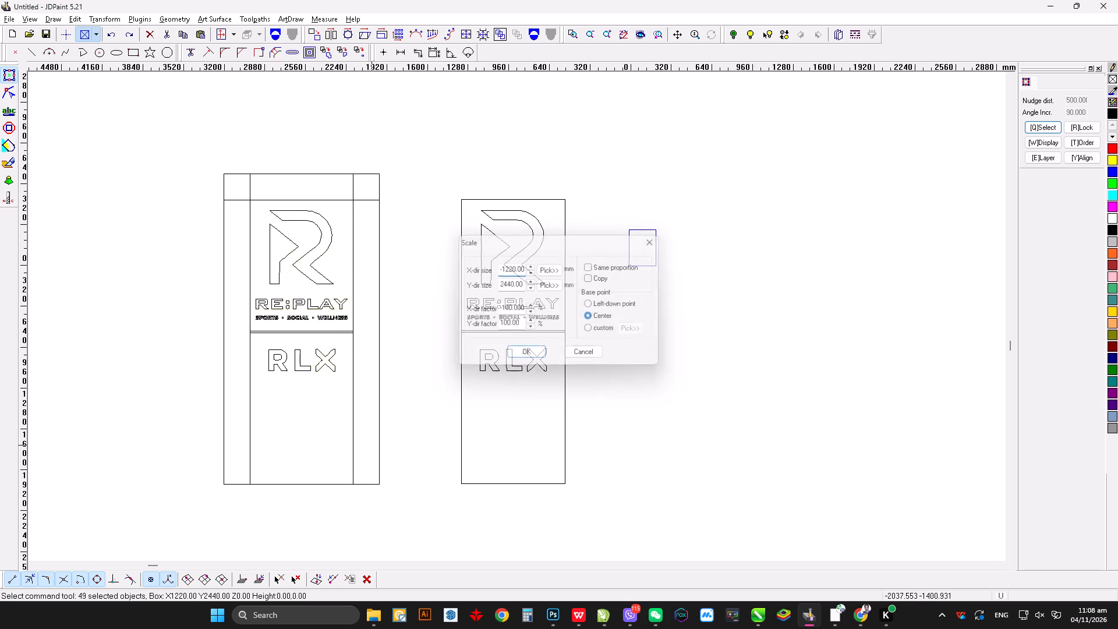
click(435, 385)
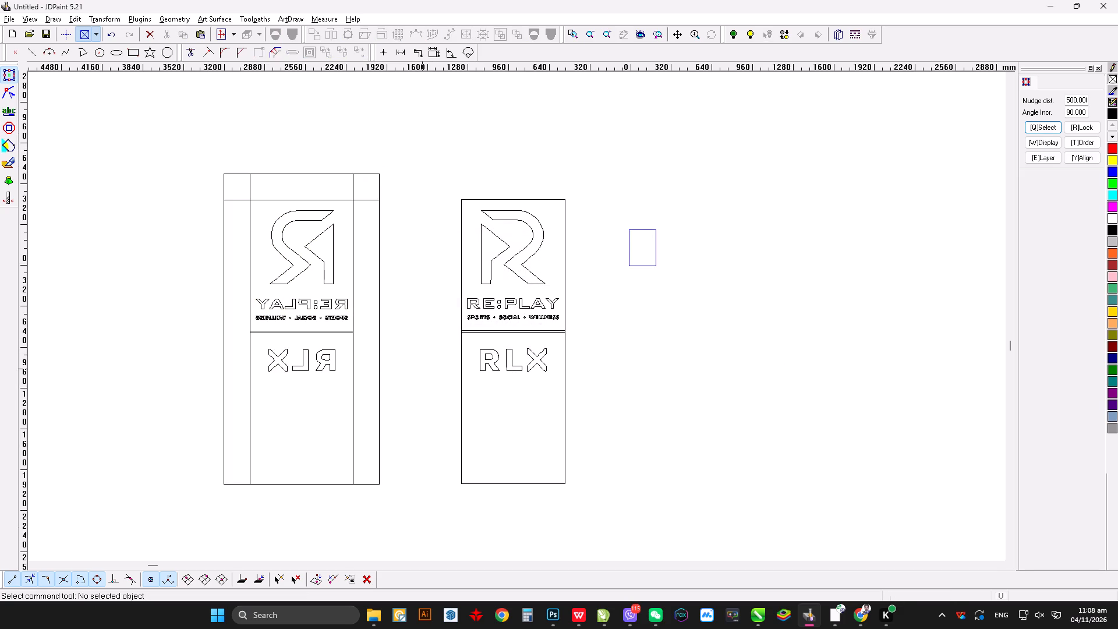
Nudge the wider panel's left, right and top border strips 500 mm outward, clear of the panel.
click(249, 208)
key(Left)
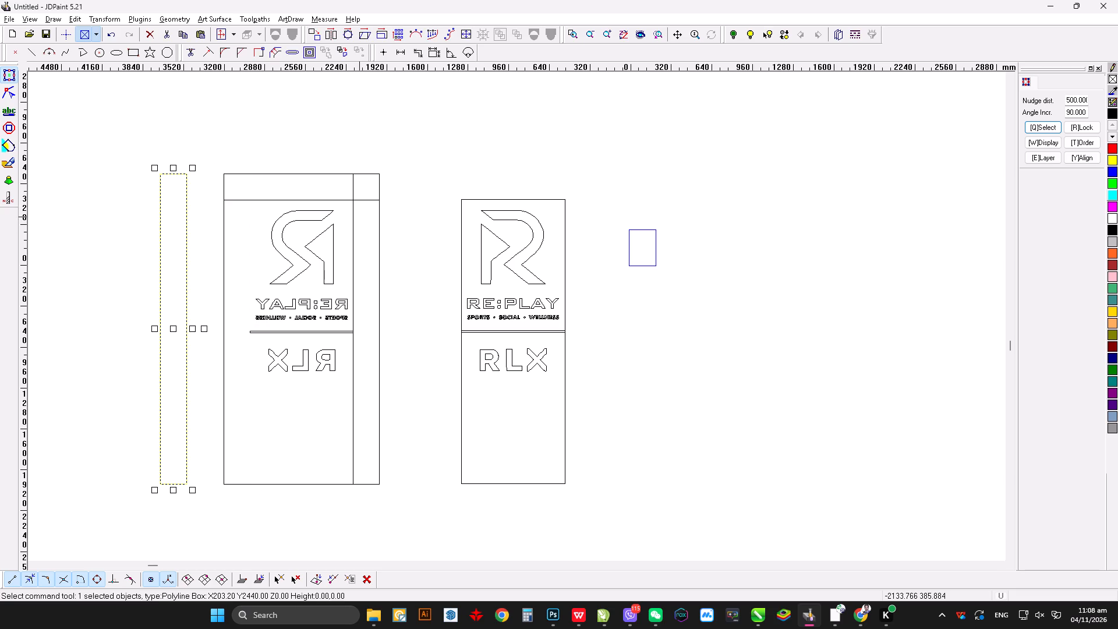
click(355, 212)
key(Right)
click(320, 200)
key(Up)
click(188, 137)
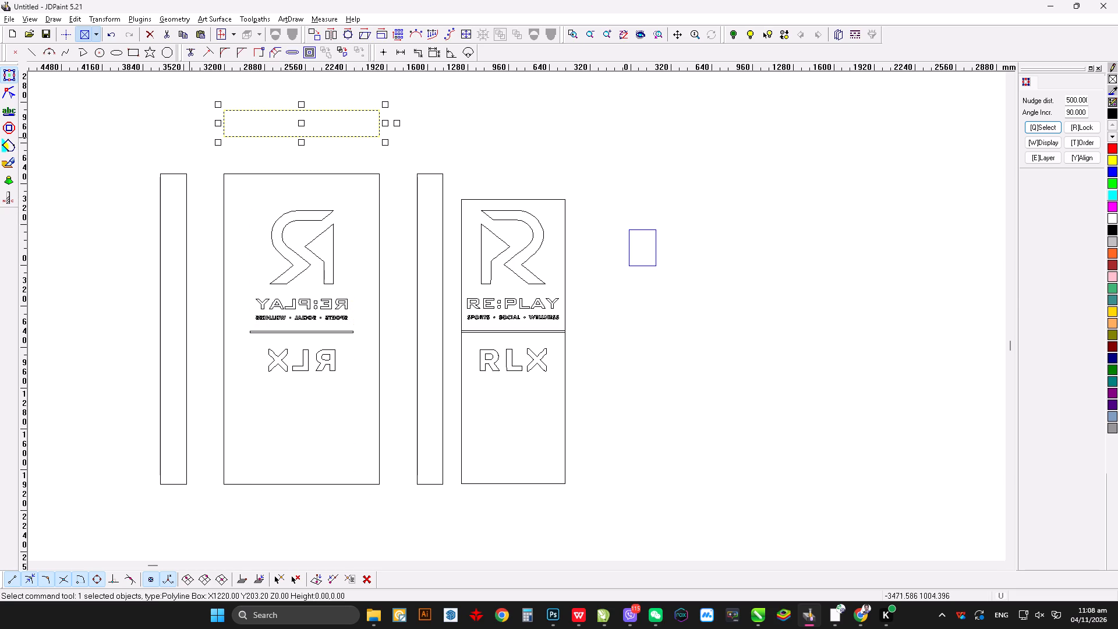
Draw a polyline along the left strip's inner edge and nudge it 500 mm right onto the mirrored panel.
key(ctrl+w)
drag(187, 483, 187, 484)
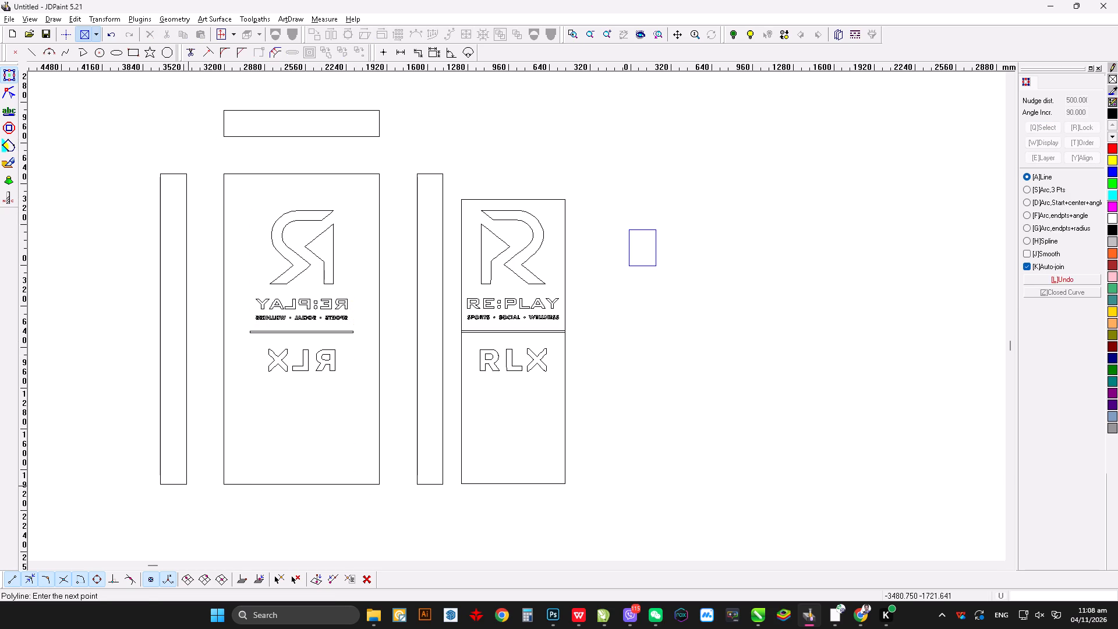
drag(187, 484, 187, 478)
click(187, 175)
right_click(257, 157)
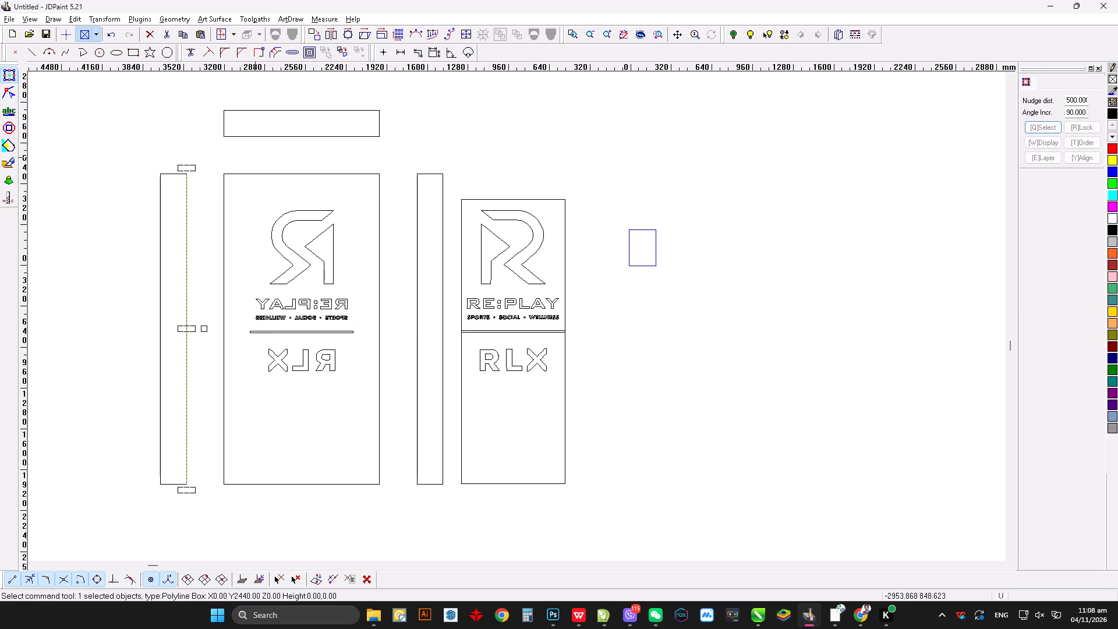
key(Right)
Draw a polyline along the top strip's lower edge and nudge it 500 mm down onto the mirrored panel.
key(ctrl+w)
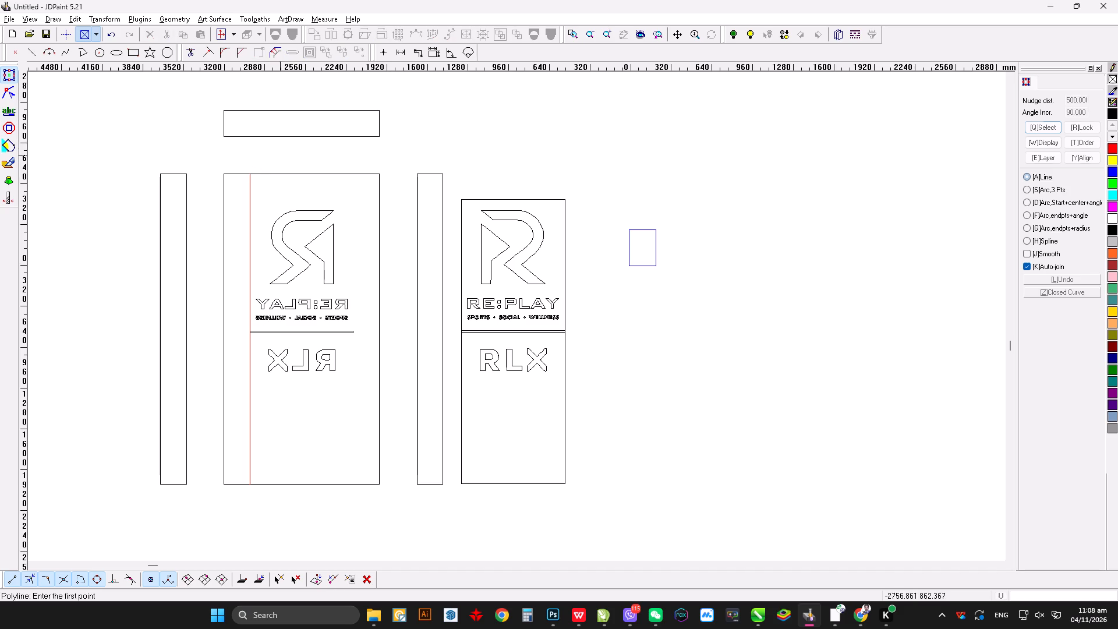
click(224, 137)
click(378, 134)
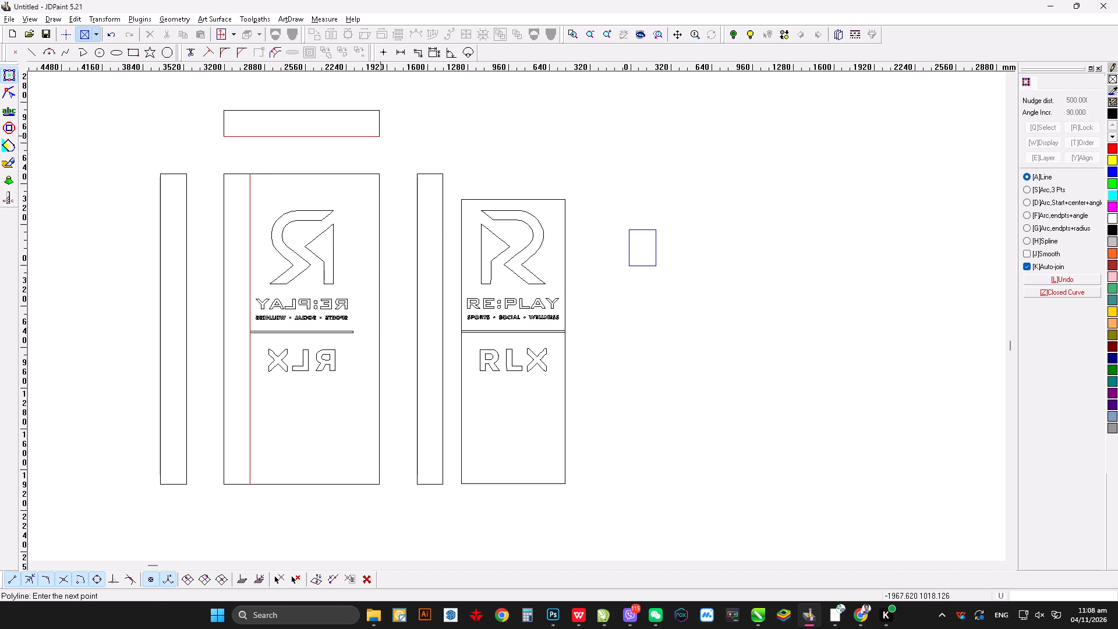
right_click(465, 111)
key(Down)
Draw a polyline along the right strip's inner edge and nudge it 500 mm left onto the mirrored panel.
key(ctrl+w)
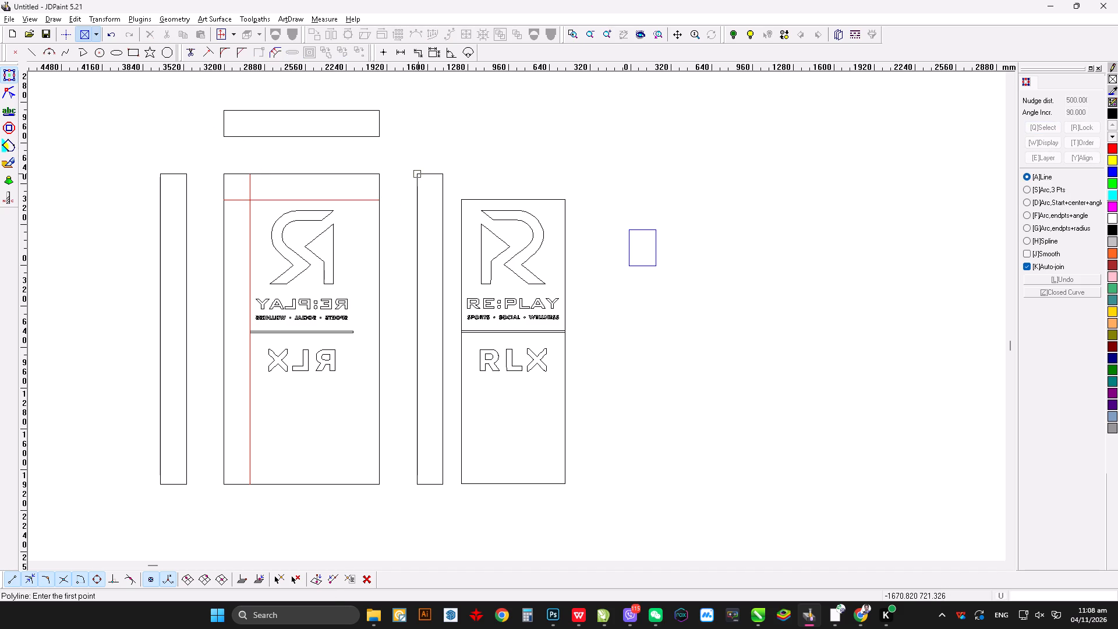
drag(418, 170, 418, 175)
click(419, 486)
right_drag(480, 126, 479, 128)
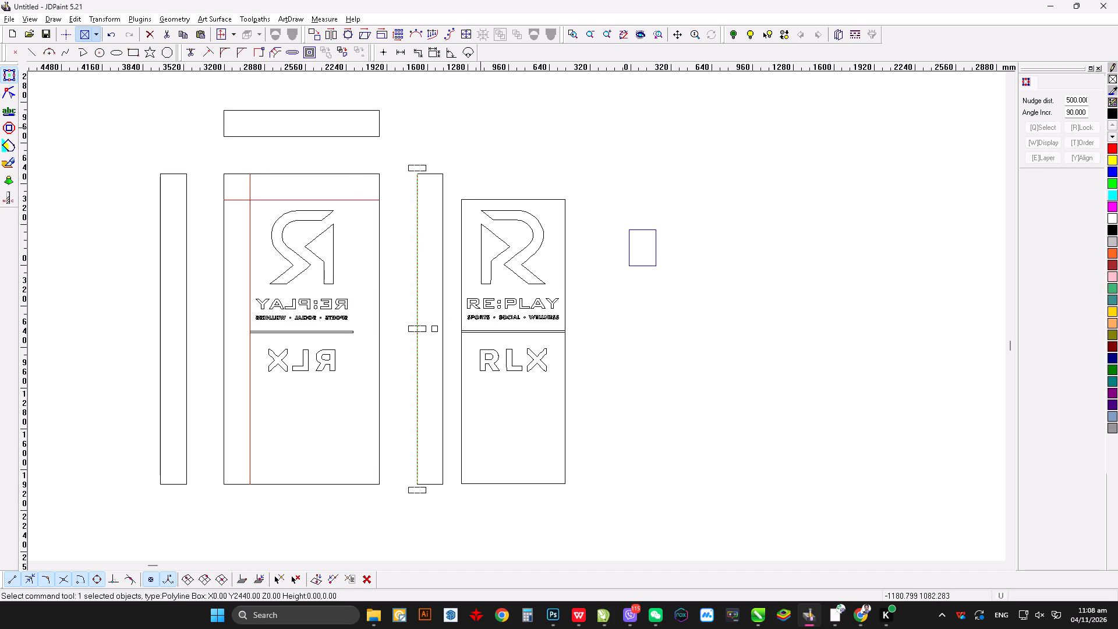
right_drag(479, 128, 479, 132)
key(Left)
Remove the right, top and left border strips lying outside the mirrored panel.
click(443, 182)
key(ctrl+x)
click(308, 143)
click(308, 136)
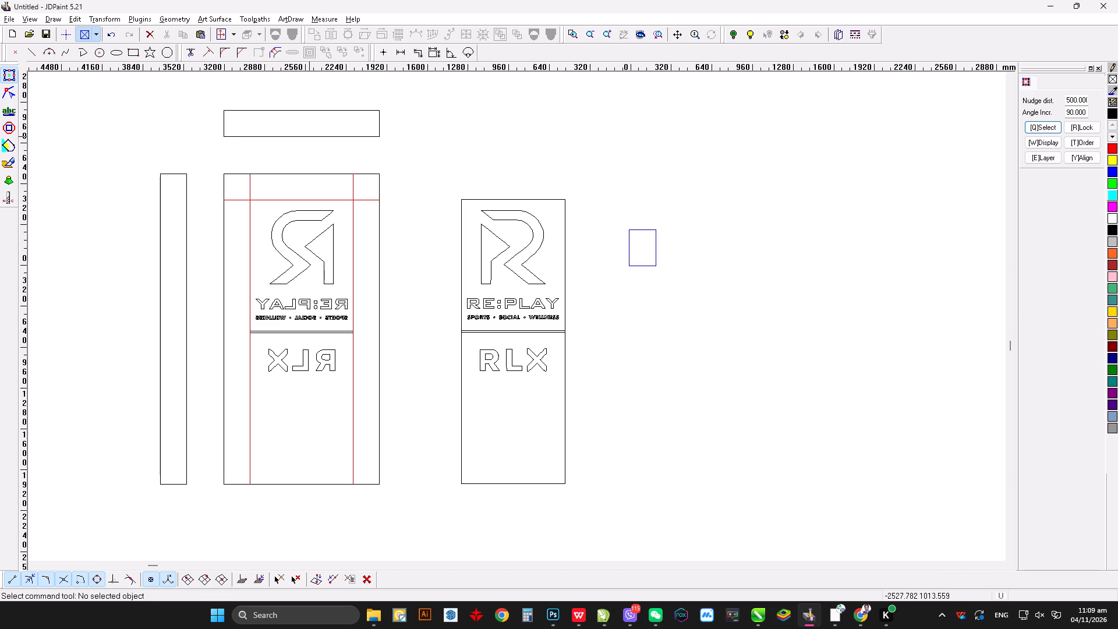
key(ctrl+x)
click(183, 174)
key(ctrl+x)
Create a Curve toolpath on the mirrored panel's left vertical line with the [Flat]JD-3.17 cutter and ramp angle 0.
scroll(313, 261, down, 2)
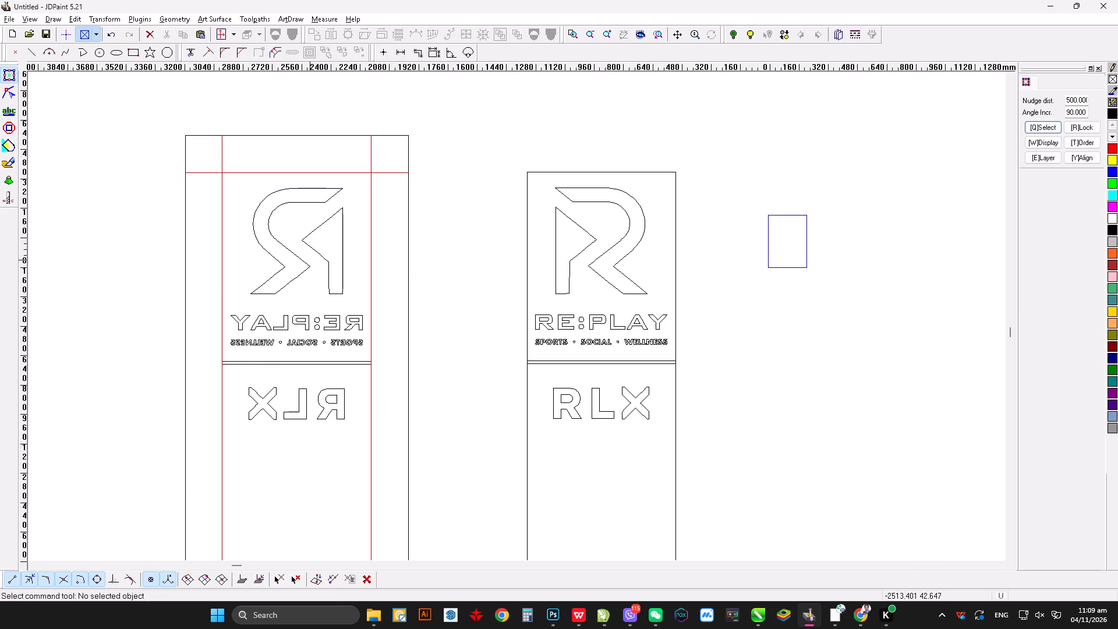
scroll(226, 166, up, 1)
click(222, 156)
click(253, 19)
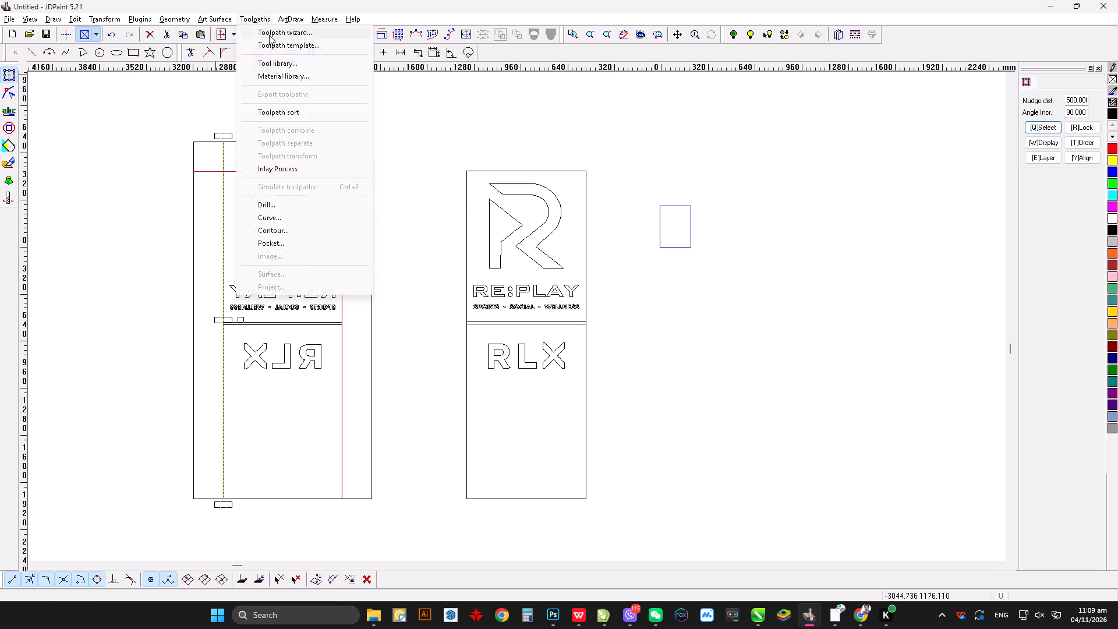
click(275, 33)
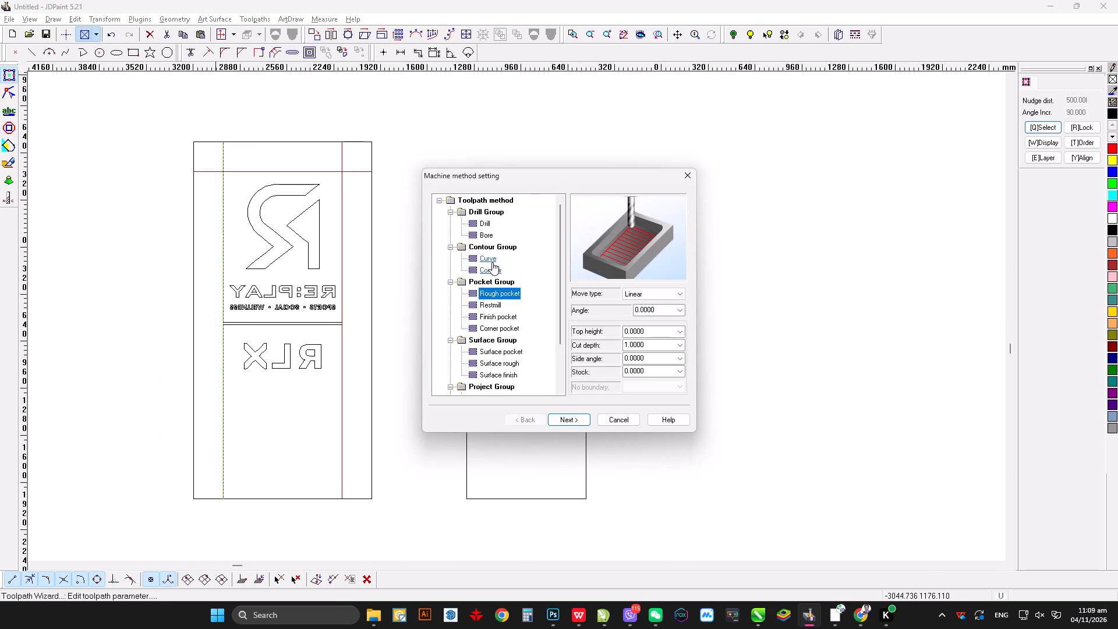
click(492, 260)
click(568, 419)
scroll(493, 259, up, 9)
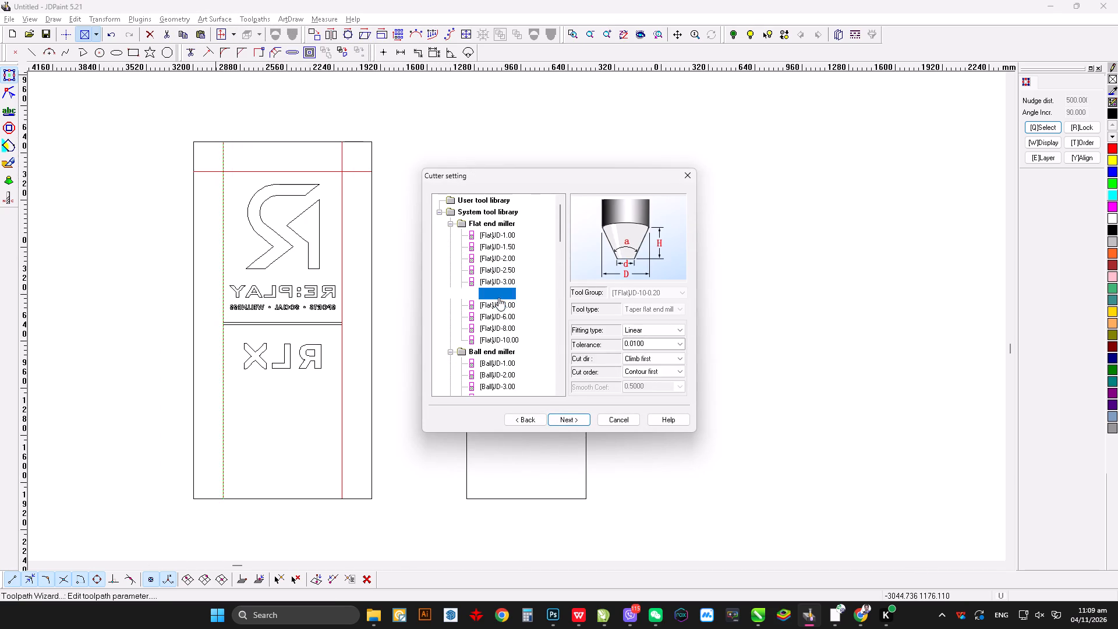
click(498, 298)
click(567, 416)
click(646, 365)
key(0)
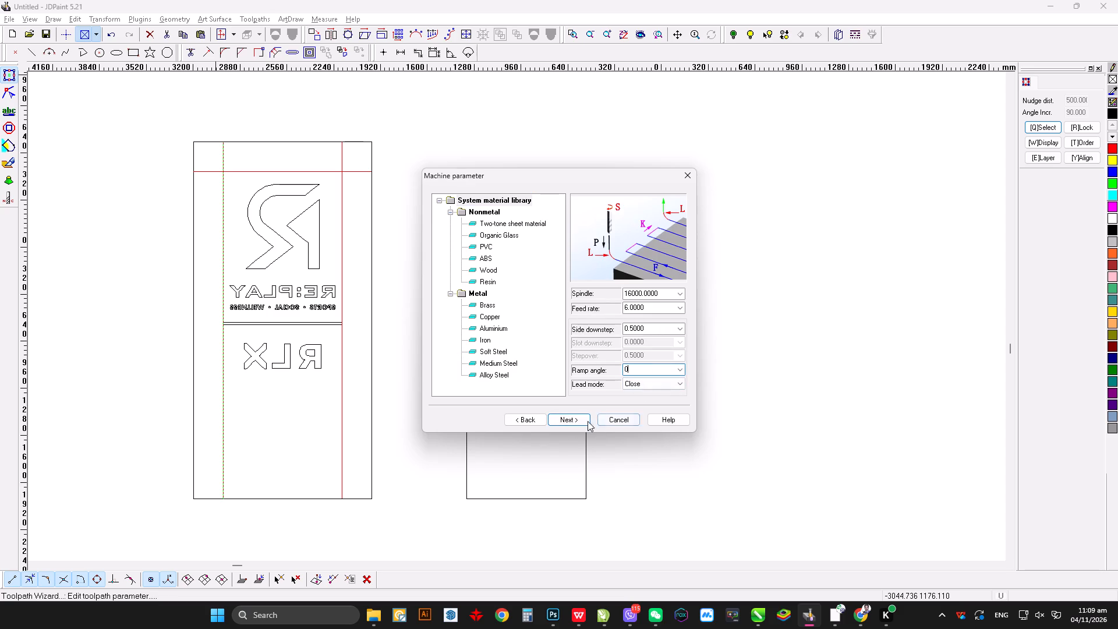
click(576, 417)
click(576, 417)
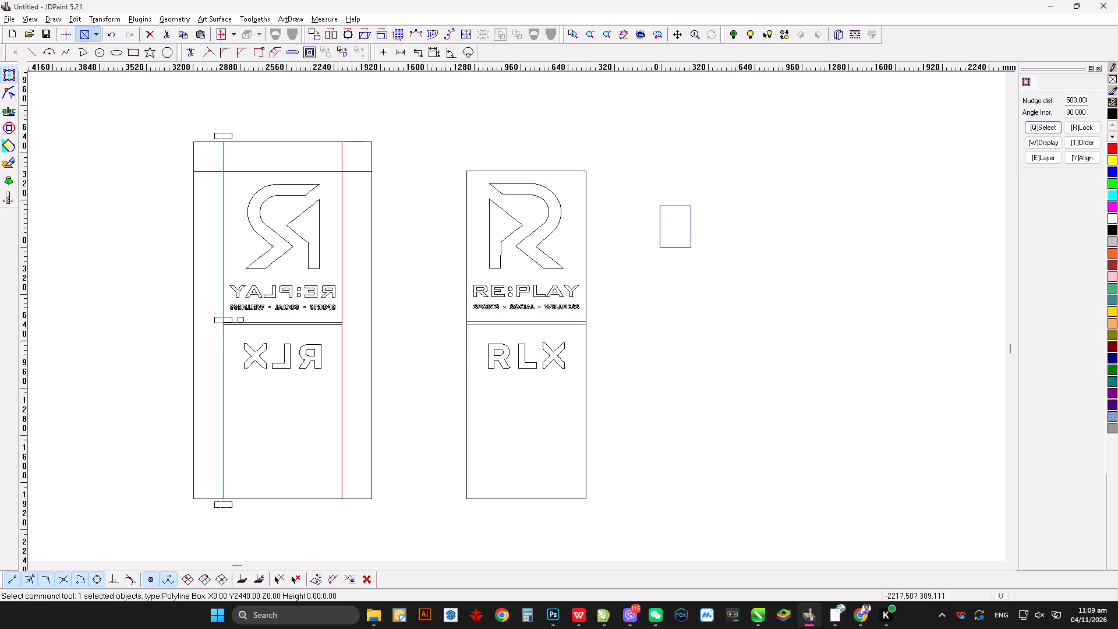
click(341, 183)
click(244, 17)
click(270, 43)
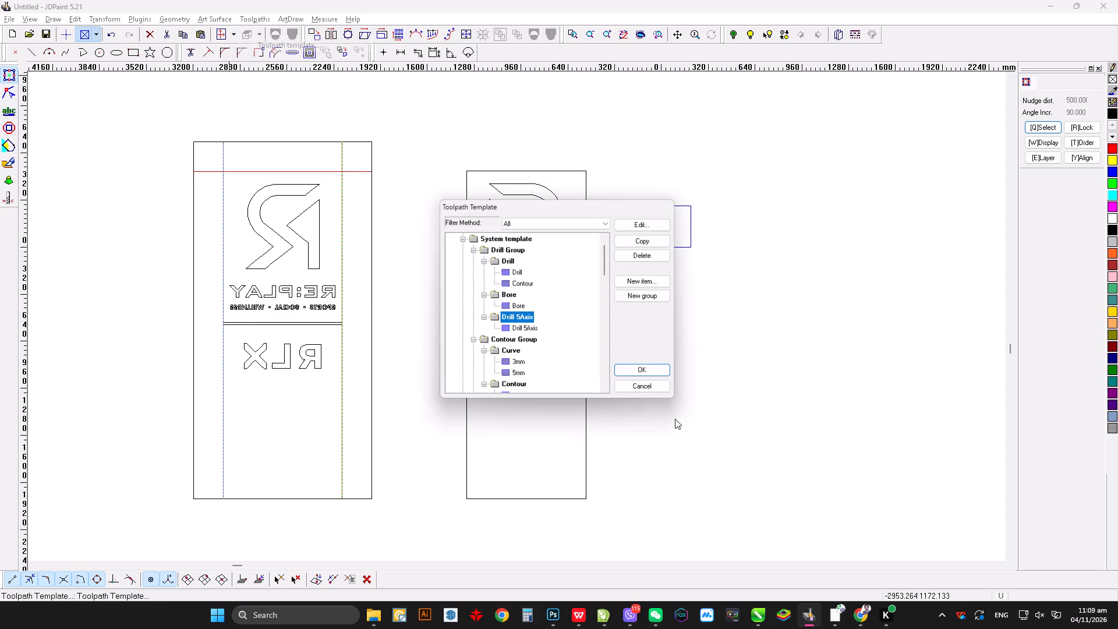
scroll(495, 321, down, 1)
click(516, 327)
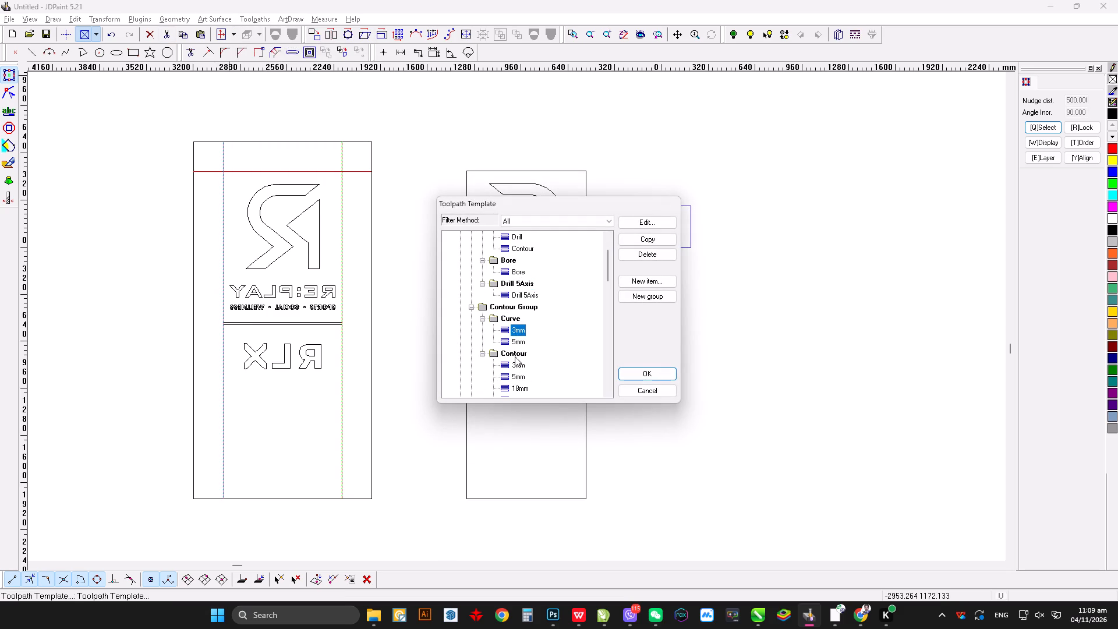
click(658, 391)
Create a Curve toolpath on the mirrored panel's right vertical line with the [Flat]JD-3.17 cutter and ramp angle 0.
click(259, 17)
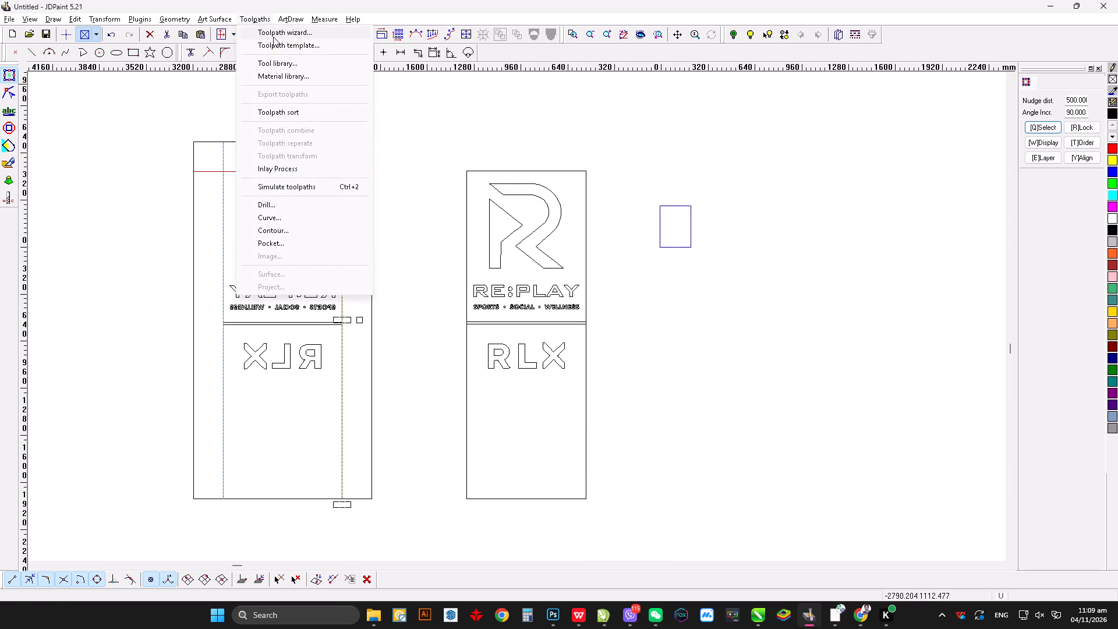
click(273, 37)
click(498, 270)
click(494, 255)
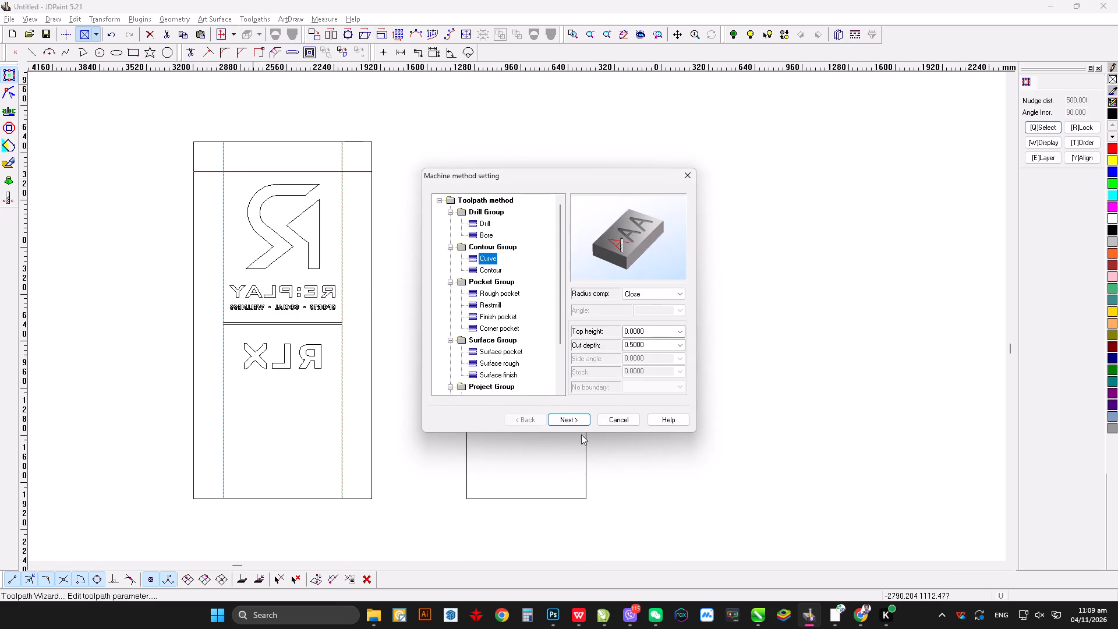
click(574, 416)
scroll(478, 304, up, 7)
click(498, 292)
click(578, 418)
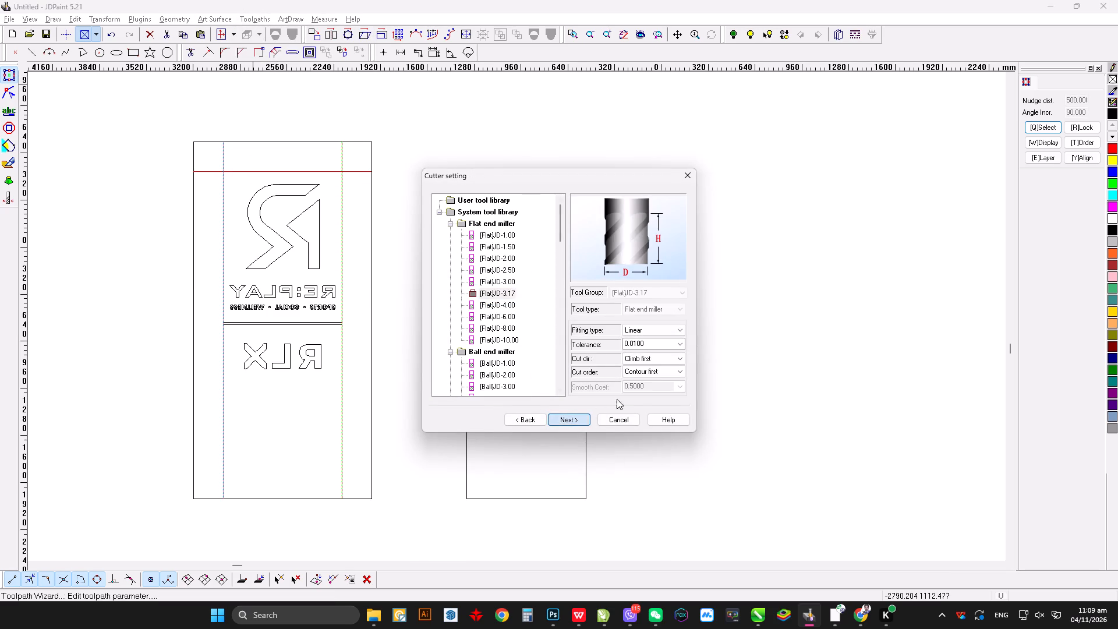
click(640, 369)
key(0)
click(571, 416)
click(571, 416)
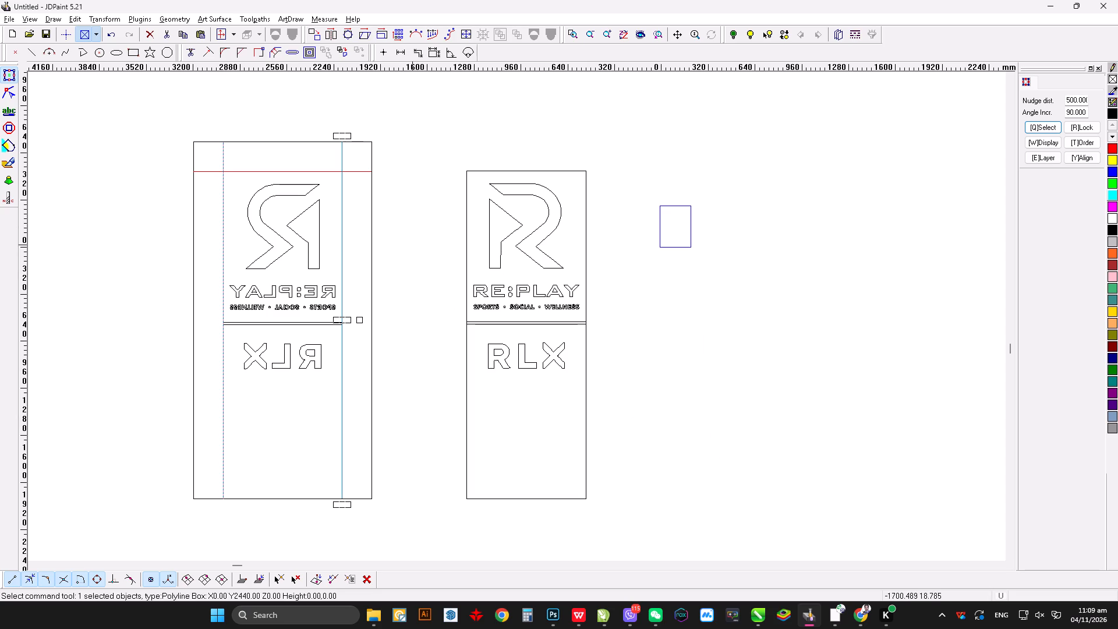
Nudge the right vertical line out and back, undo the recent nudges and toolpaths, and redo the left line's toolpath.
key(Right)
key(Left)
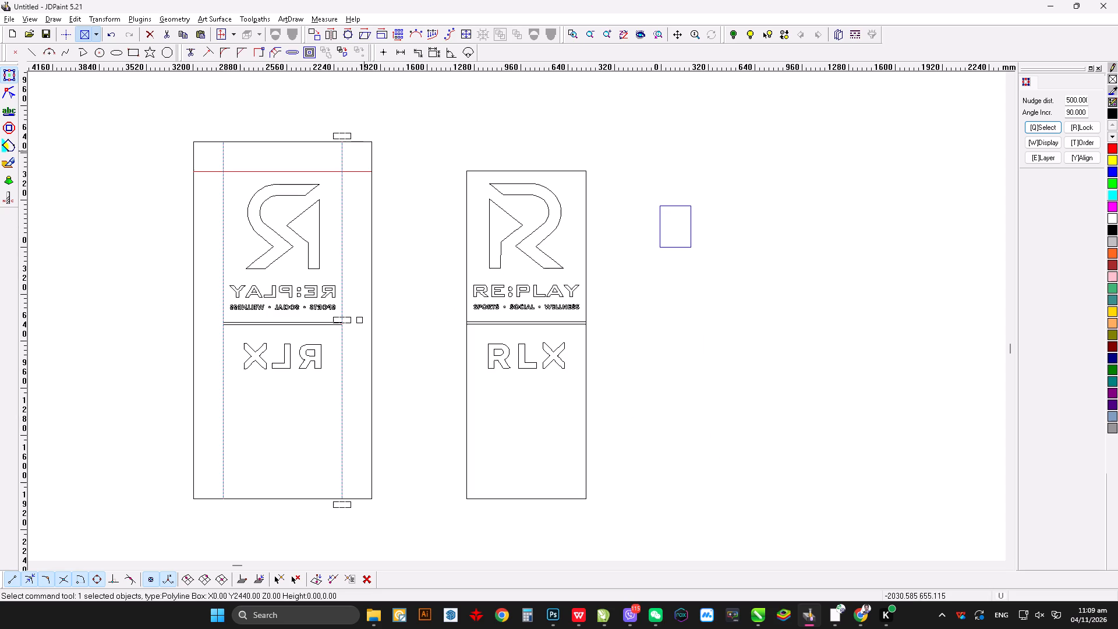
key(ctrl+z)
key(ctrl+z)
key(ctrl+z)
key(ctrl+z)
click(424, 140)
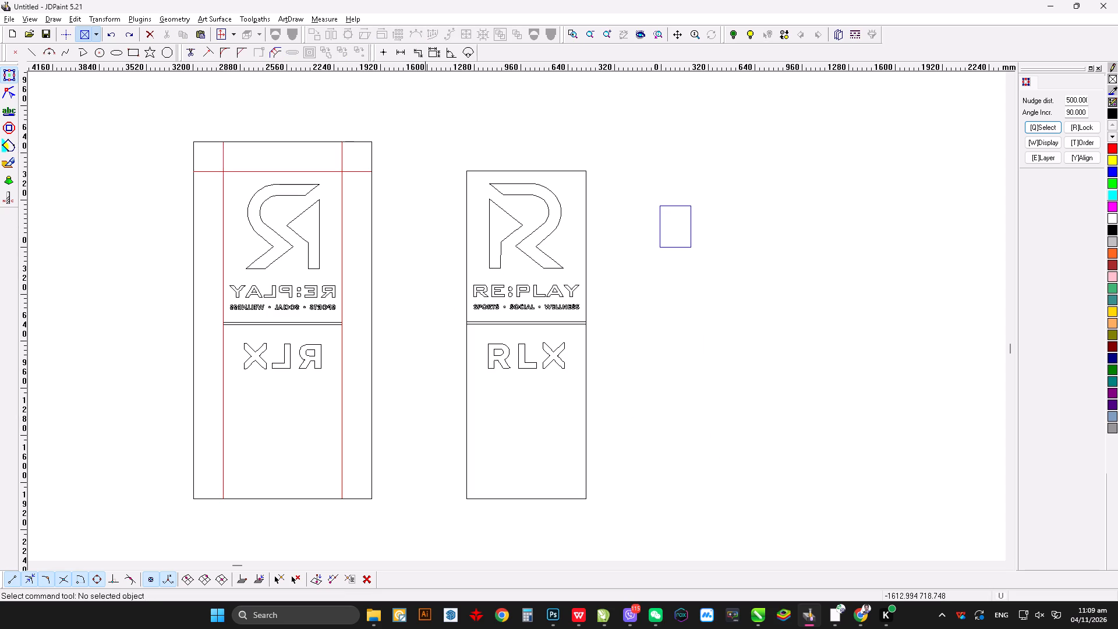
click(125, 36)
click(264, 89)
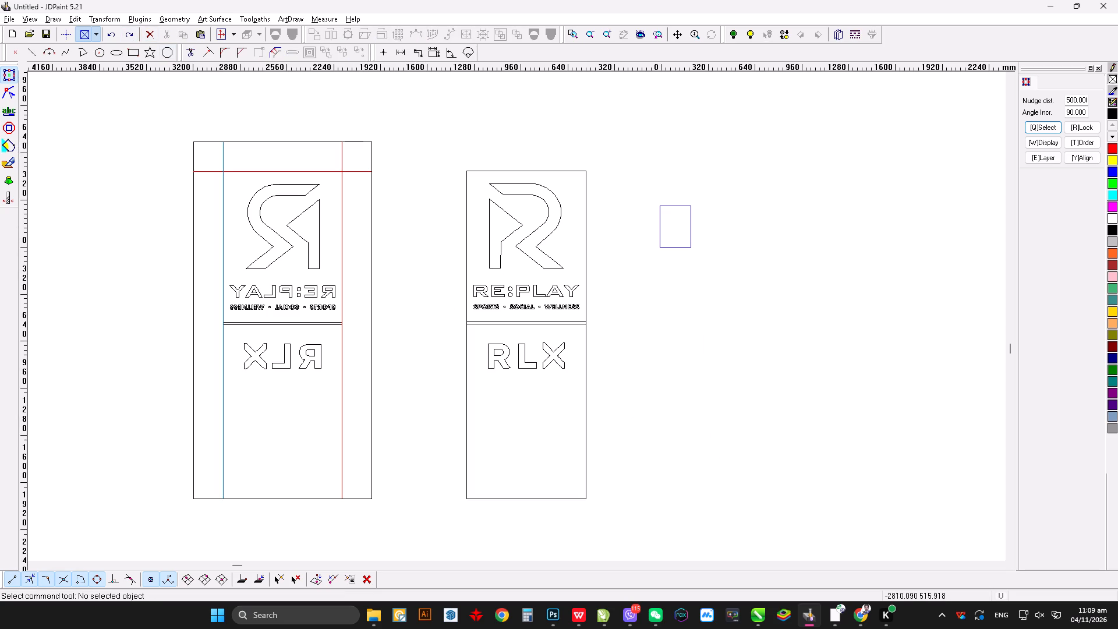
Create a Curve toolpath on the mirrored panel's upper horizontal line with the [Flat]JD-3.17 cutter and ramp angle 0.
click(245, 176)
click(241, 172)
click(253, 20)
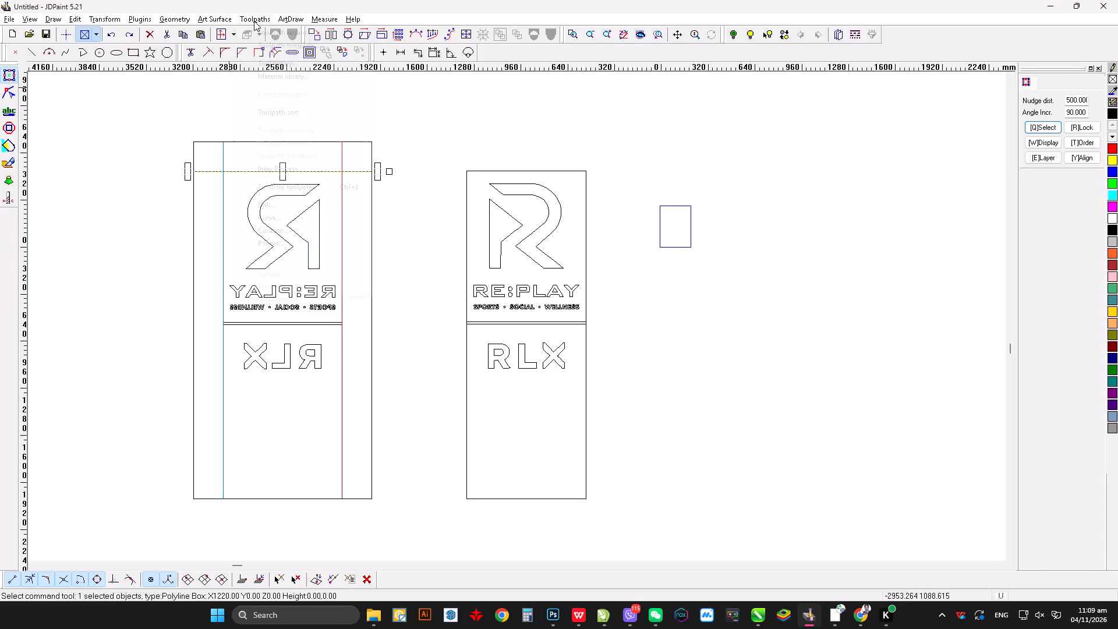
click(285, 33)
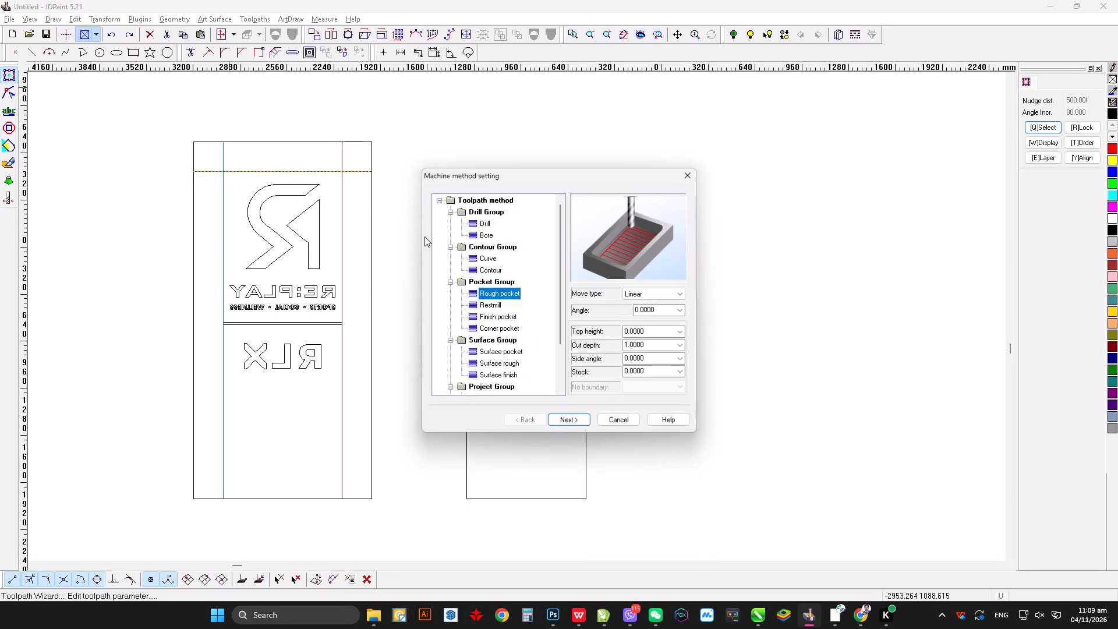
click(475, 260)
click(567, 419)
scroll(494, 340, up, 4)
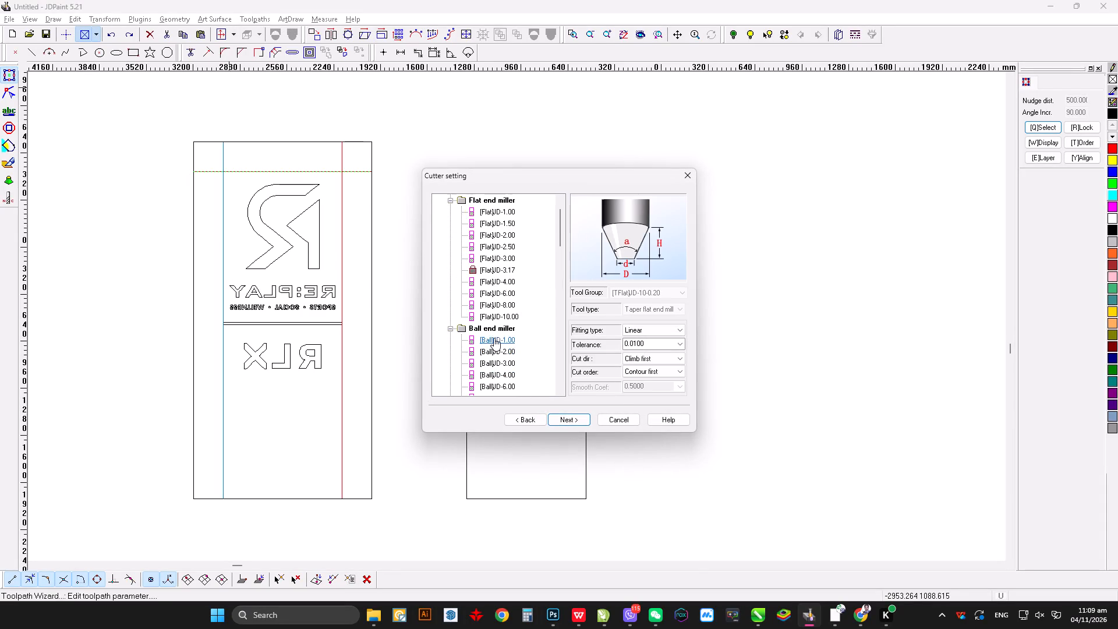
scroll(495, 338, up, 4)
click(495, 298)
click(576, 419)
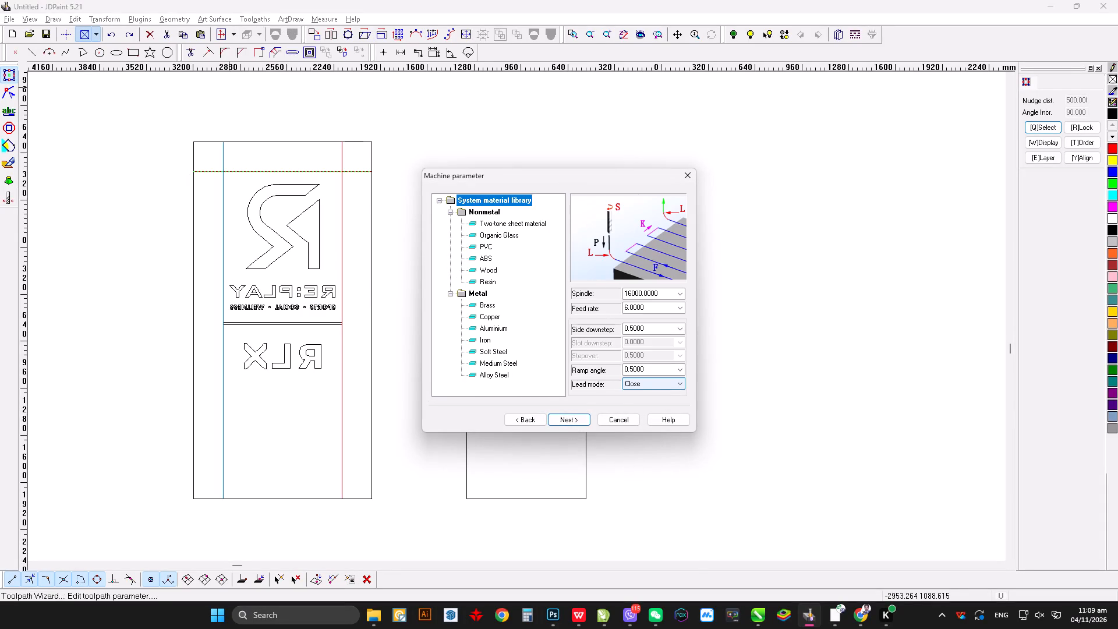
click(646, 369)
key(0)
click(575, 416)
click(575, 416)
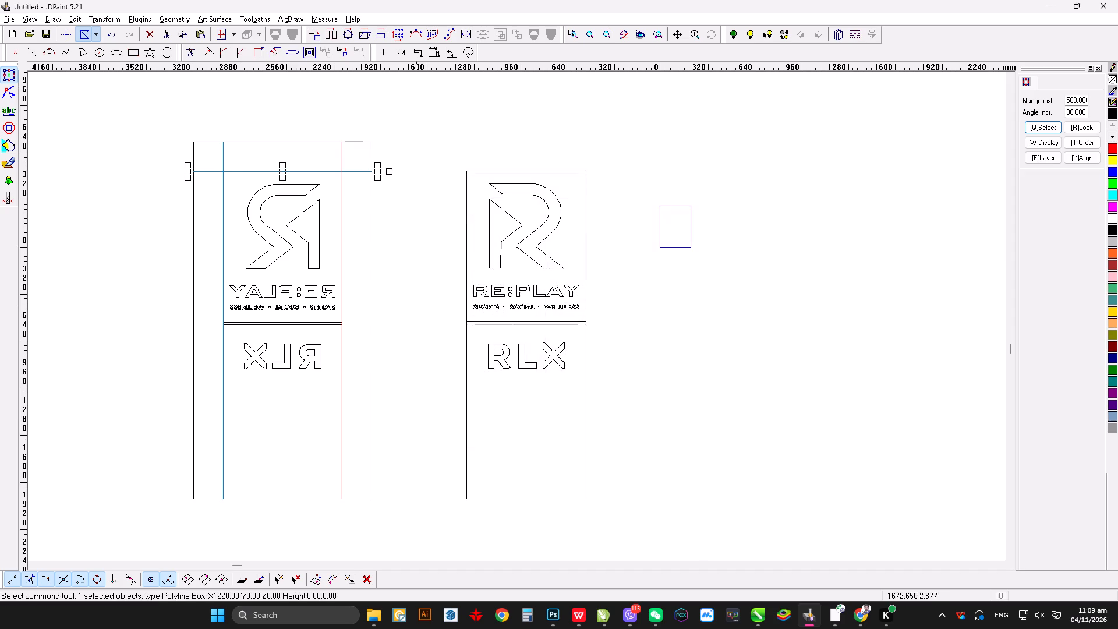
Create a Curve toolpath on the mirrored panel's right vertical line using the [Flat]JD-3.17 cutter and ramp angle 0.
click(415, 245)
click(344, 181)
click(246, 18)
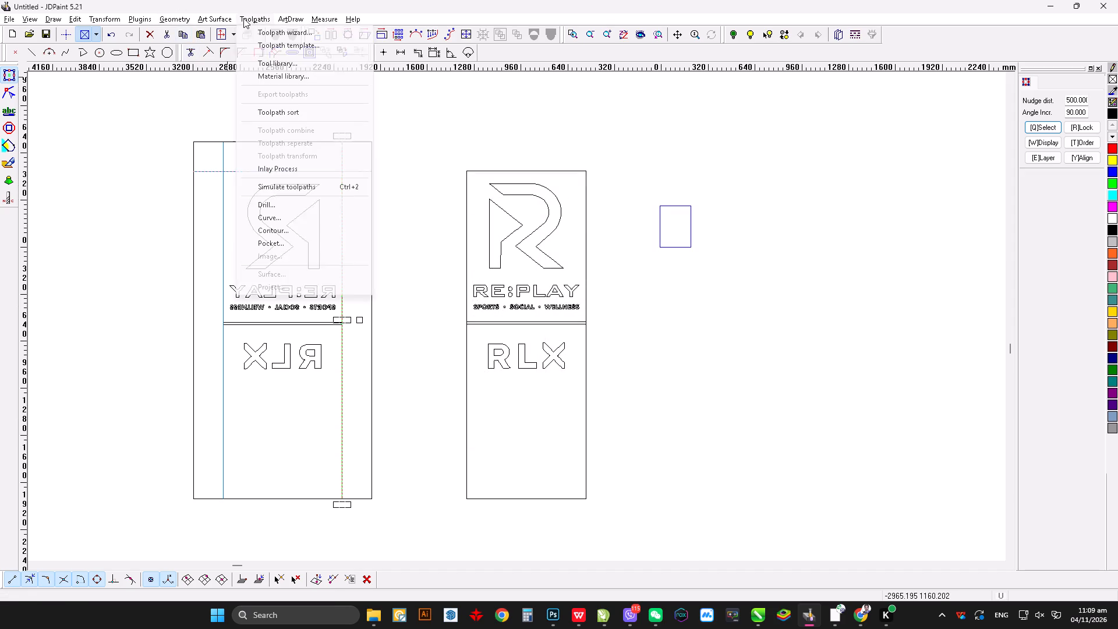
click(261, 39)
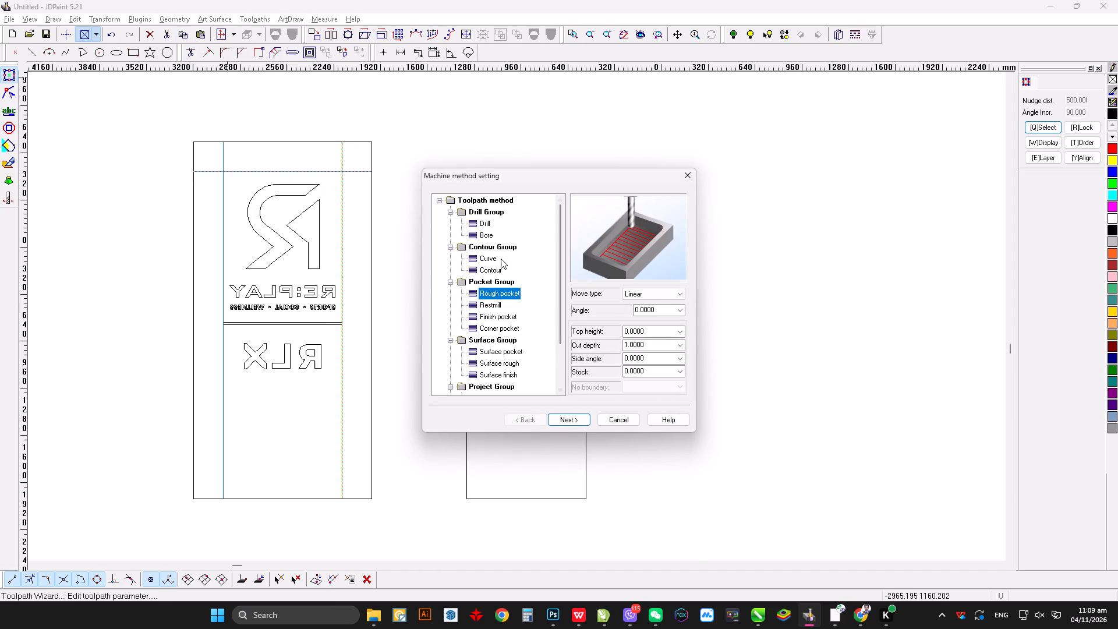
click(501, 259)
click(494, 260)
click(560, 413)
scroll(536, 354, up, 5)
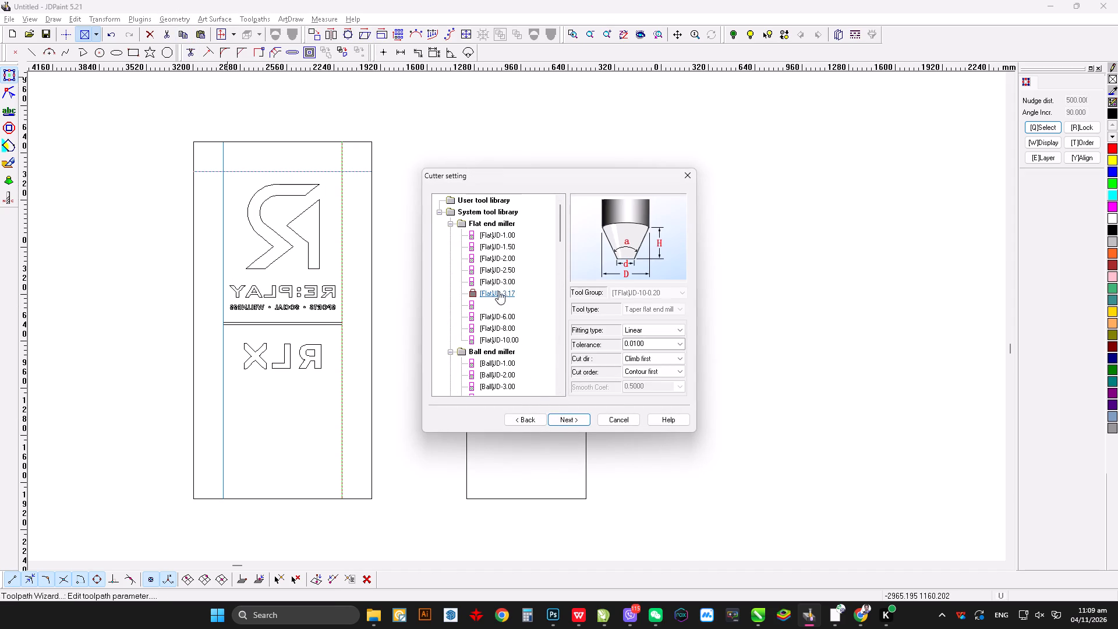
click(498, 291)
click(574, 415)
click(645, 367)
key(0)
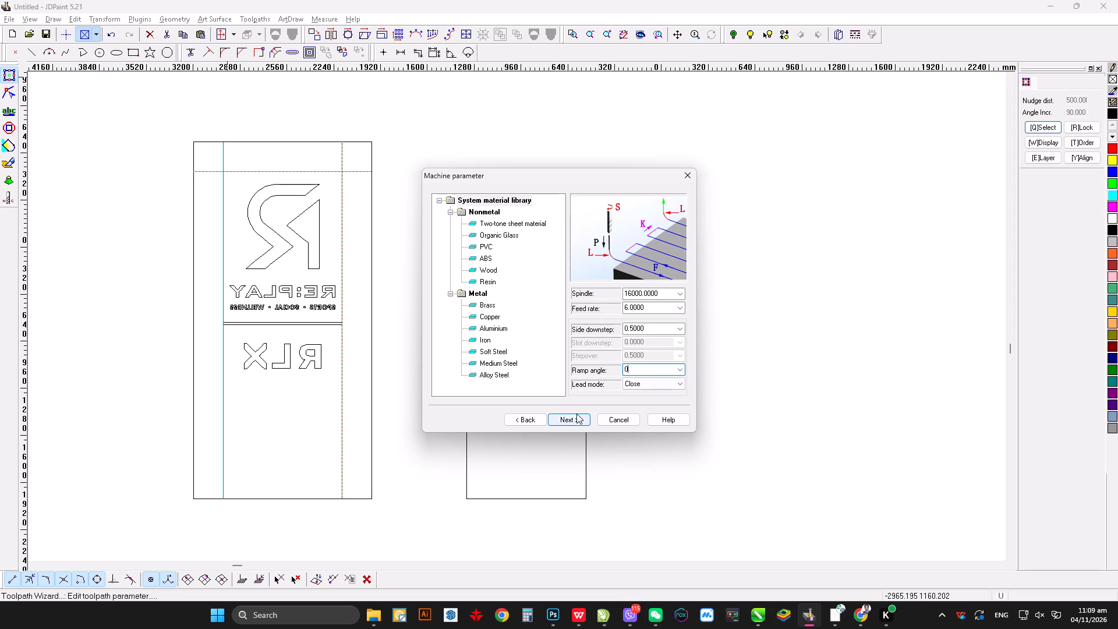
click(572, 414)
click(572, 415)
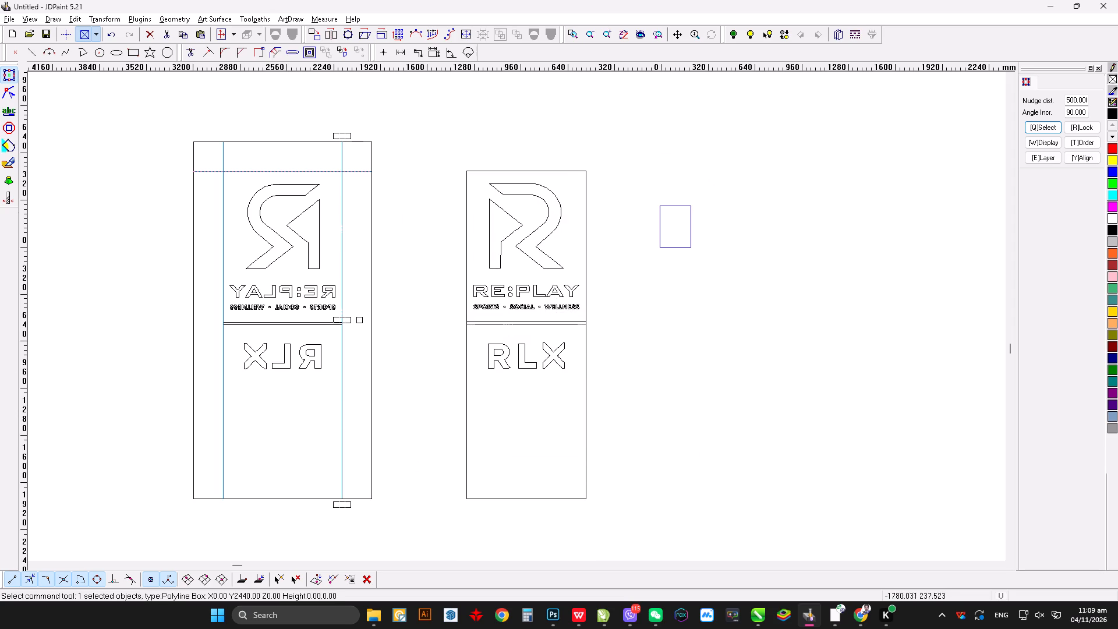
Create an Inner Offset Contour toolpath on the mirrored logo, lettering and divider with [Flat]JD-3.17, ramp angle 0 and side downstep 3.
click(400, 211)
scroll(280, 345, down, 4)
scroll(354, 424, up, 3)
drag(154, 483, 426, 202)
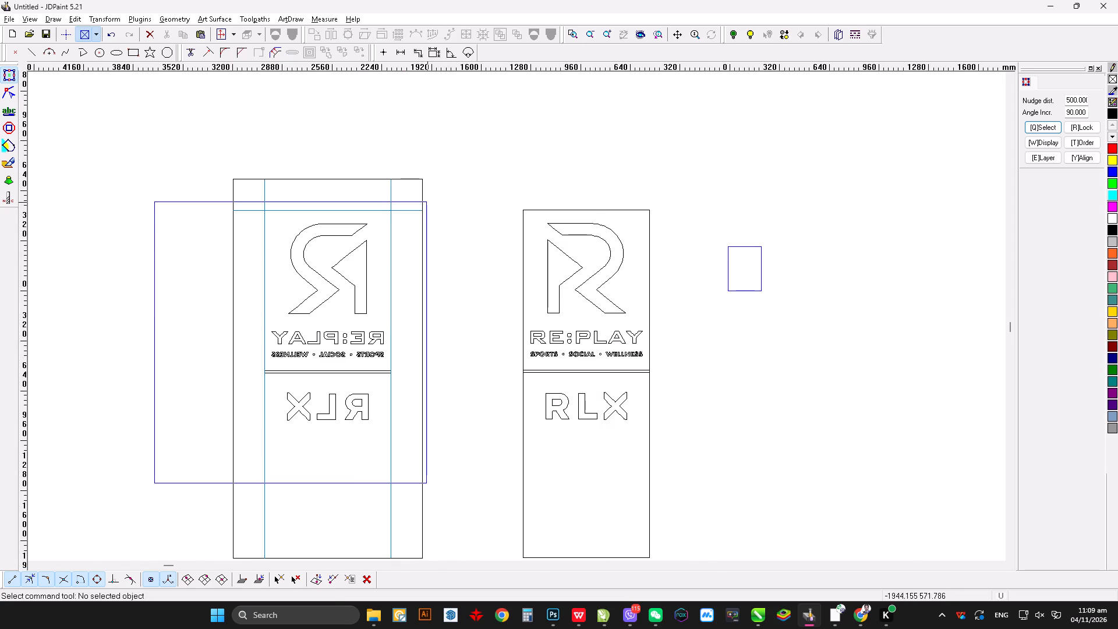
drag(426, 202, 416, 216)
click(239, 17)
click(274, 29)
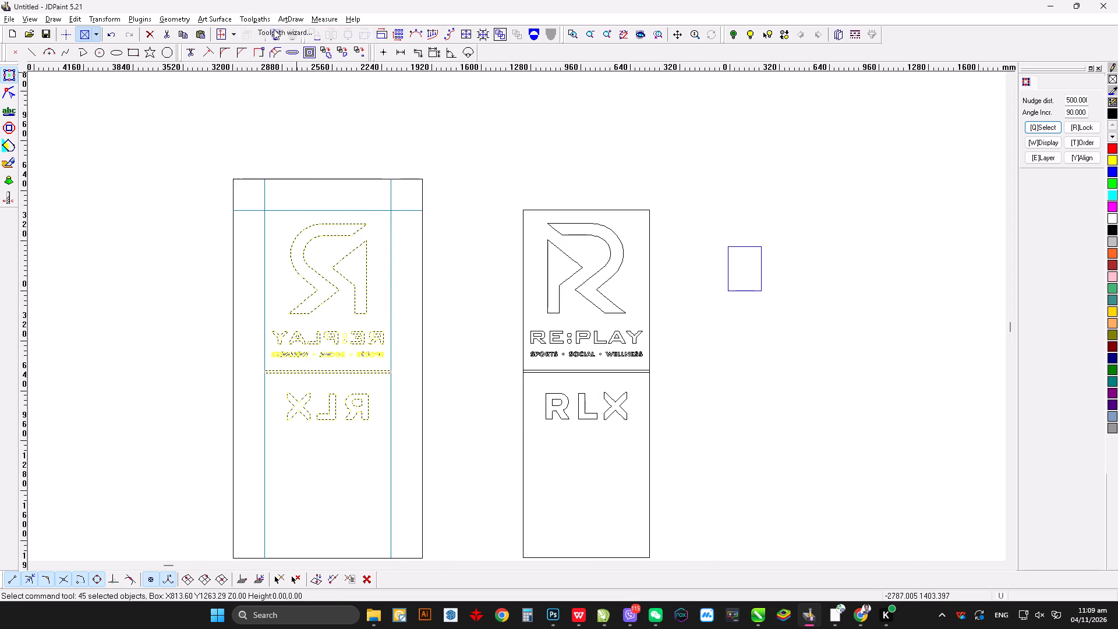
click(493, 265)
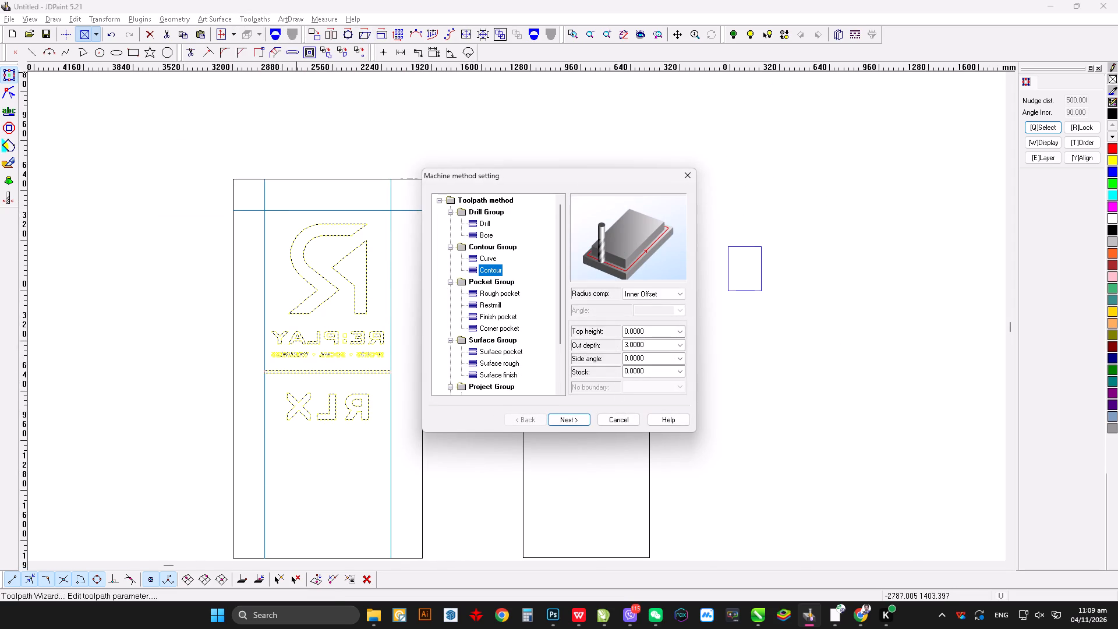
click(646, 295)
click(642, 312)
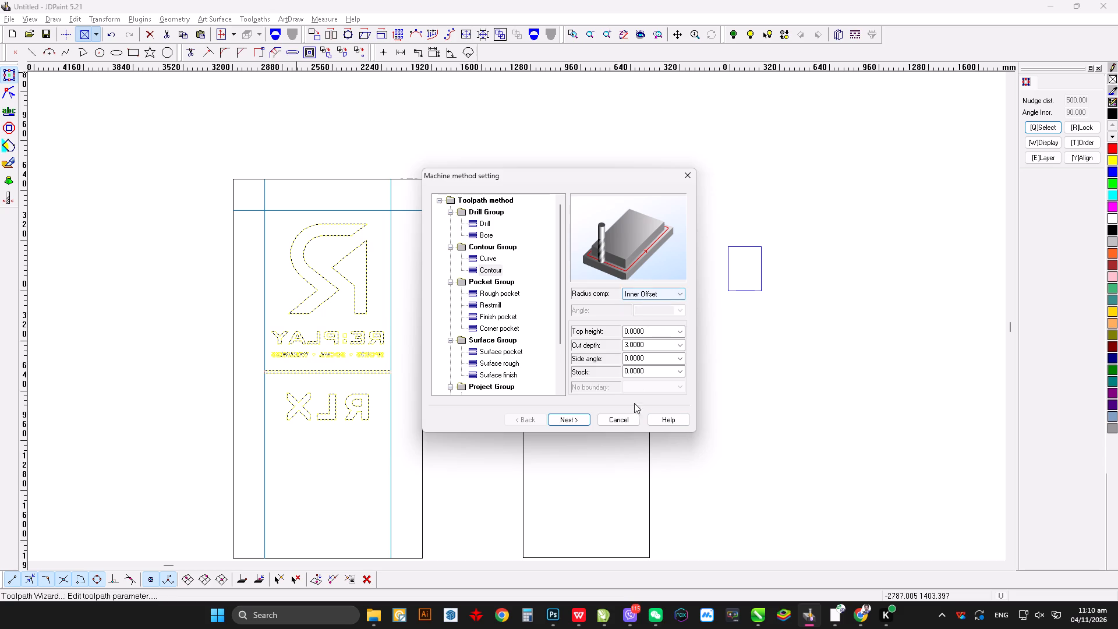
click(579, 418)
scroll(482, 322, up, 6)
click(492, 292)
click(571, 418)
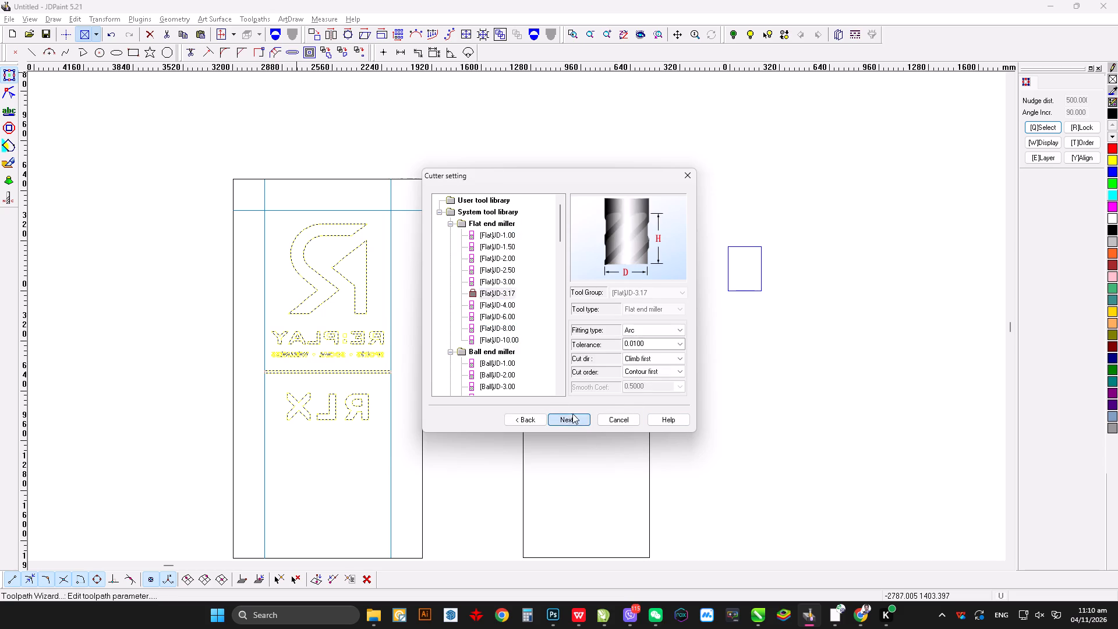
click(641, 365)
key(0)
click(646, 331)
key(3)
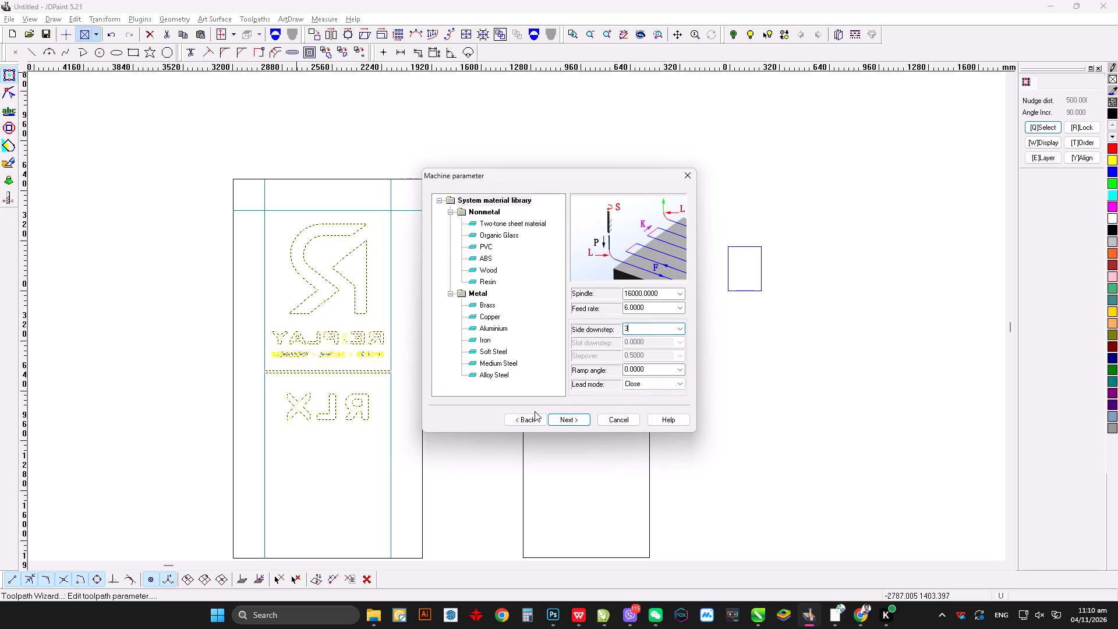
click(581, 420)
click(581, 420)
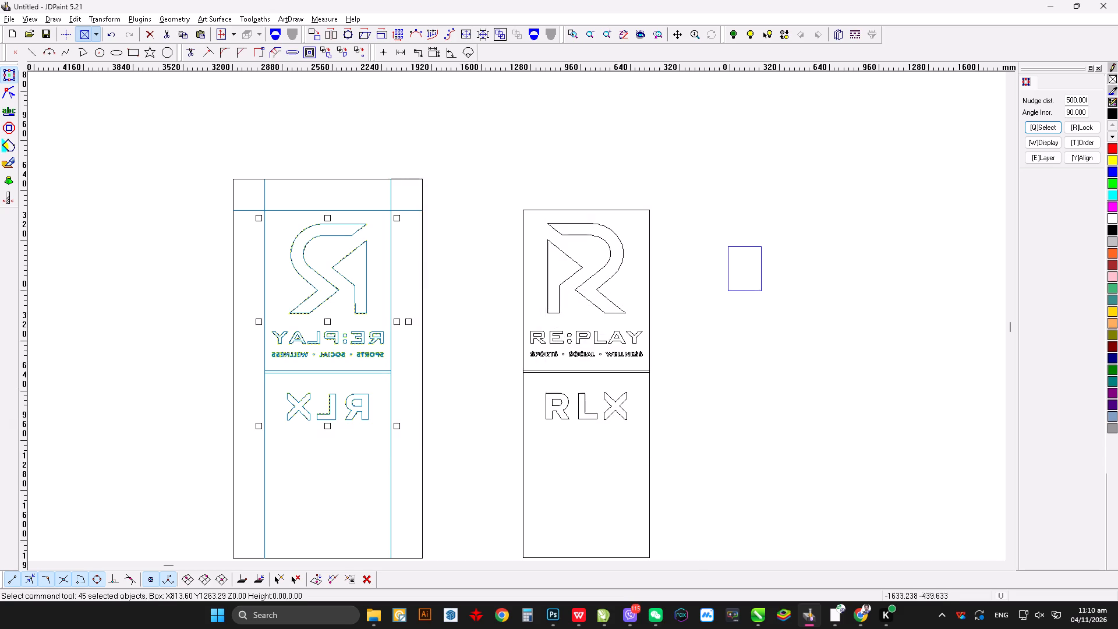
Inspect the inner offset toolpaths on the mirrored panel's tagline, divider ends and RLX letters.
click(455, 301)
scroll(326, 370, down, 13)
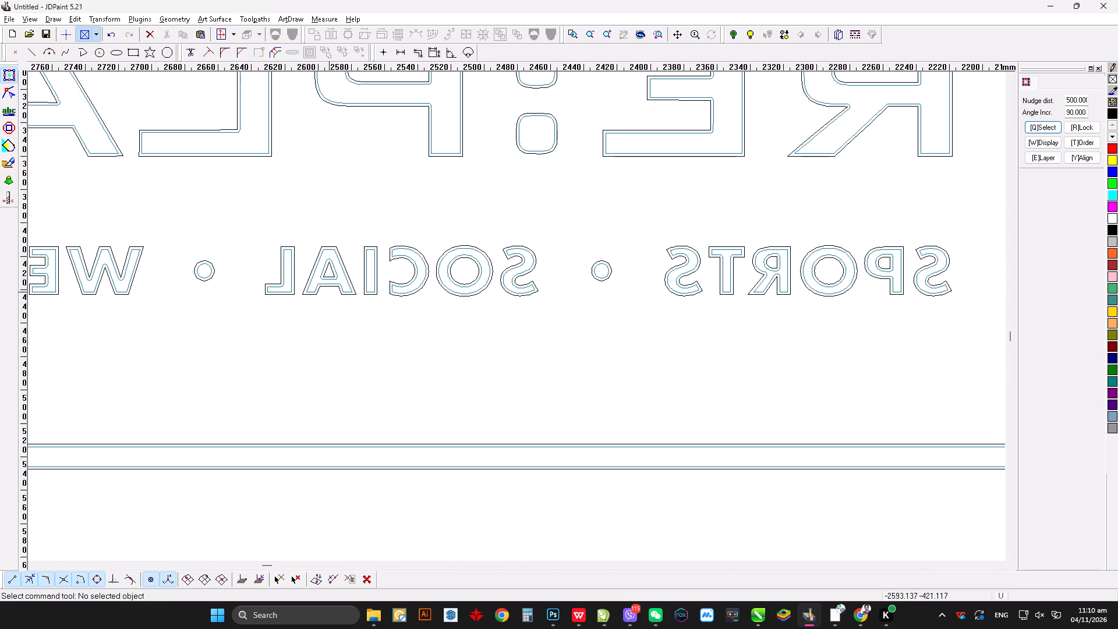
scroll(326, 262, down, 3)
scroll(390, 268, up, 5)
scroll(140, 287, down, 3)
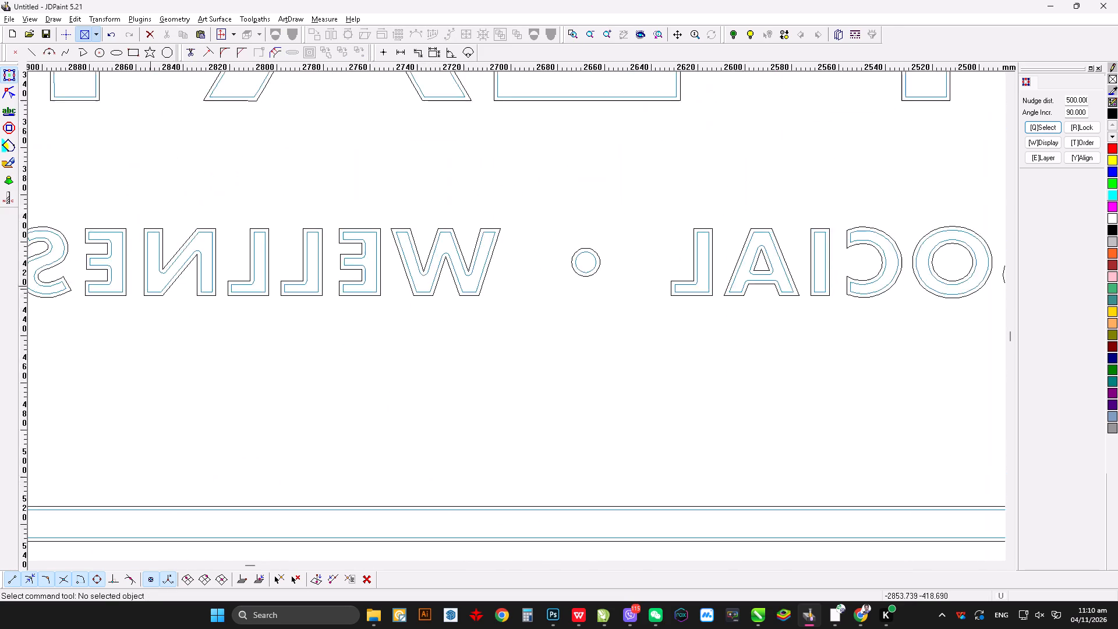
scroll(149, 285, down, 5)
scroll(209, 264, up, 6)
scroll(204, 283, down, 1)
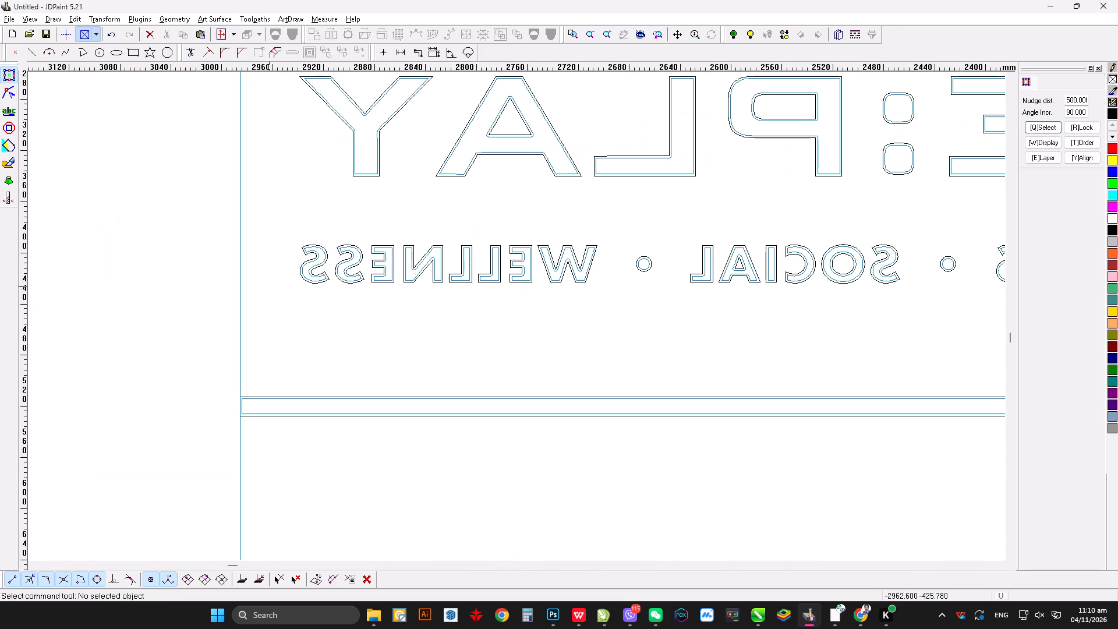
scroll(266, 285, up, 4)
scroll(397, 363, down, 6)
scroll(335, 285, up, 3)
scroll(132, 284, down, 6)
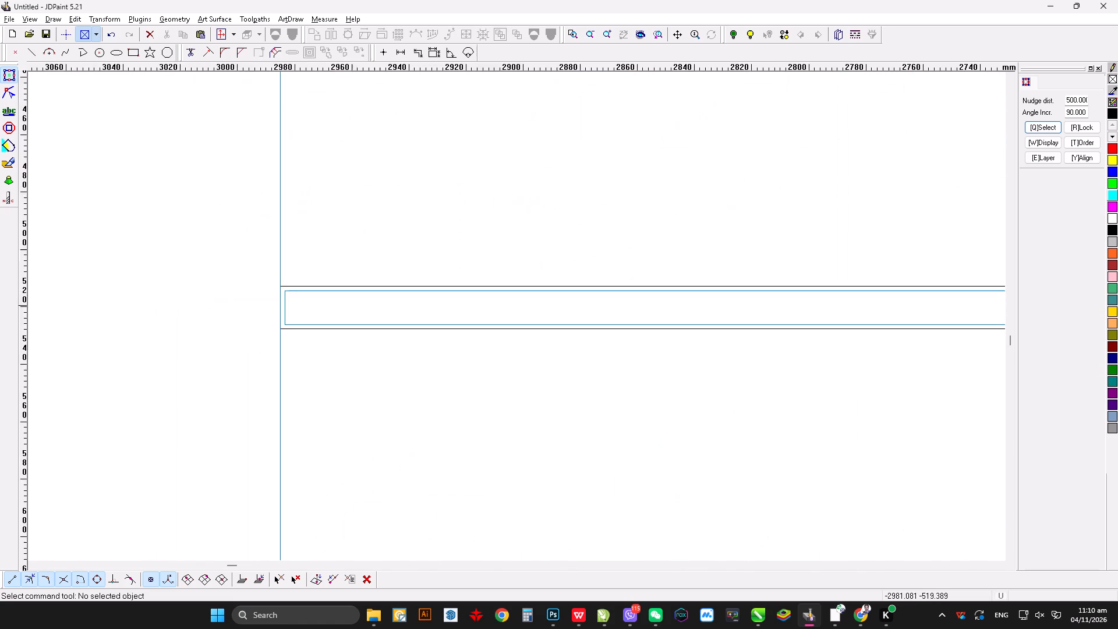
scroll(290, 305, down, 2)
scroll(266, 270, up, 10)
scroll(486, 275, down, 5)
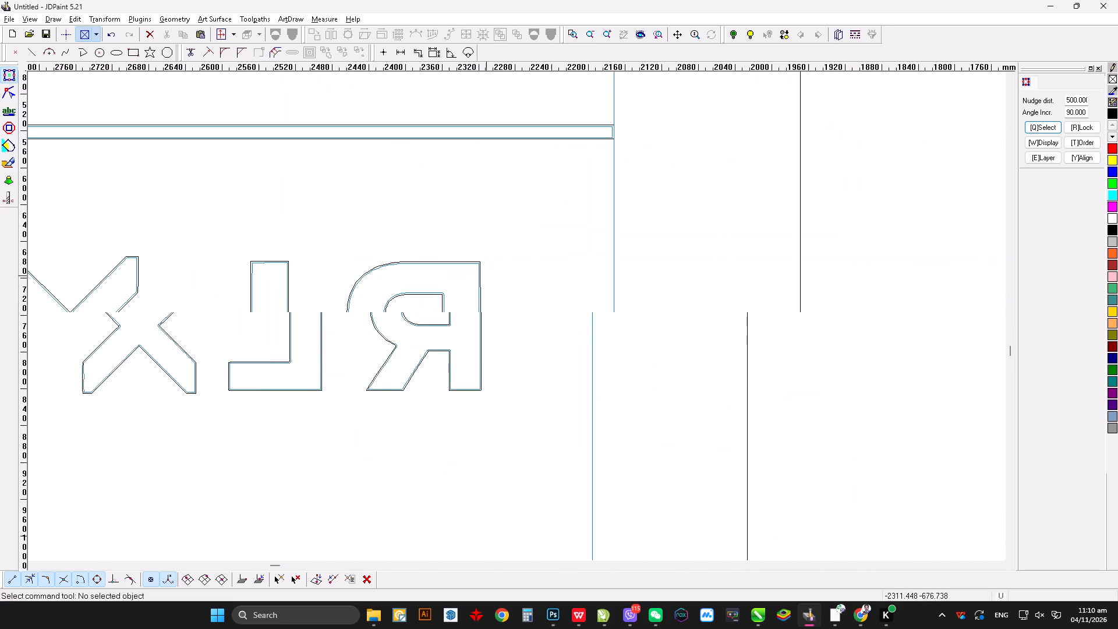
scroll(483, 302, up, 9)
Compare the unmirrored narrow panel's artwork and divider with the mirrored panel.
click(427, 281)
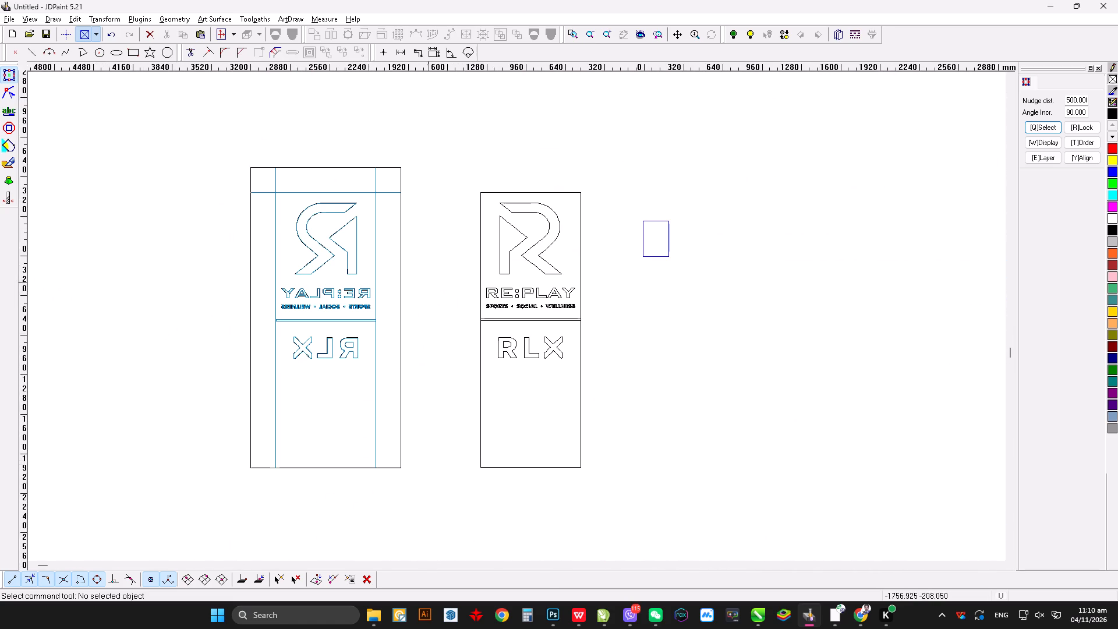
scroll(344, 299, down, 2)
click(460, 282)
scroll(443, 245, up, 2)
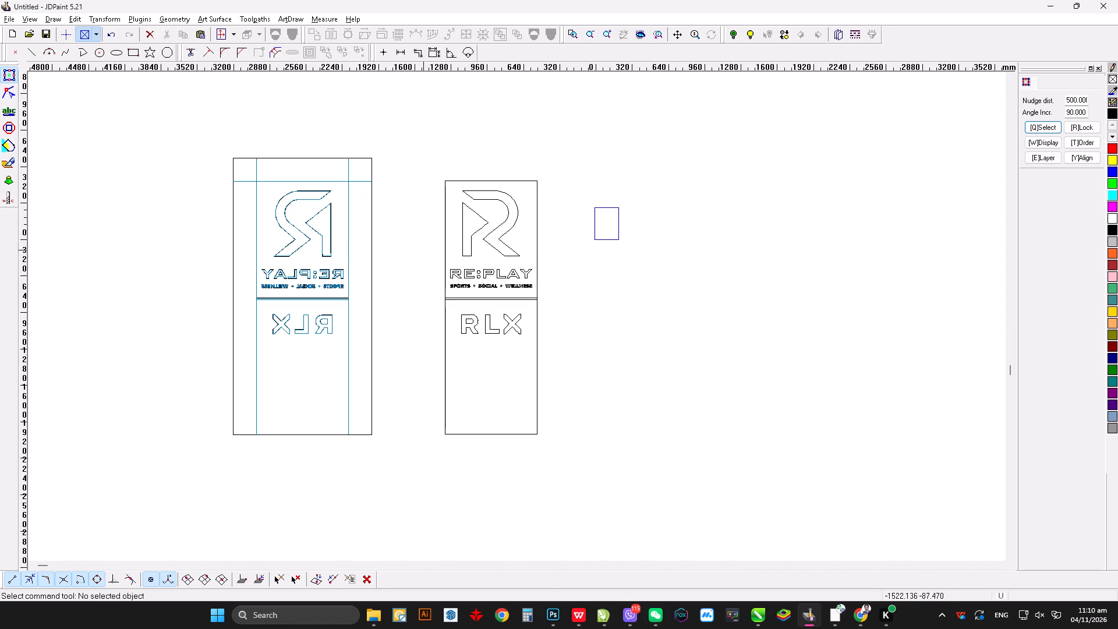
scroll(337, 217, down, 3)
scroll(392, 212, up, 1)
scroll(218, 342, down, 4)
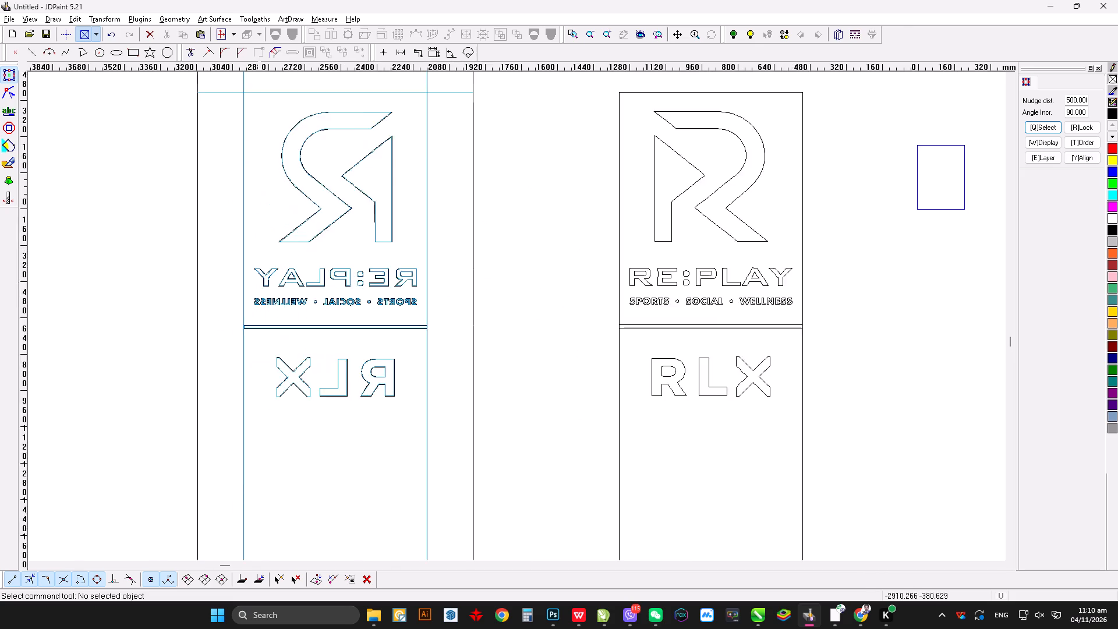
scroll(261, 302, up, 4)
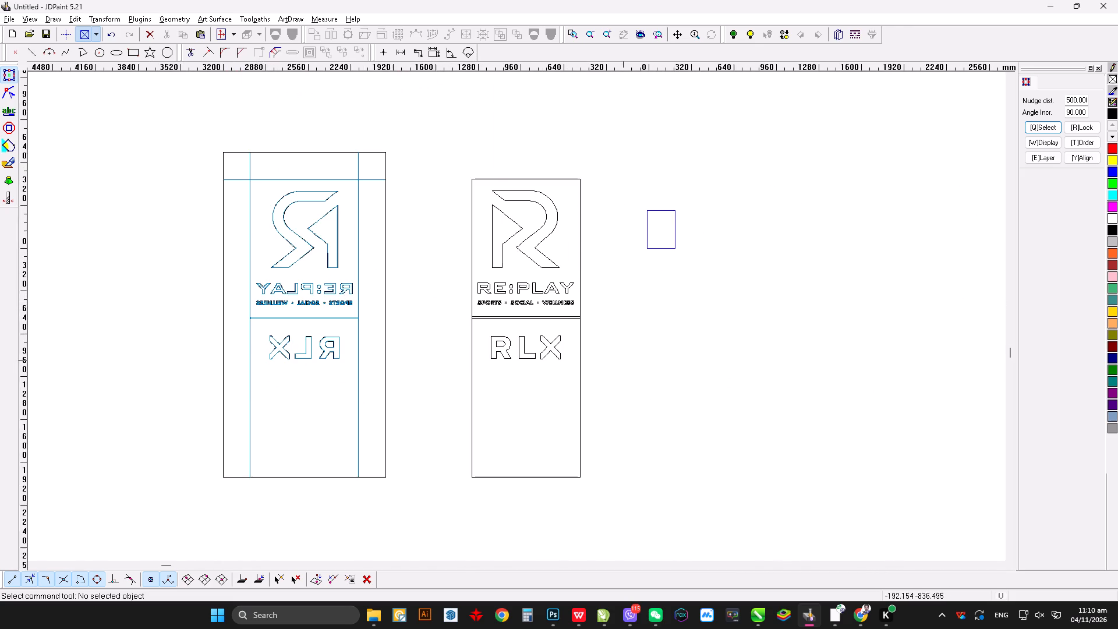
scroll(491, 306, down, 7)
scroll(439, 319, up, 3)
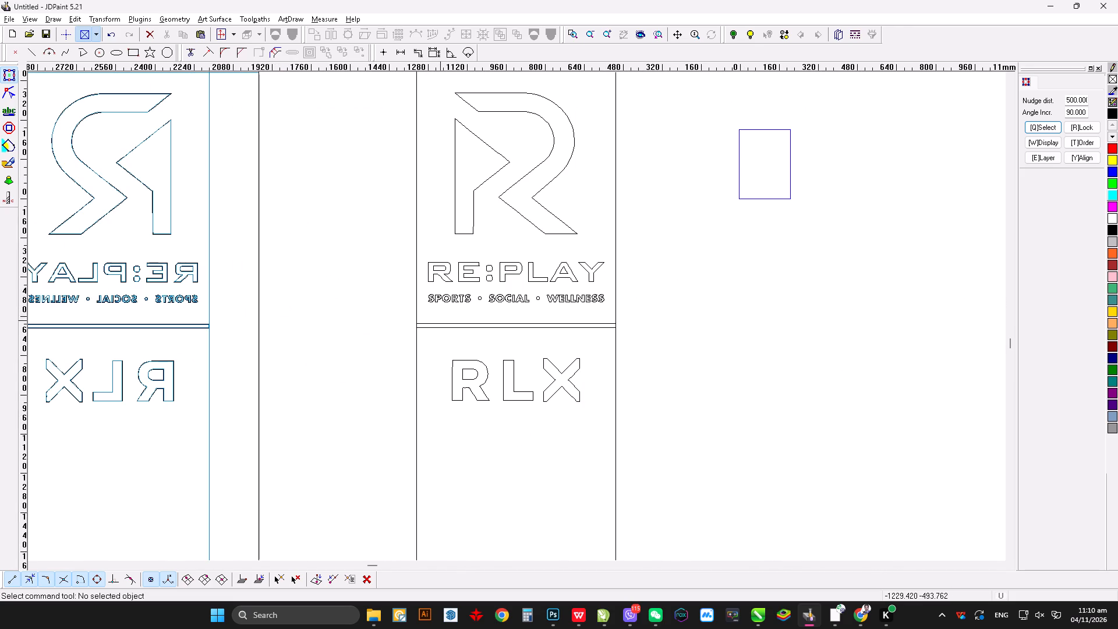
scroll(439, 319, up, 2)
scroll(444, 319, down, 3)
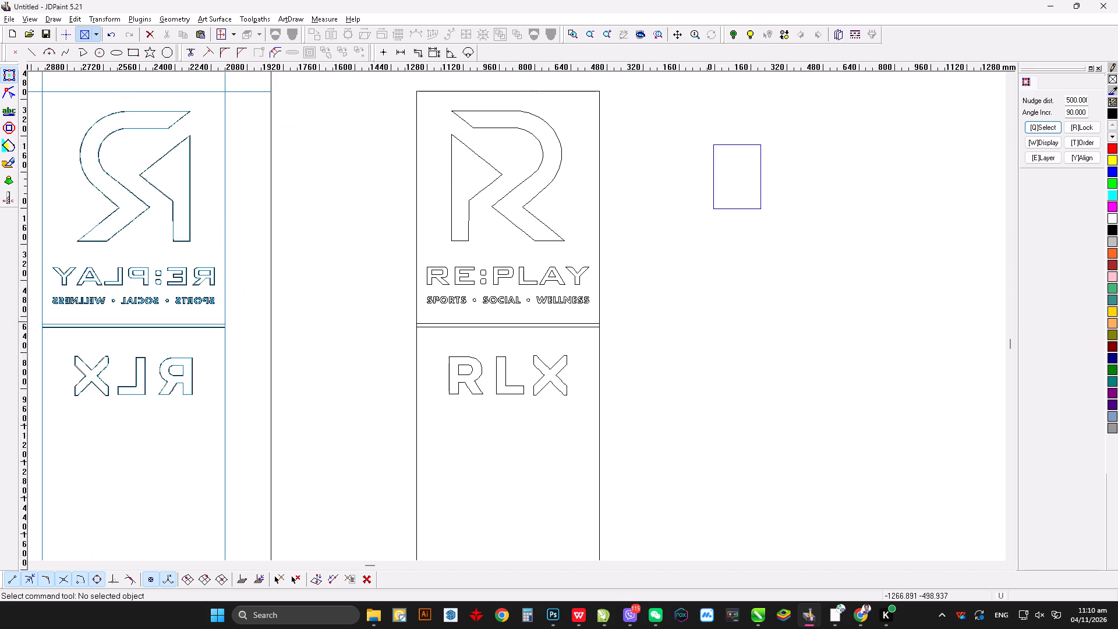
scroll(429, 320, up, 1)
scroll(82, 353, down, 2)
scroll(333, 341, up, 2)
scroll(381, 339, up, 1)
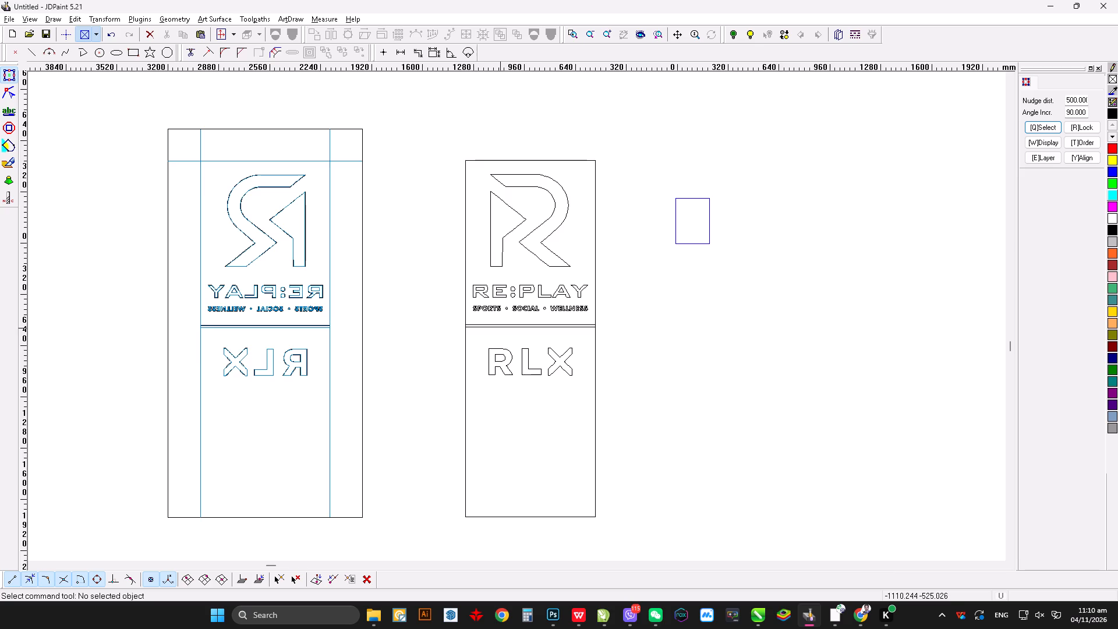
scroll(494, 330, down, 5)
scroll(479, 328, up, 2)
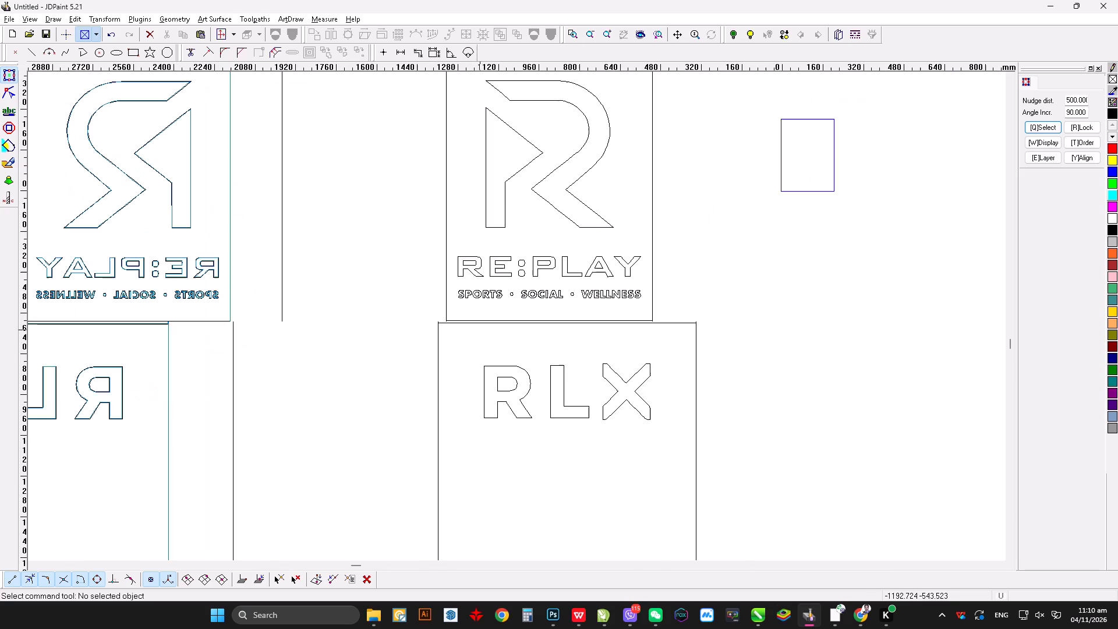
scroll(477, 328, up, 2)
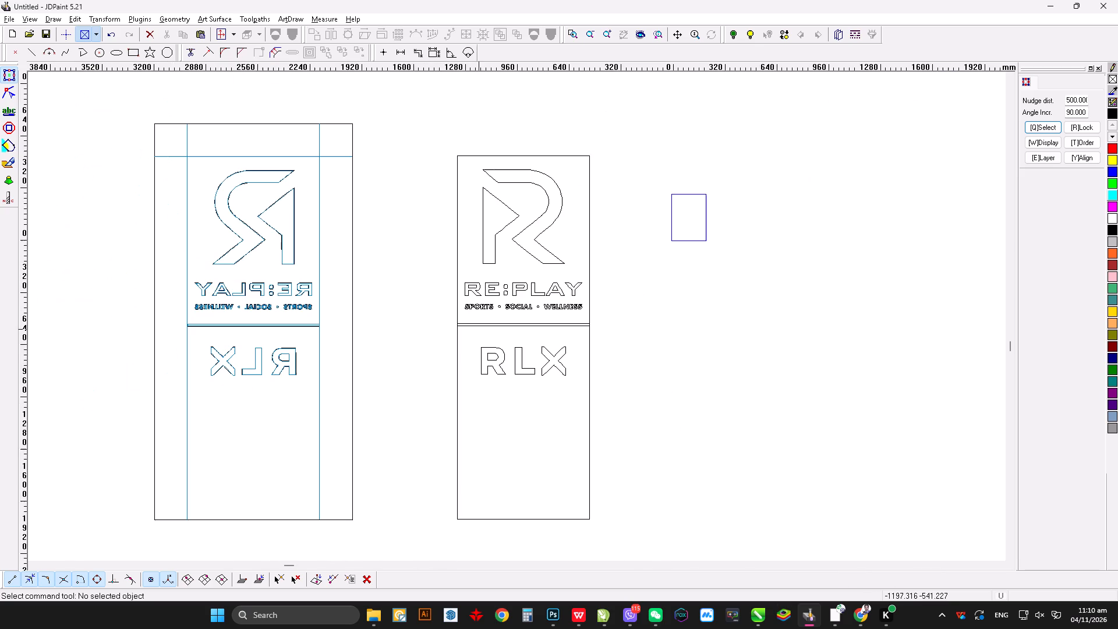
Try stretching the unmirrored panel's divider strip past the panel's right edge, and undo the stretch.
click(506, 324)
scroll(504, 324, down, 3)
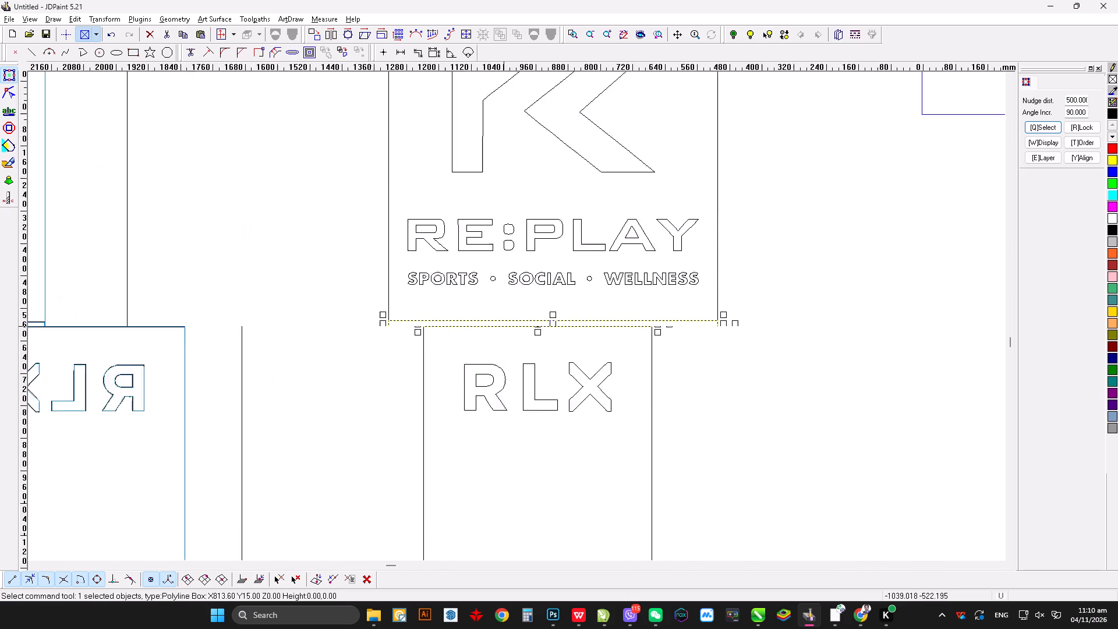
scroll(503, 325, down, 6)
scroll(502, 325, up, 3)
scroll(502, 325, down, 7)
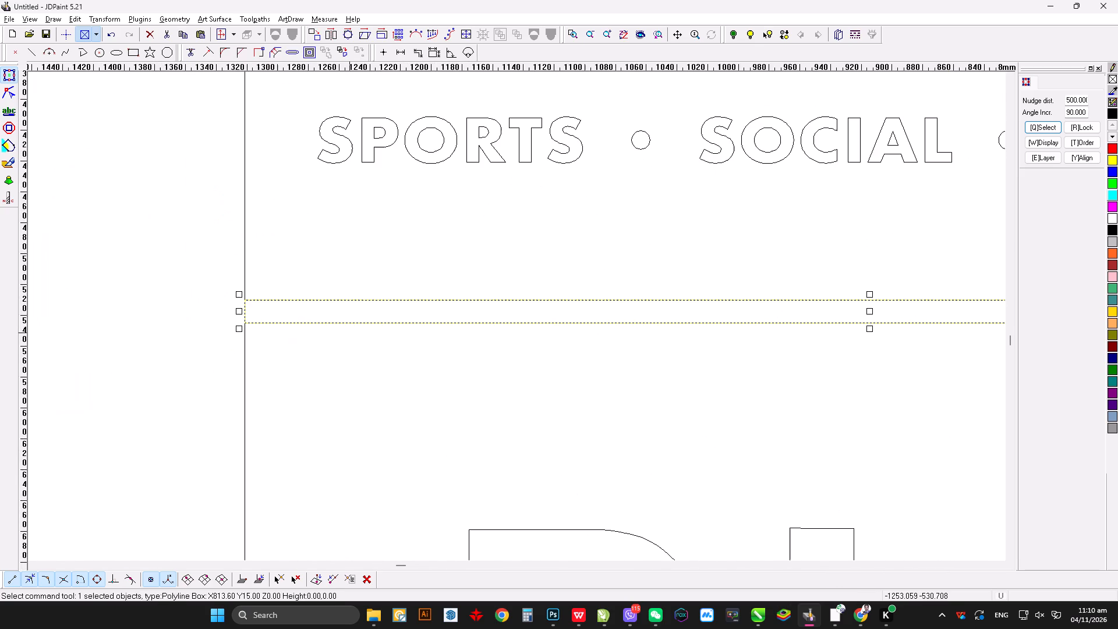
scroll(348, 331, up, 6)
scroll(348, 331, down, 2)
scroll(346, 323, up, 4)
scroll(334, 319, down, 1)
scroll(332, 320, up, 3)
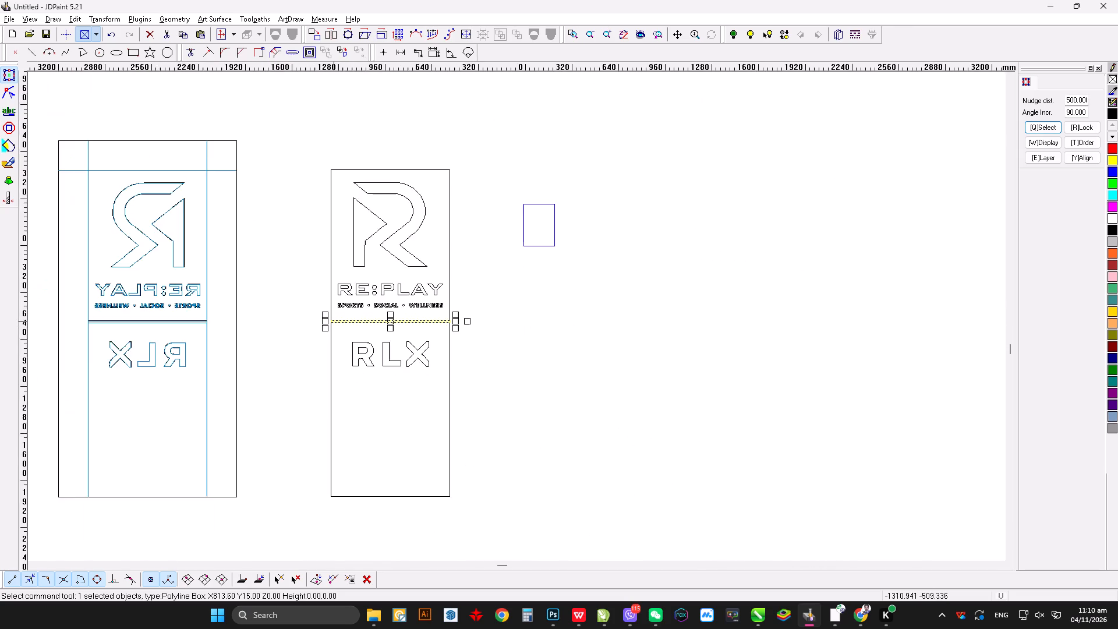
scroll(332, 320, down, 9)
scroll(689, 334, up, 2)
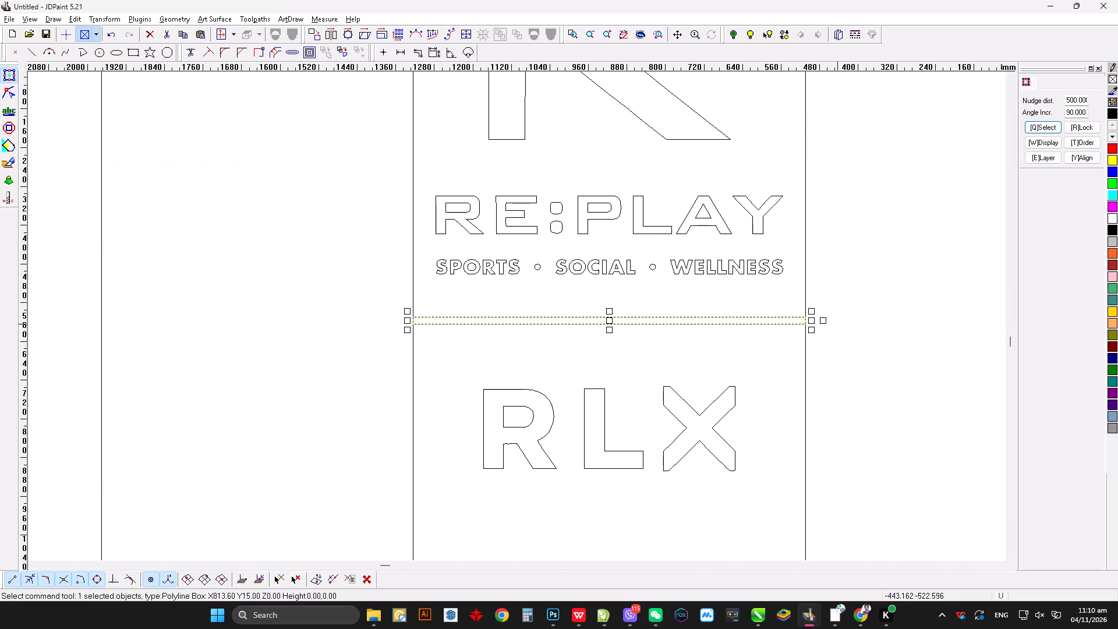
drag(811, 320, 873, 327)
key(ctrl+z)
Duplicate the whole unmirrored panel with its artwork and place the copy to the right of the small blue rectangle.
ctrl+scroll(434, 327, up, 8)
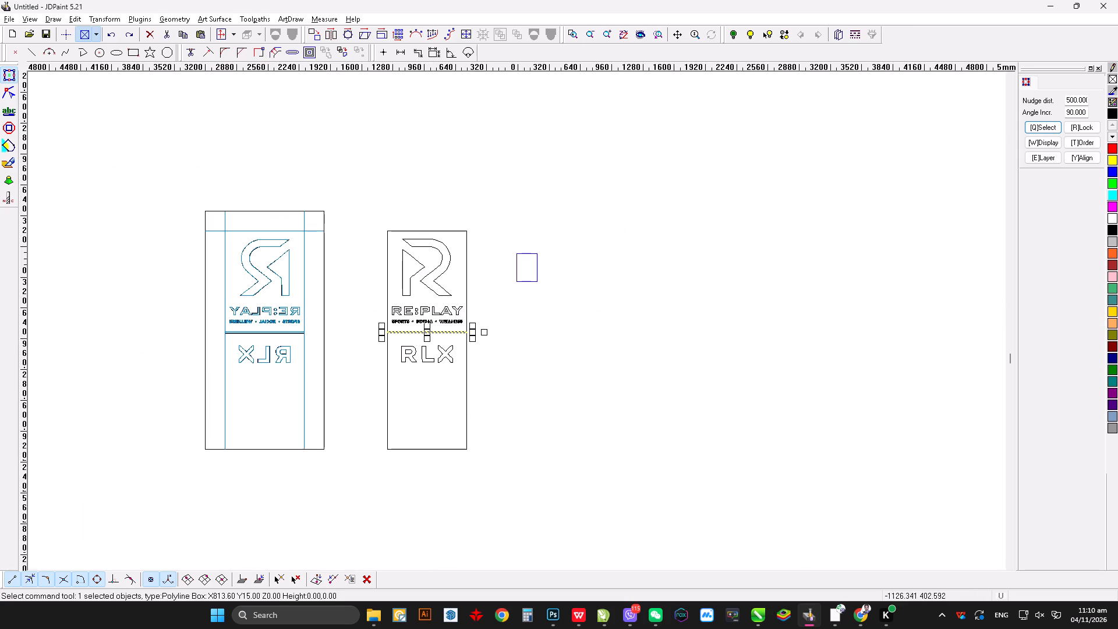
drag(367, 185, 520, 485)
key(ctrl+c)
key(ctrl+v)
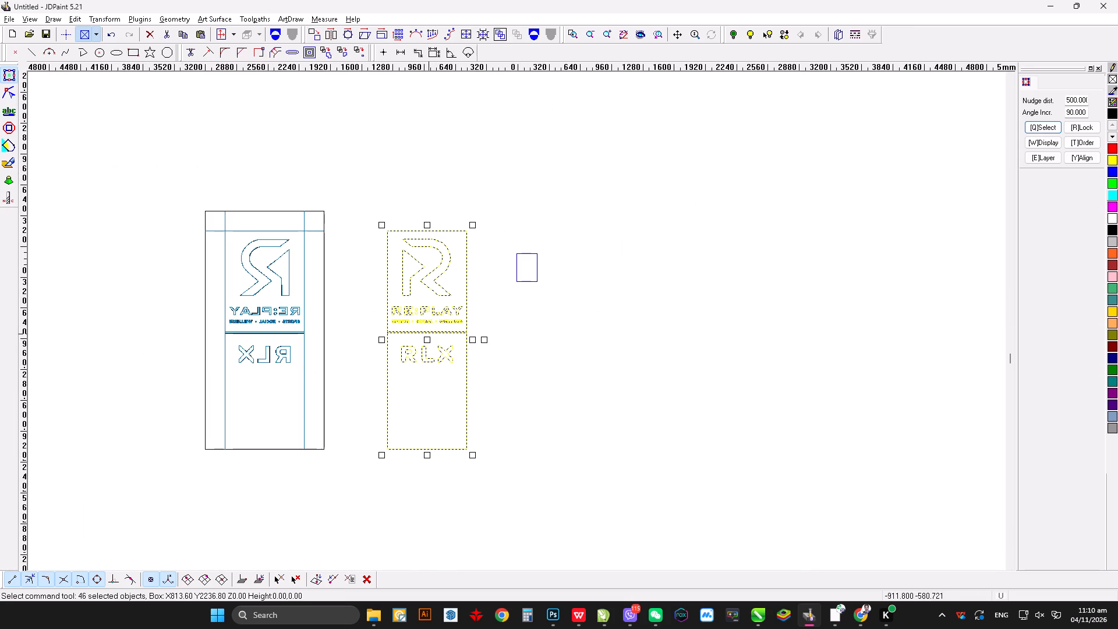
drag(427, 338, 637, 337)
click(518, 401)
Stretch the original unmirrored panel's divider strip outward past both vertical edges of the panel.
scroll(342, 318, down, 6)
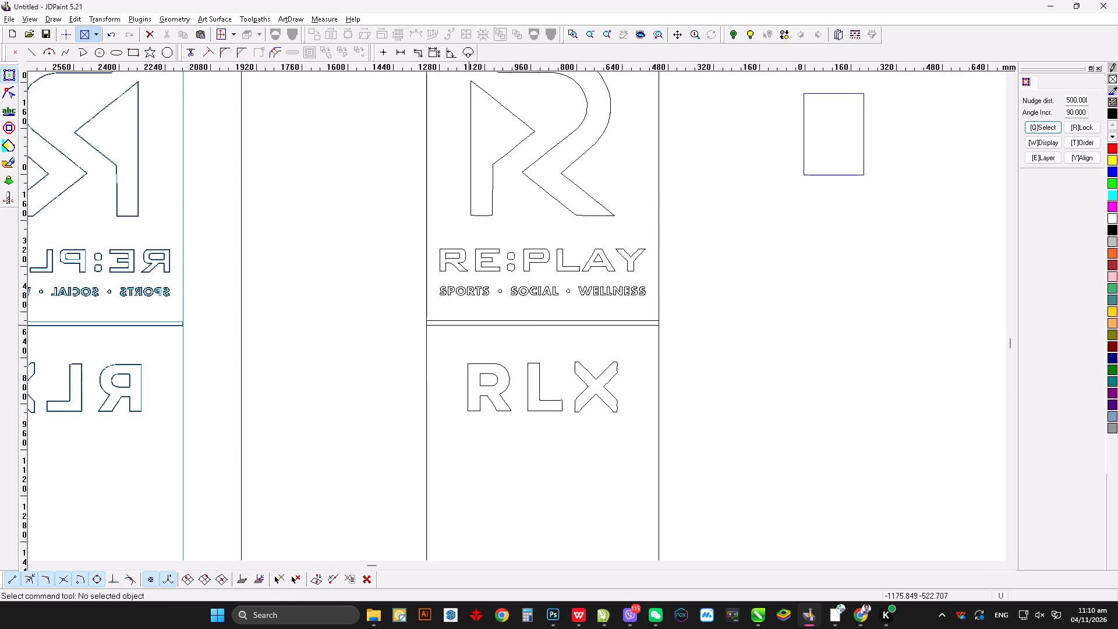
click(468, 324)
drag(666, 321, 705, 321)
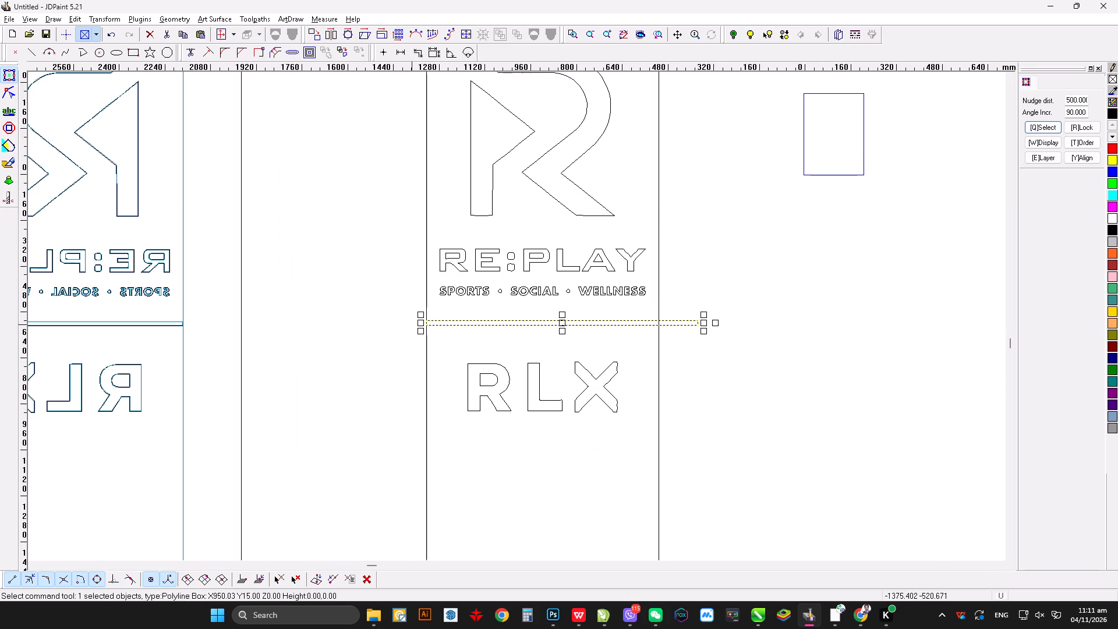
drag(421, 323, 344, 324)
click(724, 383)
Draw a rectangle around the RLX section, from the panel's bottom-left corner to its right edge at the divider's lower line.
scroll(561, 333, down, 4)
scroll(312, 165, up, 3)
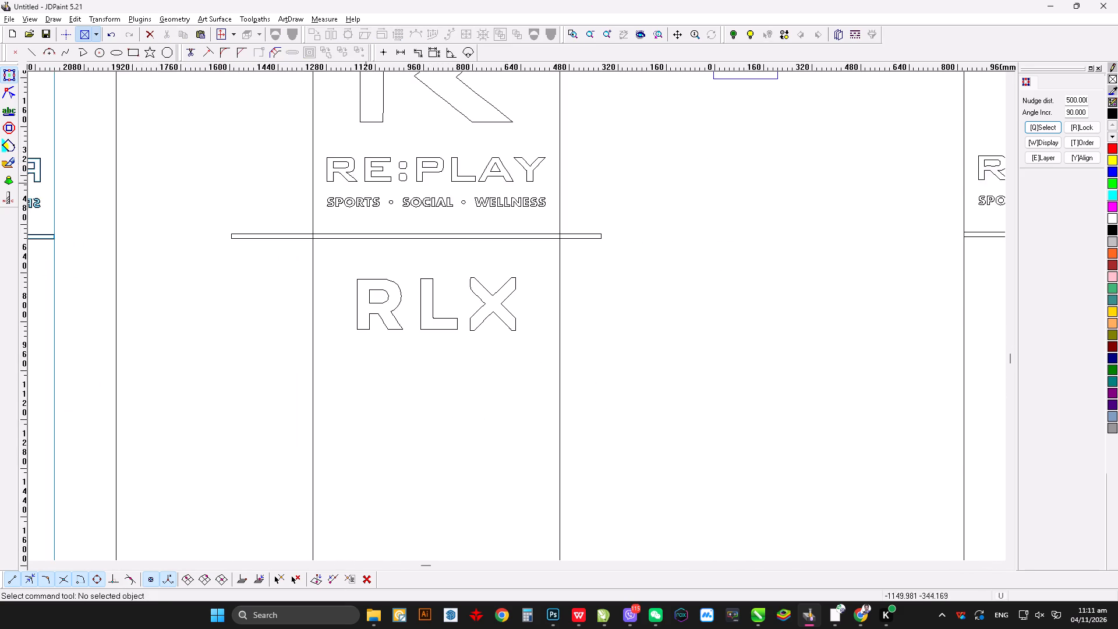
scroll(381, 164, up, 2)
scroll(392, 220, down, 1)
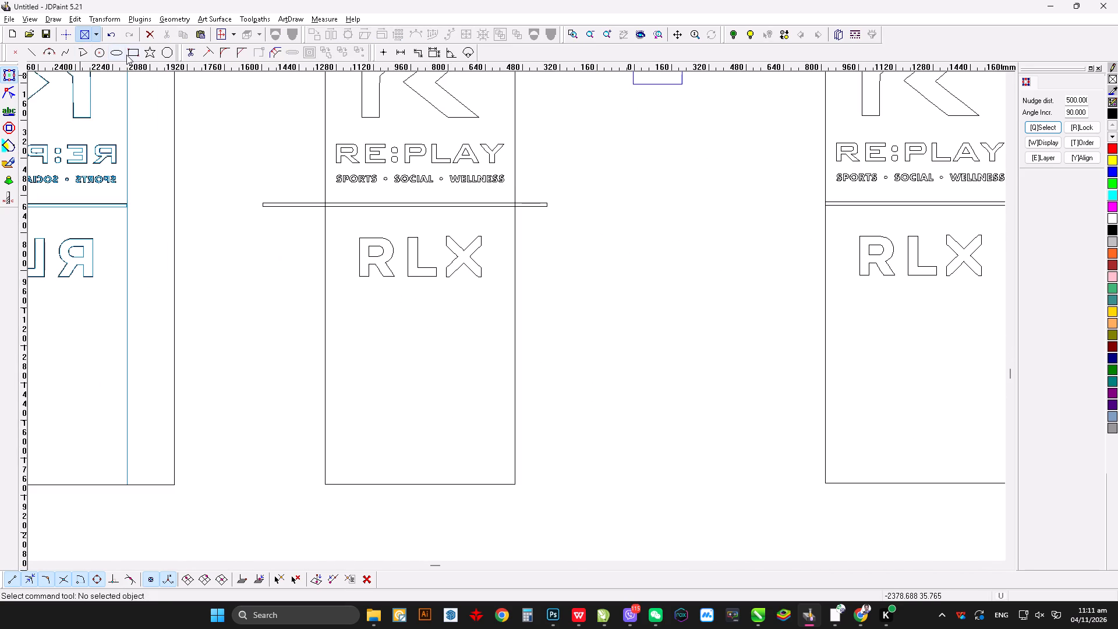
click(130, 55)
drag(326, 484, 345, 451)
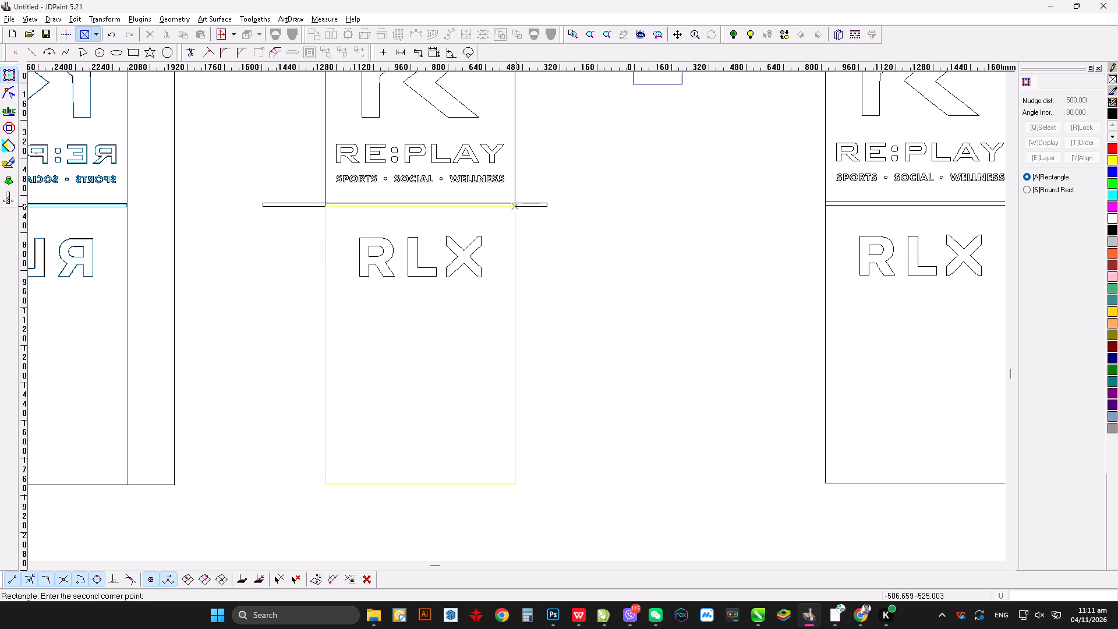
click(516, 206)
Draw a rectangle around the RE:PLAY section, from the panel's top-left corner to its right edge at the divider's upper line.
scroll(605, 427, up, 3)
scroll(501, 161, down, 2)
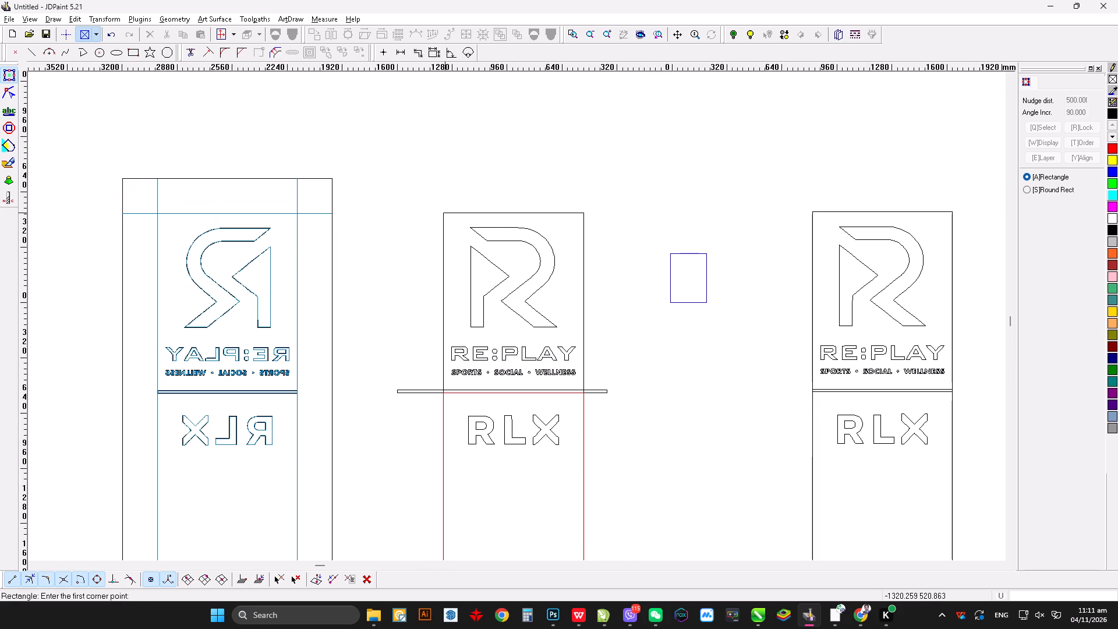
click(443, 212)
scroll(639, 390, down, 9)
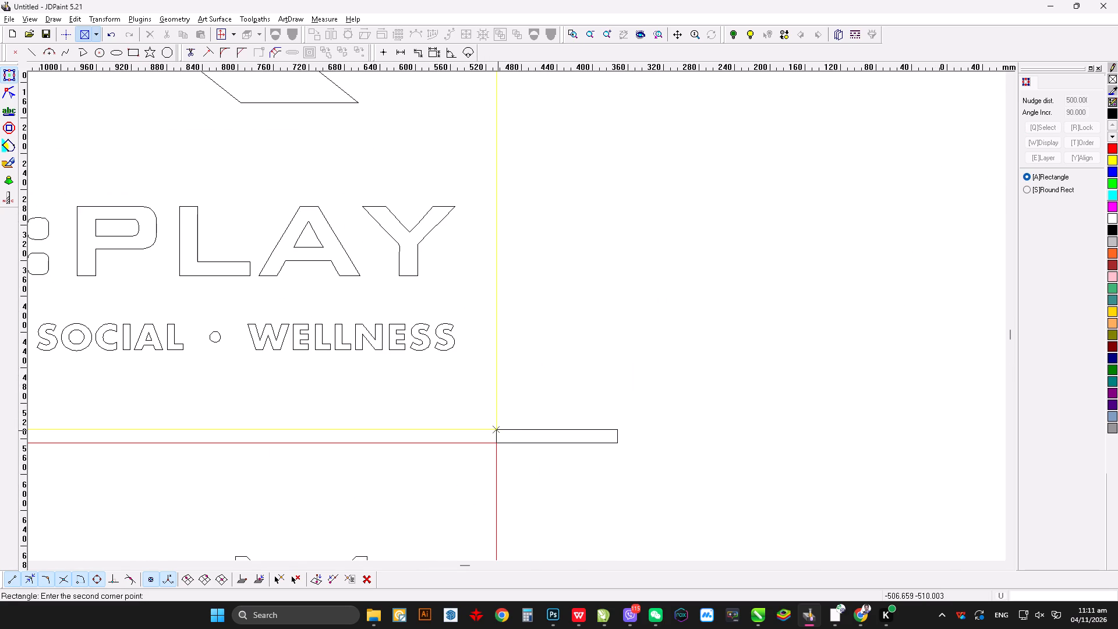
click(498, 428)
right_click(549, 396)
Delete the stretched divider strip and the panel's original black outline.
click(539, 432)
key(ctrl+x)
scroll(640, 330, up, 5)
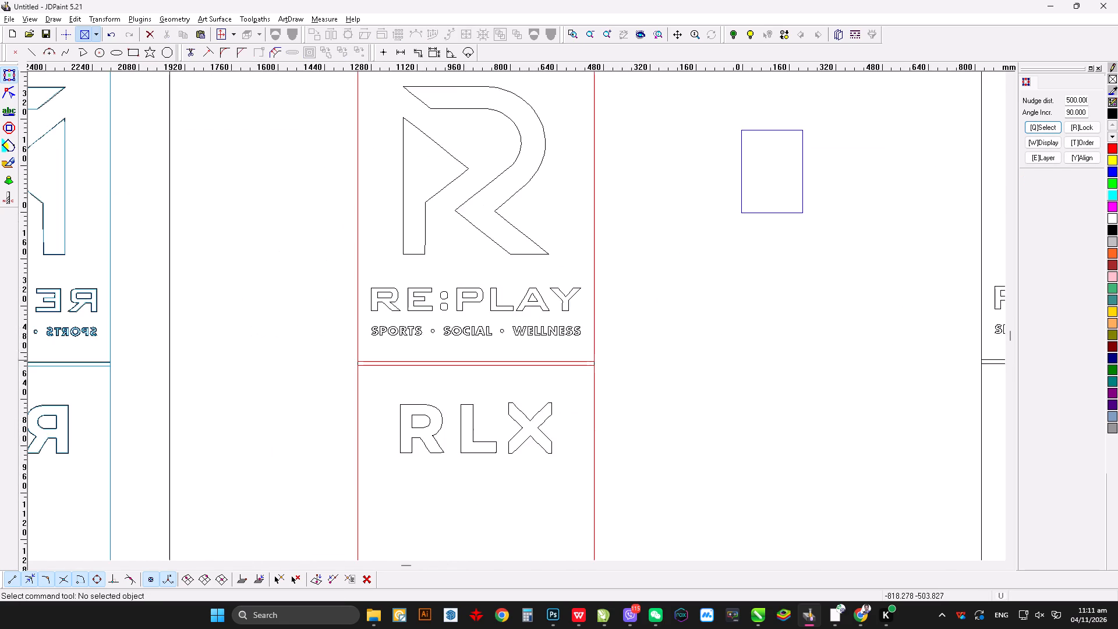
scroll(404, 344, down, 11)
click(301, 356)
key(ctrl+x)
Check the two new section rectangles against the mirrored panel and the copied panel.
scroll(304, 359, up, 1)
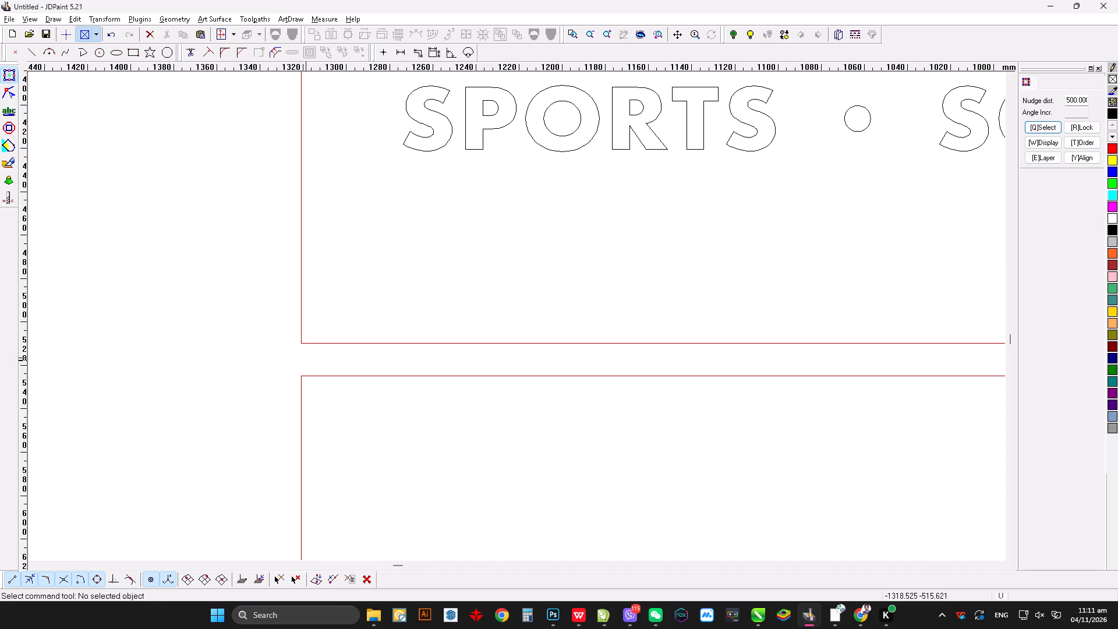
scroll(305, 356, up, 10)
scroll(474, 355, down, 4)
scroll(511, 318, up, 4)
scroll(438, 336, down, 2)
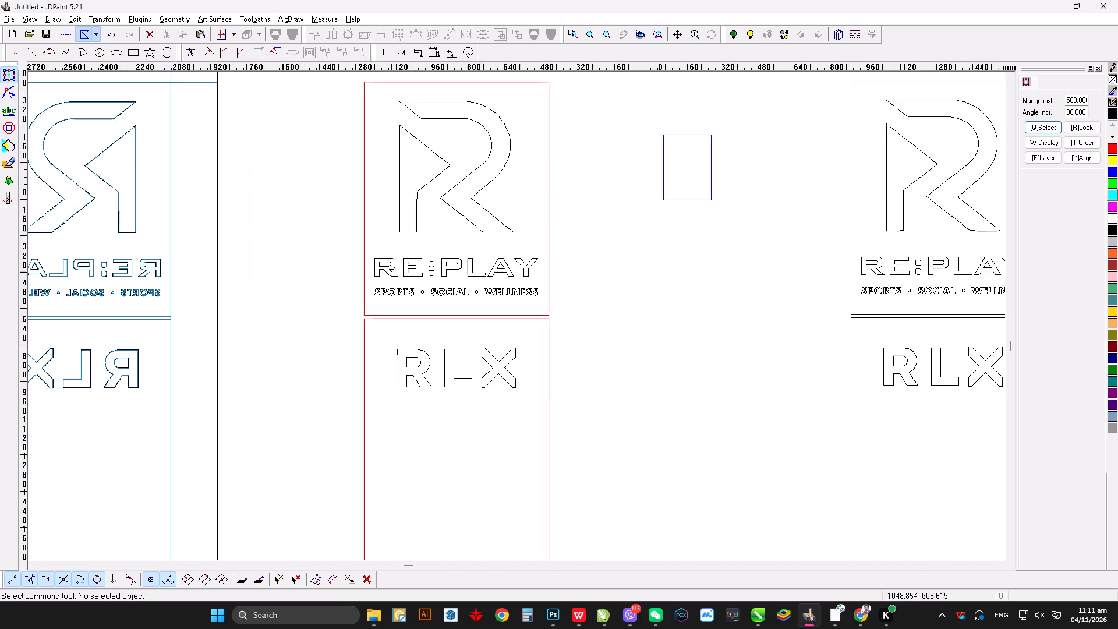
scroll(530, 337, up, 2)
scroll(184, 338, down, 3)
scroll(445, 314, up, 1)
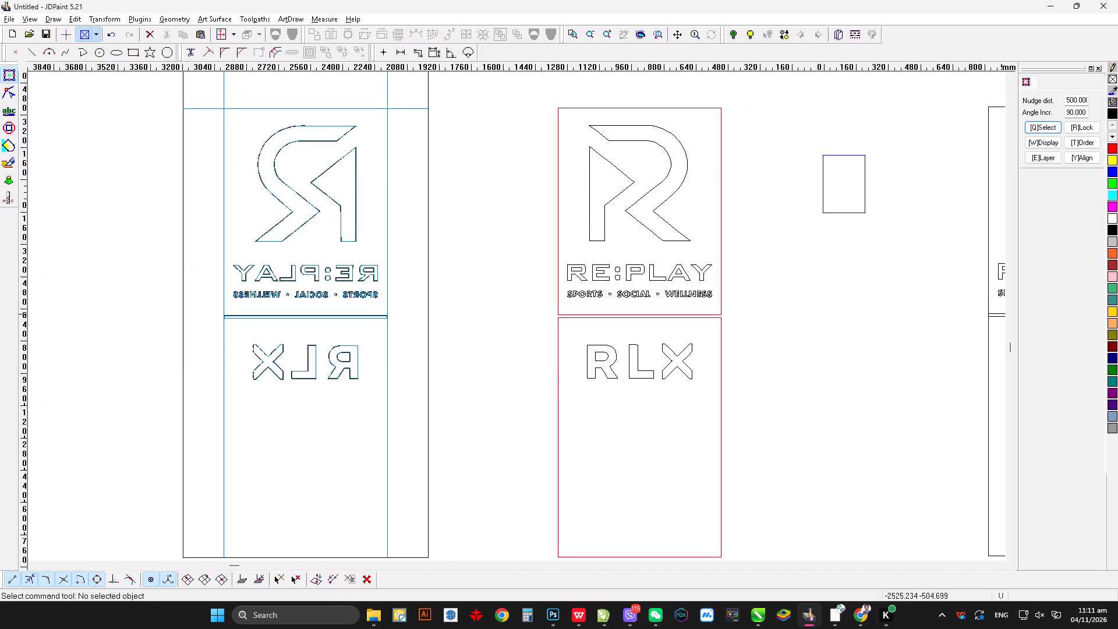
scroll(324, 311, up, 1)
click(433, 276)
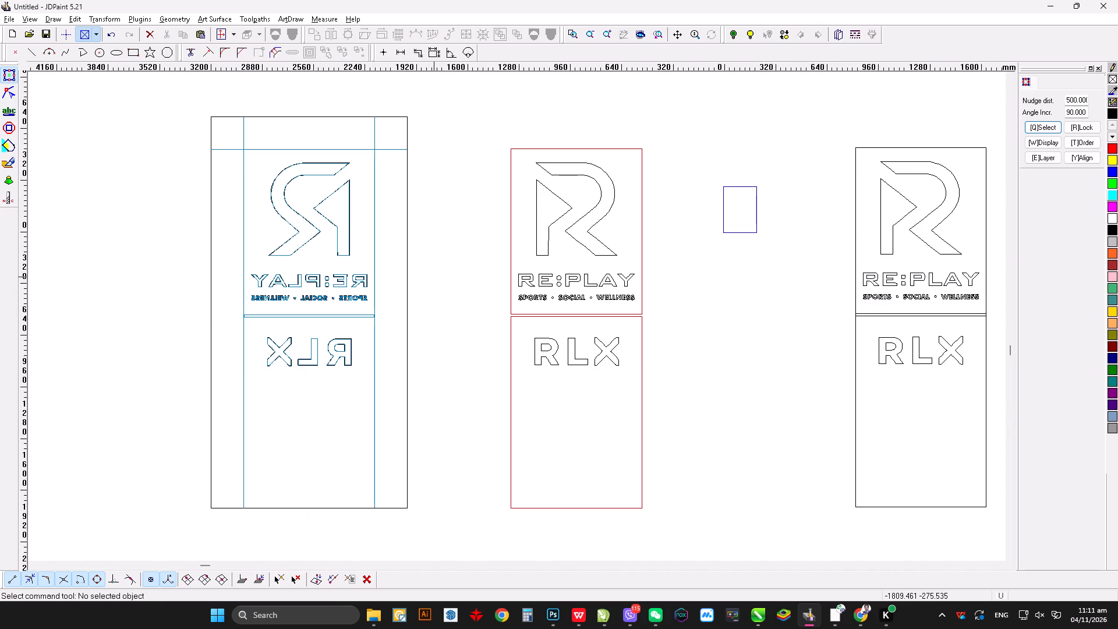
scroll(433, 276, down, 1)
scroll(477, 270, up, 1)
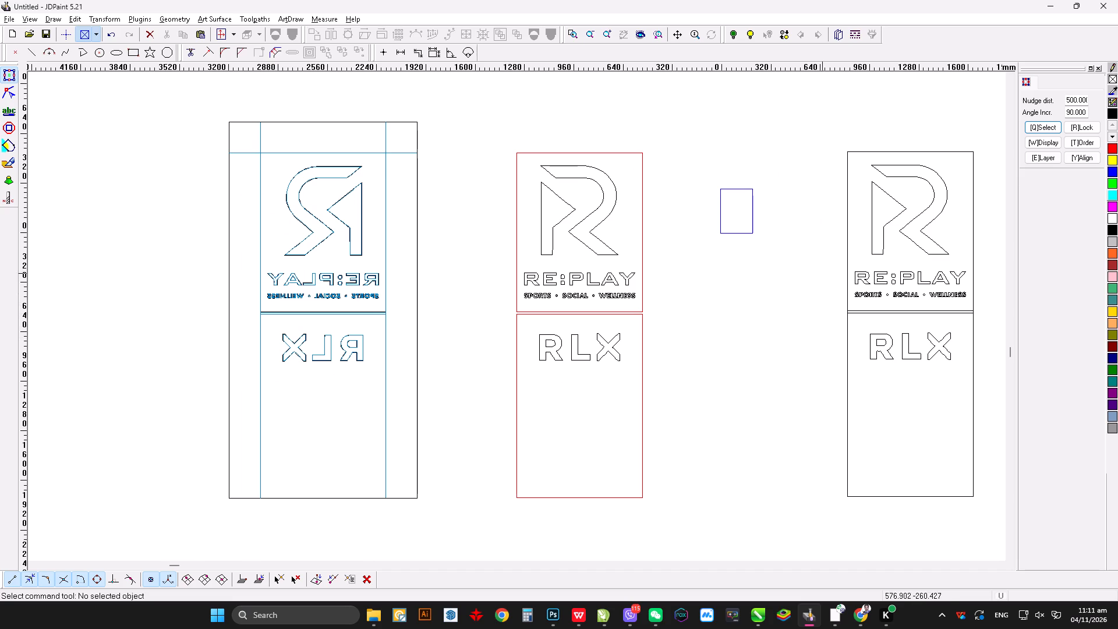
scroll(459, 293, up, 1)
scroll(636, 303, down, 1)
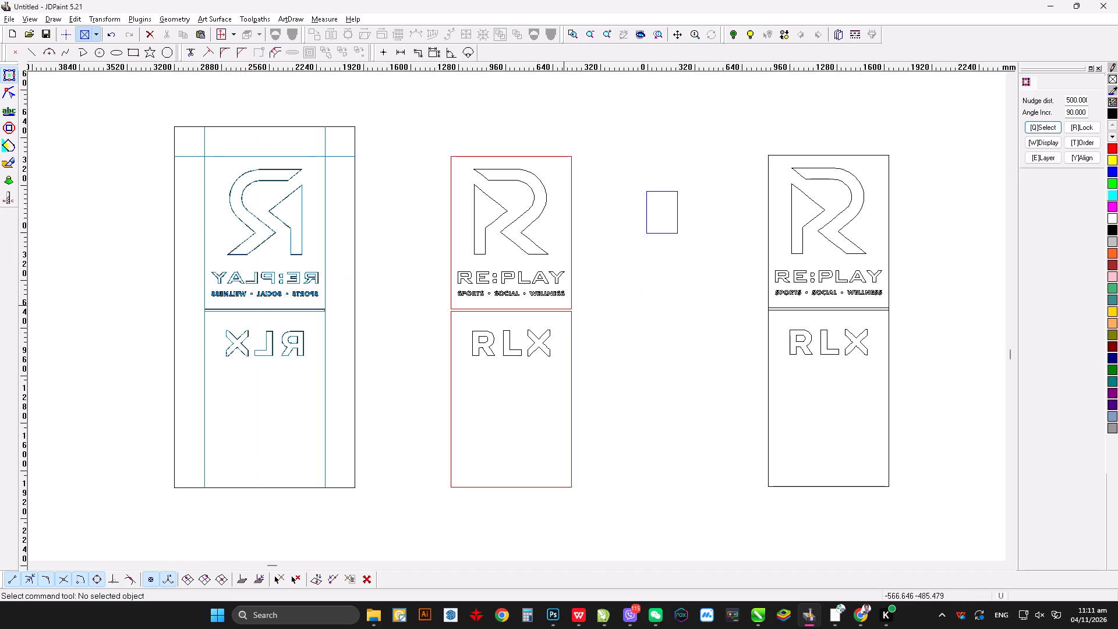
scroll(418, 318, down, 1)
scroll(572, 310, up, 1)
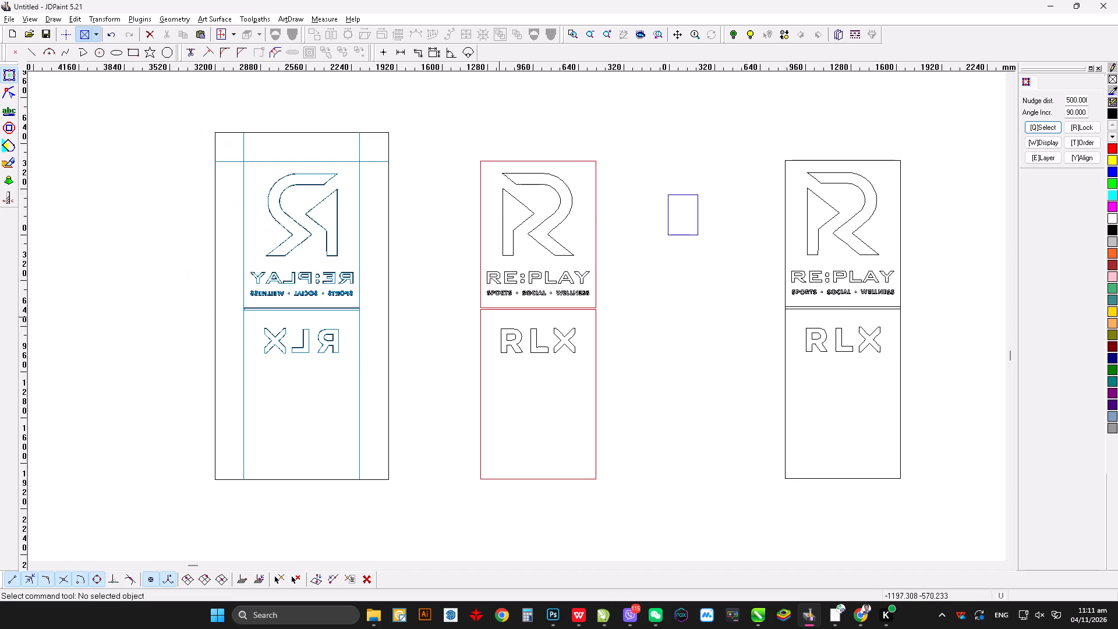
Draw a rectangle around the unmirrored panel with the red section outlines and size it to 1220 by 2440 mm.
scroll(549, 292, up, 1)
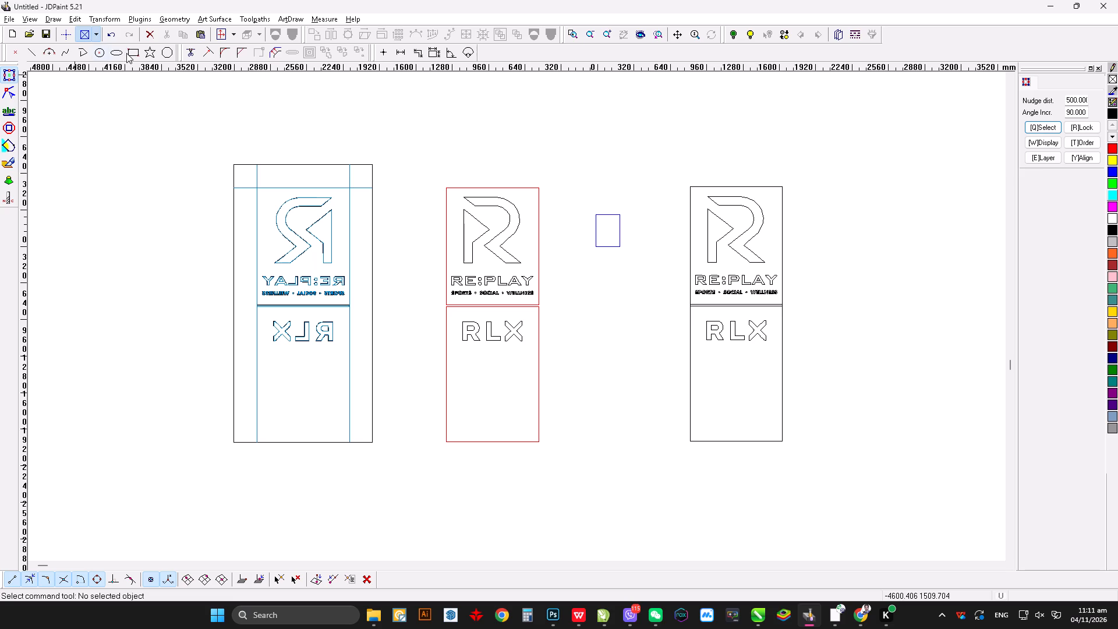
click(136, 56)
drag(437, 161, 439, 181)
click(572, 454)
right_click(572, 453)
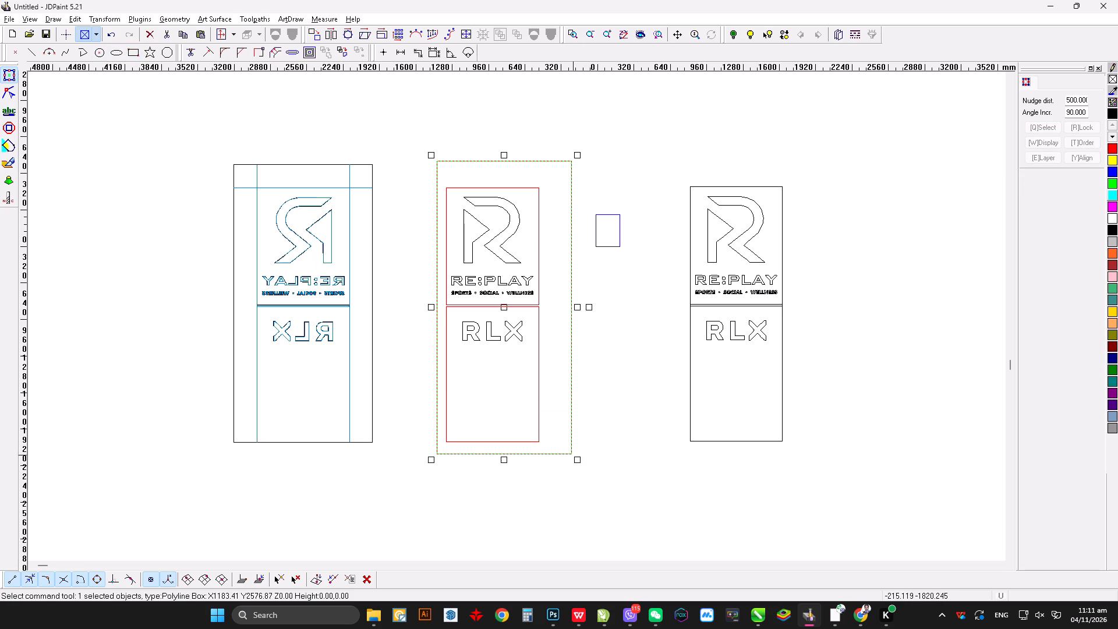
key(alt+4)
click(501, 268)
key(ctrl+a)
text(1220)
key(Tab)
text(2440)
key(Return)
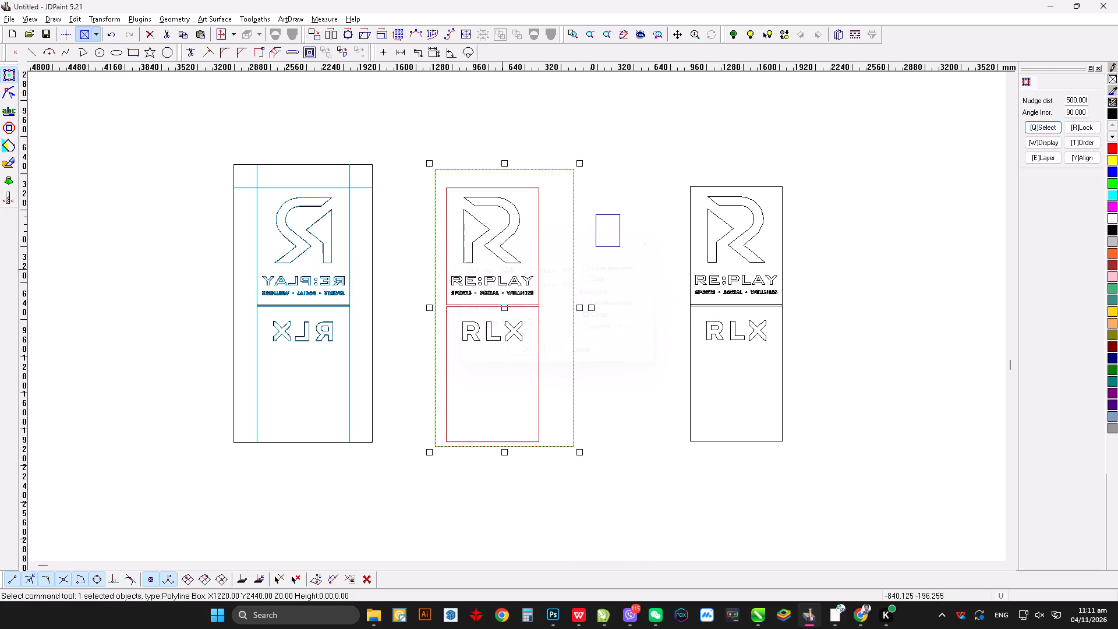
Move the 1220 by 2440 mm rectangle so its bottom-left corner sits just outside the RLX section's bottom-left corner.
scroll(501, 294, down, 1)
scroll(503, 294, up, 1)
drag(482, 306, 490, 303)
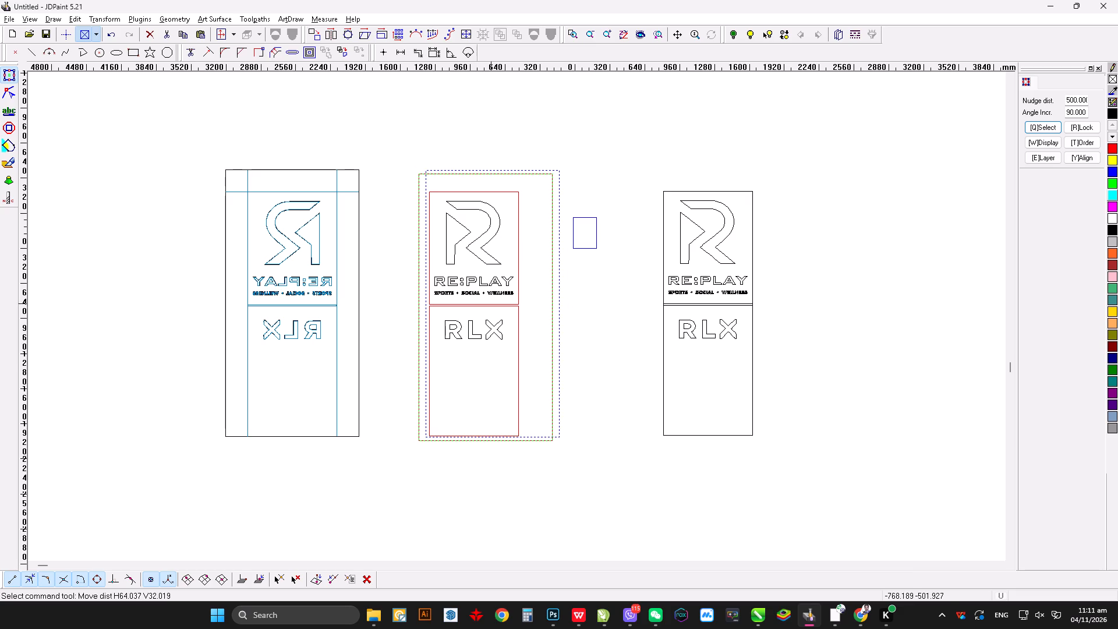
drag(490, 303, 490, 303)
click(508, 488)
Draw a V-shaped polyline, about 323 by 268 mm, from the RLX section's bottom-right corner back across its right edge.
scroll(509, 409, down, 8)
key(ctrl+w)
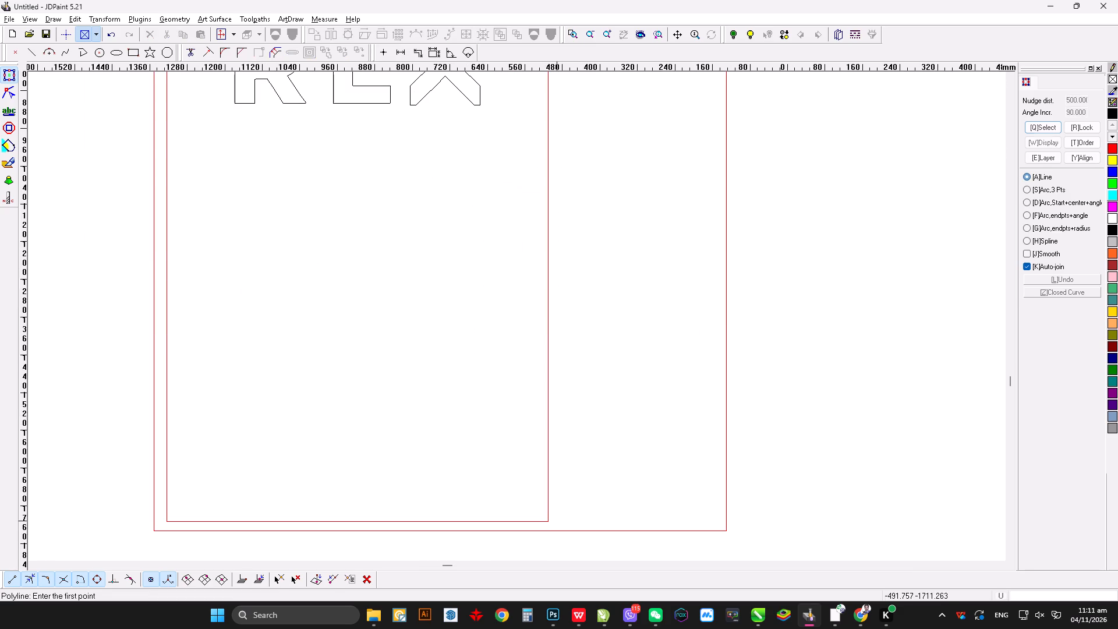
drag(548, 519, 542, 508)
drag(437, 396, 509, 437)
click(588, 522)
right_click(585, 524)
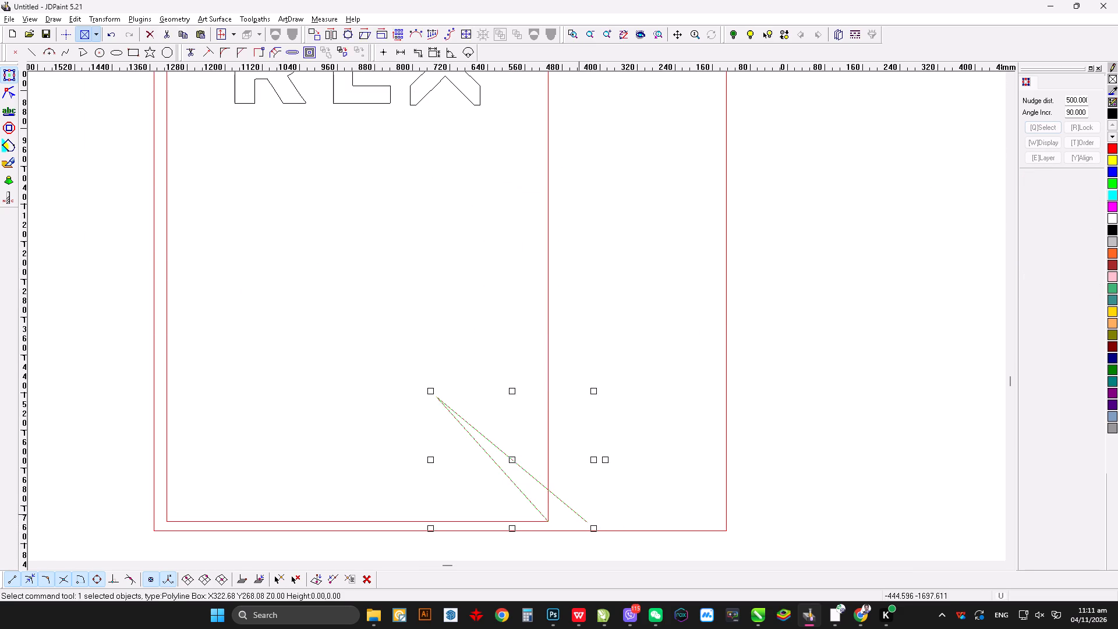
Trim the RLX outline's right edge between the corner and the V-shaped polyline, and remove the polyline.
key(alt+8)
click(554, 496)
right_click(553, 503)
click(547, 504)
right_click(547, 500)
click(552, 499)
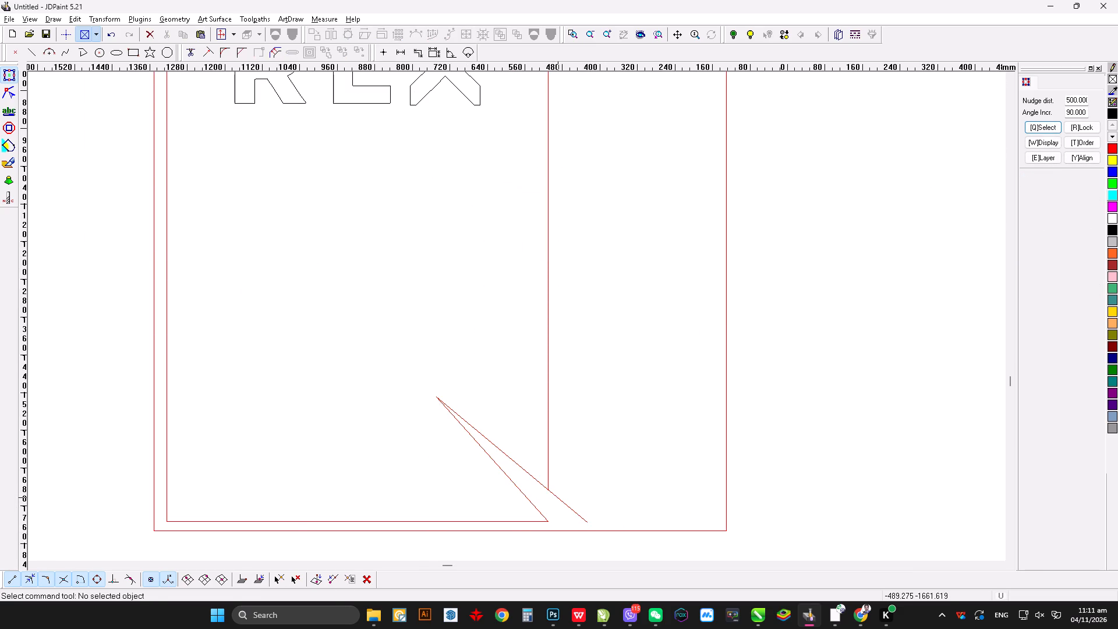
click(557, 496)
key(ctrl+x)
Close the RLX outline again with a joined straight line from the trimmed end down to the bottom-right corner.
scroll(567, 512, up, 2)
key(ctrl+w)
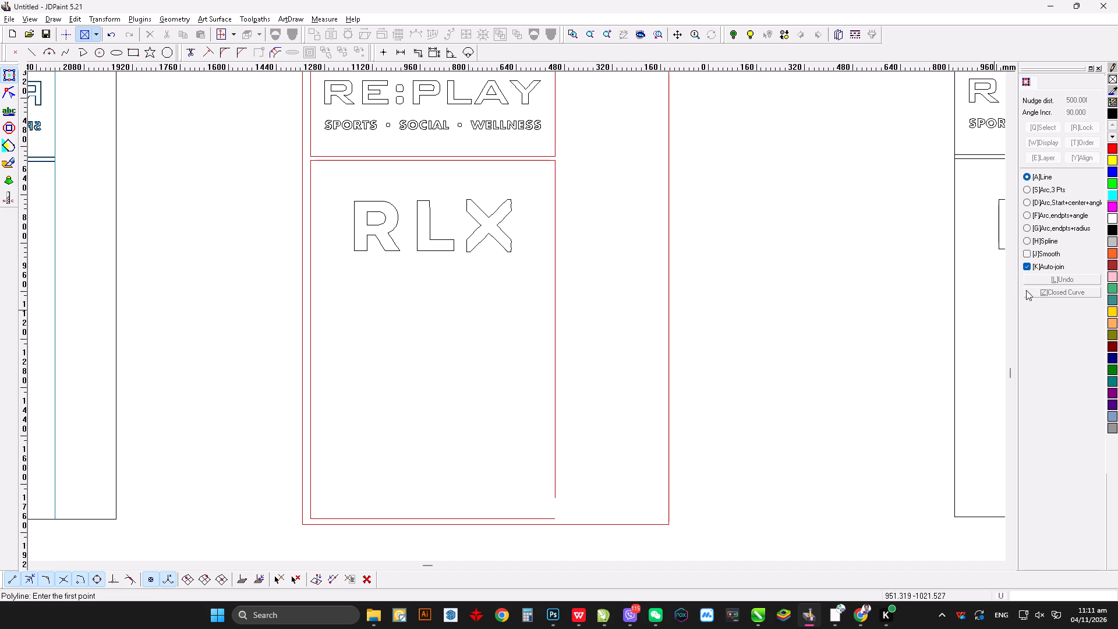
click(554, 497)
click(556, 518)
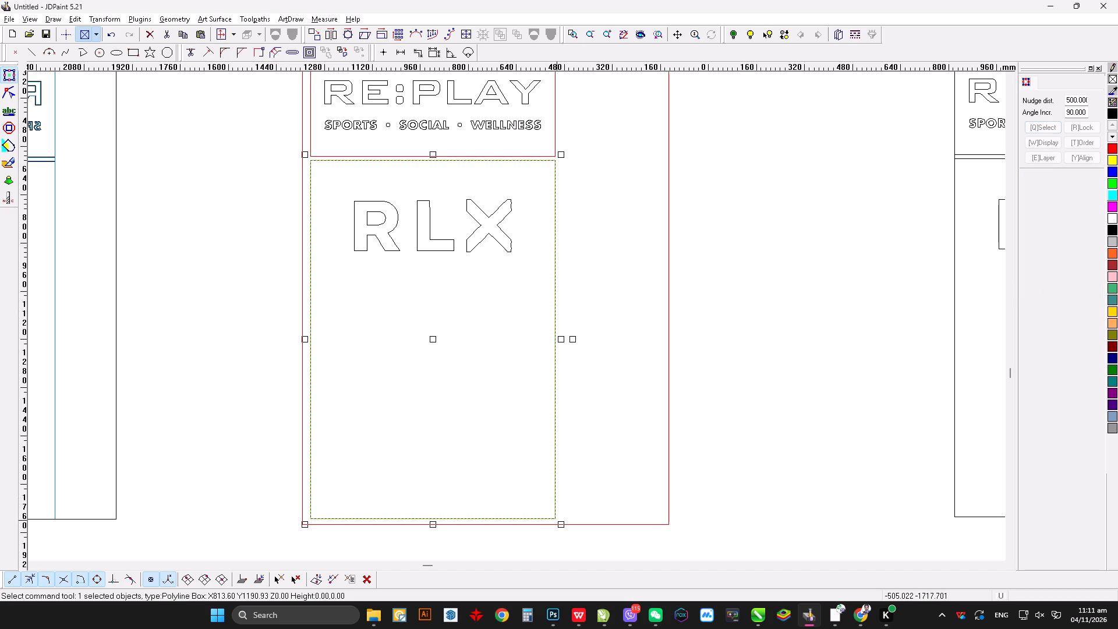
drag(172, 371, 190, 358)
Create a 3mm Contour template toolpath for the RLX letters and their section outline.
drag(296, 157, 596, 536)
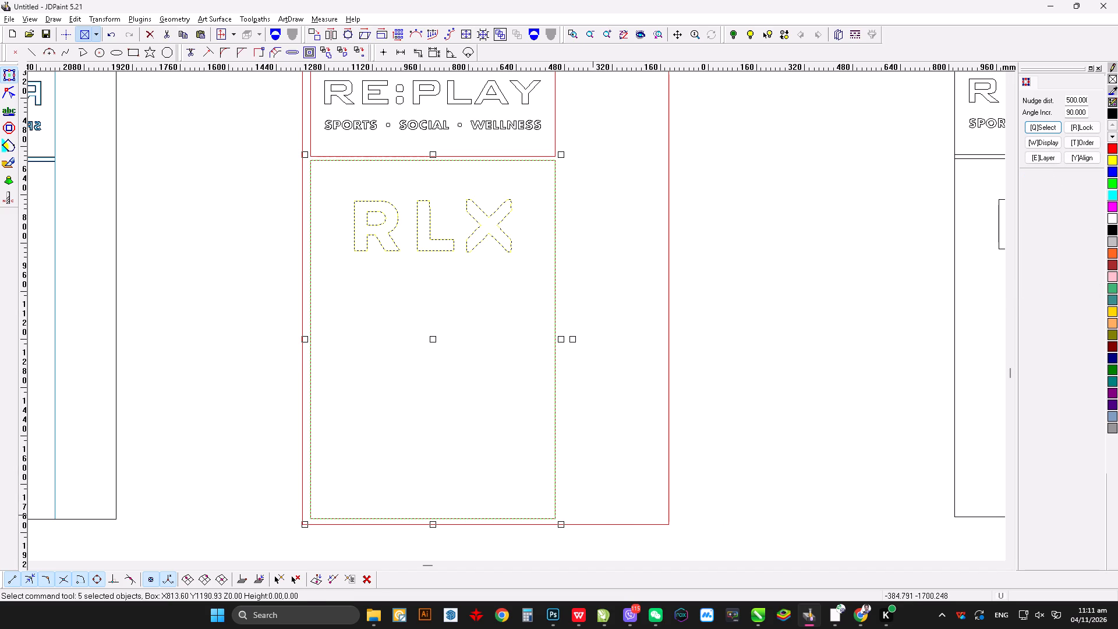
click(259, 22)
click(285, 42)
scroll(477, 382, down, 1)
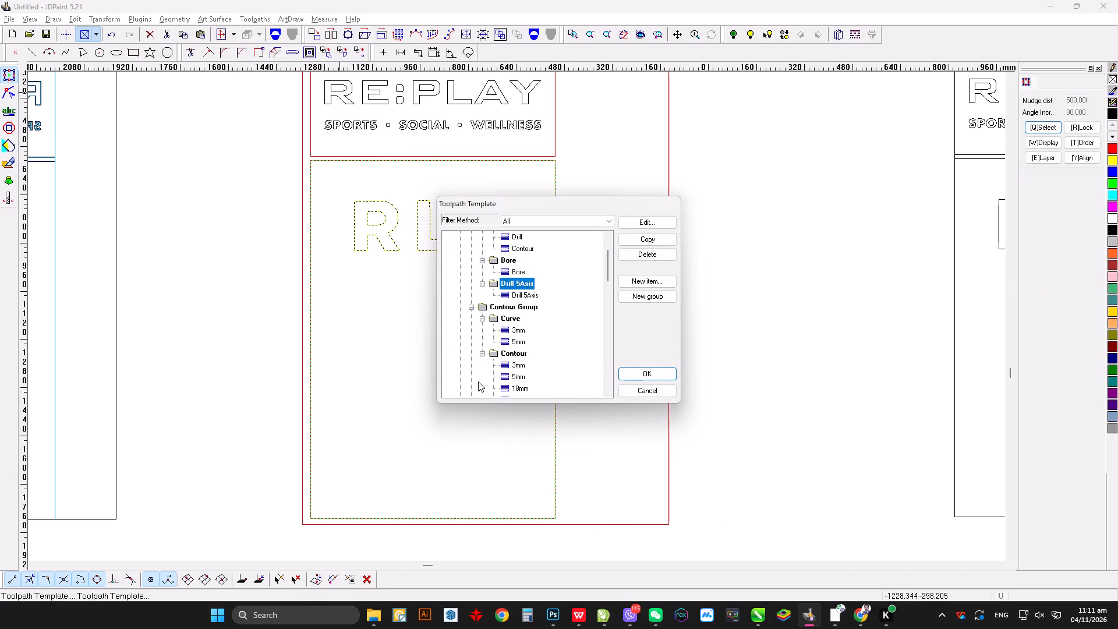
scroll(512, 366, down, 1)
click(518, 328)
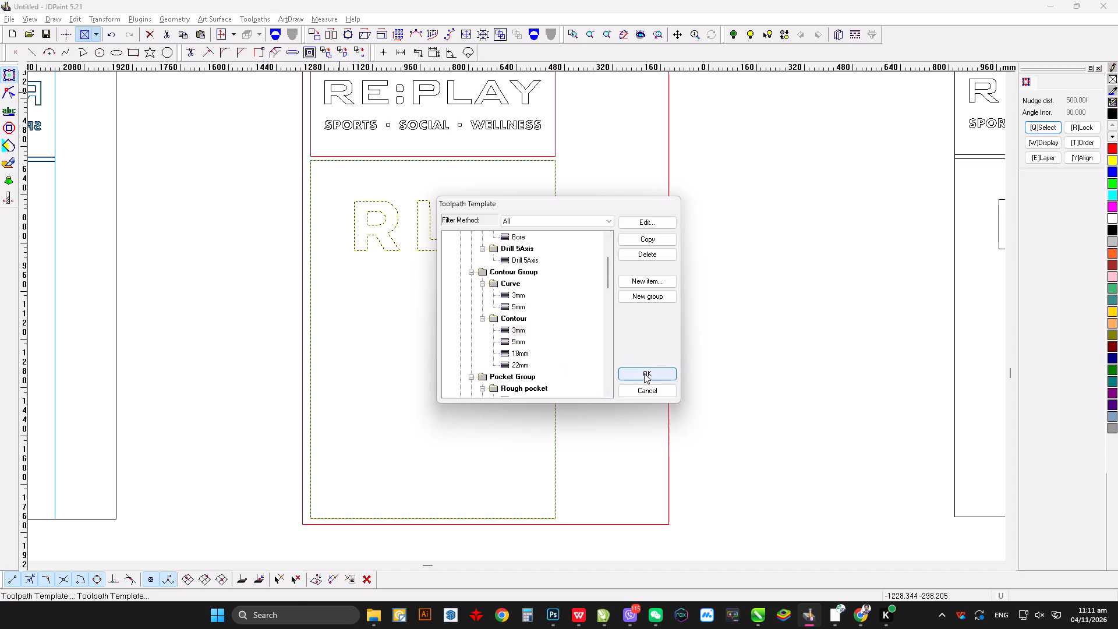
click(644, 373)
Inspect the new RLX toolpaths and compare them with the toolpaths on the mirrored panel's lettering.
drag(197, 327, 208, 328)
scroll(543, 195, down, 8)
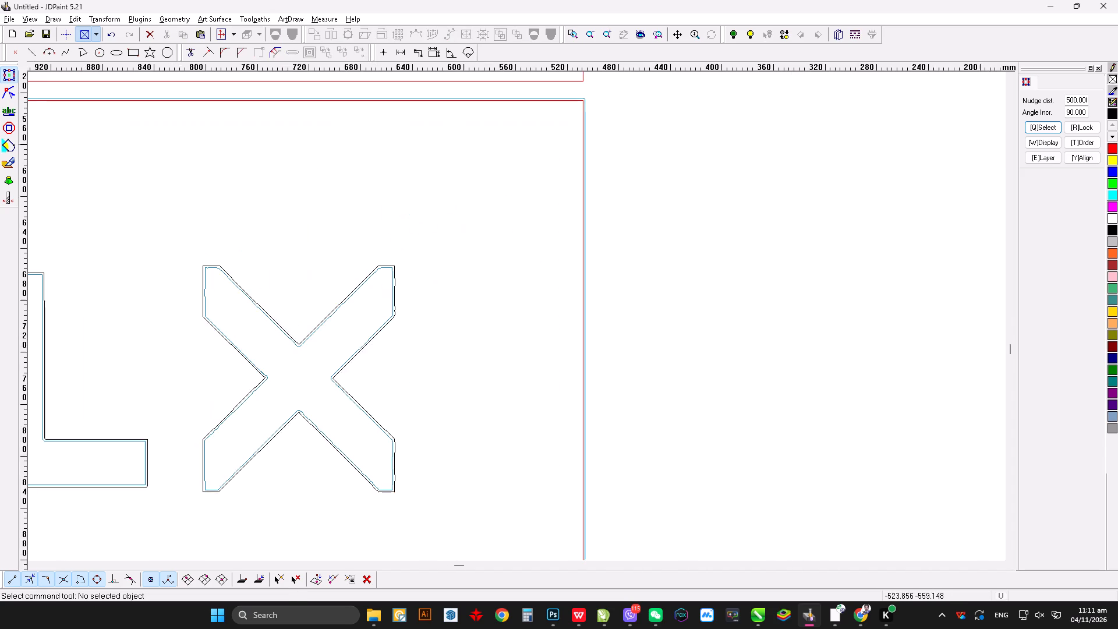
scroll(553, 195, up, 3)
scroll(441, 294, down, 6)
scroll(480, 206, up, 9)
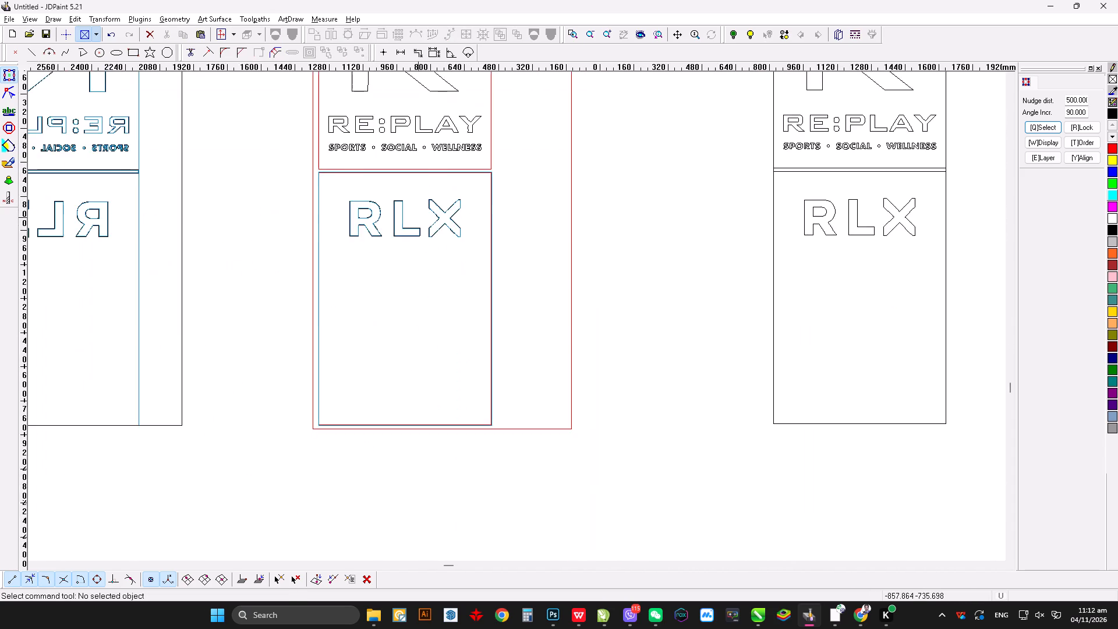
scroll(417, 217, up, 2)
drag(320, 459, 518, 174)
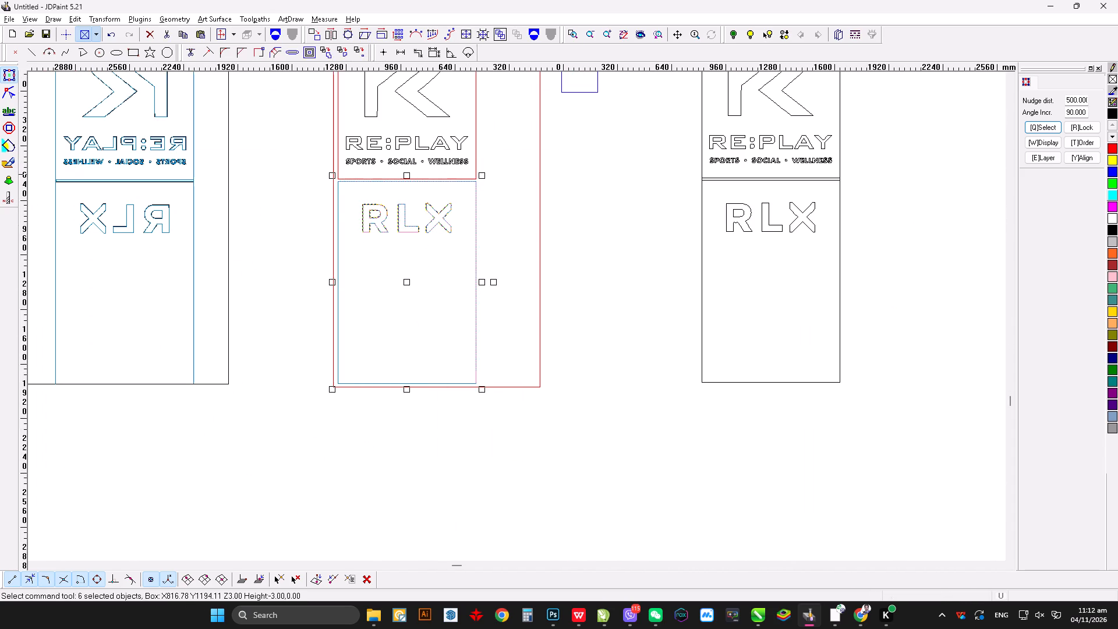
scroll(233, 190, down, 11)
scroll(139, 222, up, 6)
scroll(129, 221, down, 5)
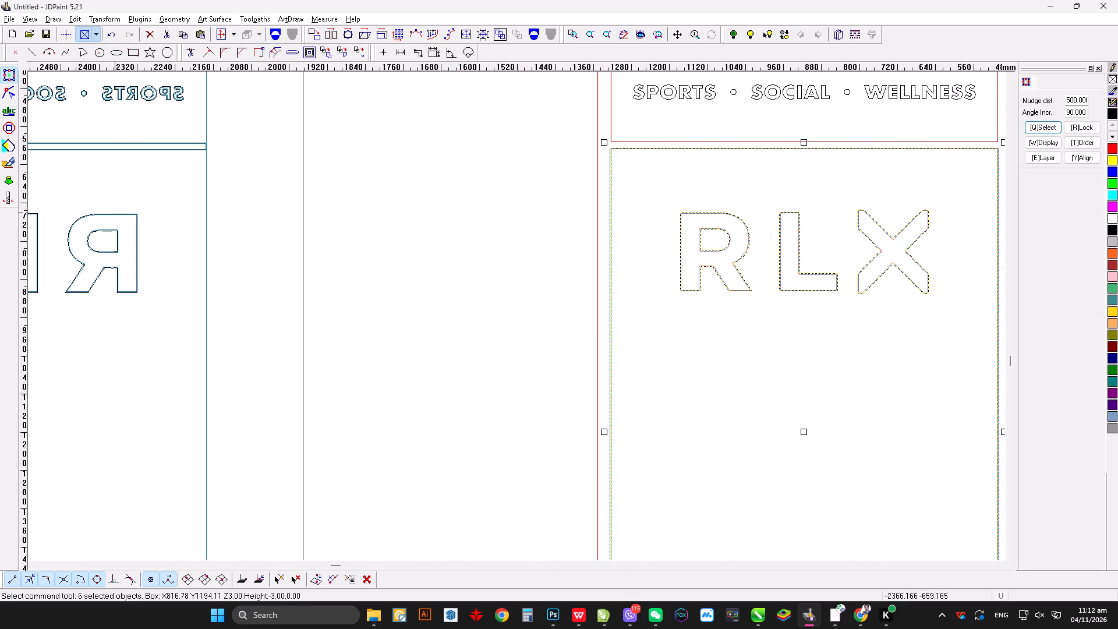
scroll(114, 212, down, 6)
scroll(132, 216, up, 13)
scroll(193, 129, down, 6)
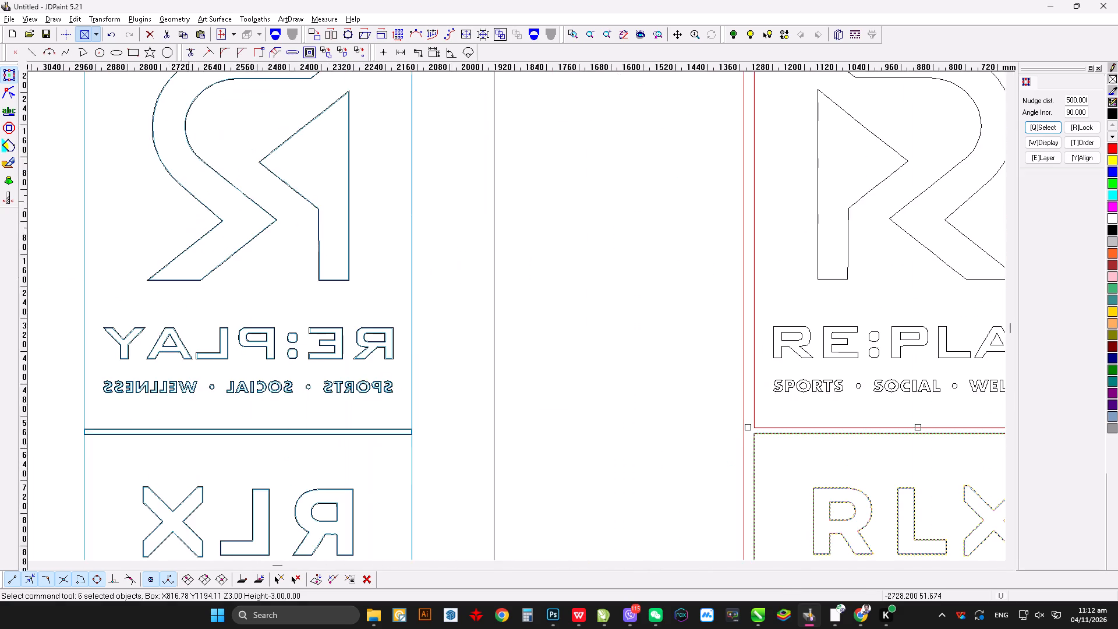
scroll(176, 316, down, 4)
scroll(150, 384, down, 4)
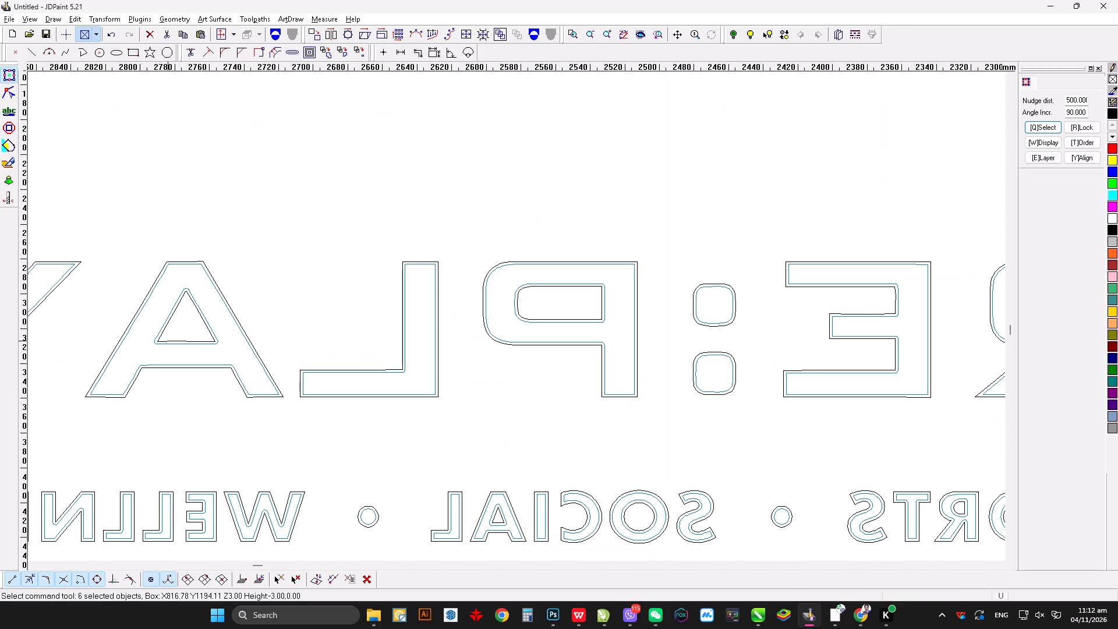
scroll(192, 310, up, 11)
scroll(458, 487, down, 8)
scroll(416, 480, up, 4)
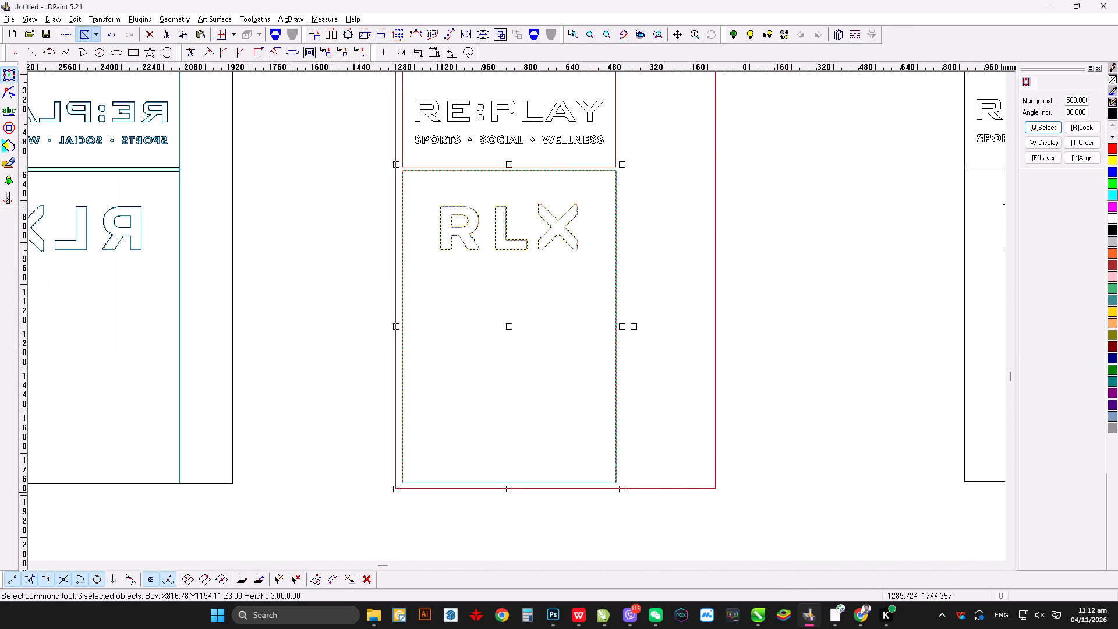
Set the nudge distance to 1 mm and nudge the 1220 by 2440 mm rectangle 20 mm to the right.
click(411, 490)
scroll(411, 489, down, 5)
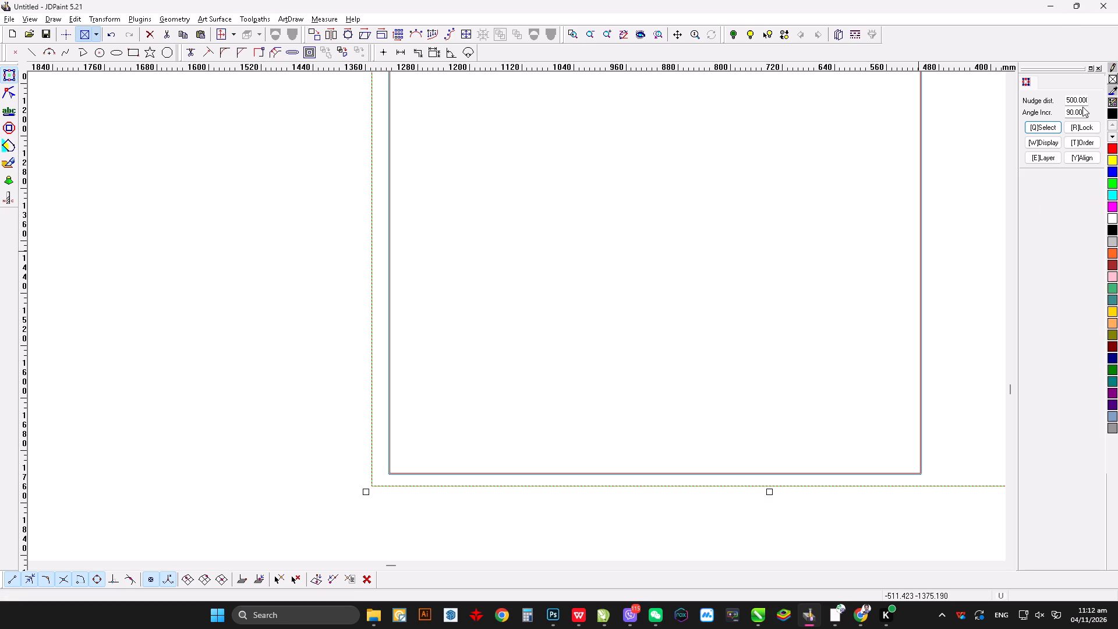
double_click(1080, 105)
key(ctrl+a)
key(1)
key(Return)
key(Right)
key(Right)
key(Right)
key(Right)
key(Right)
key(Right)
key(Right)
key(Right)
key(Right)
key(Right)
key(Right)
key(Right)
key(Right)
key(Right)
key(Right)
key(Right)
key(Right)
key(Right)
key(Right)
key(Right)
Nudge the sheet rectangle 18 mm up and 4 mm right, bringing its bottom-left corner onto the RLX toolpath.
scroll(410, 483, down, 2)
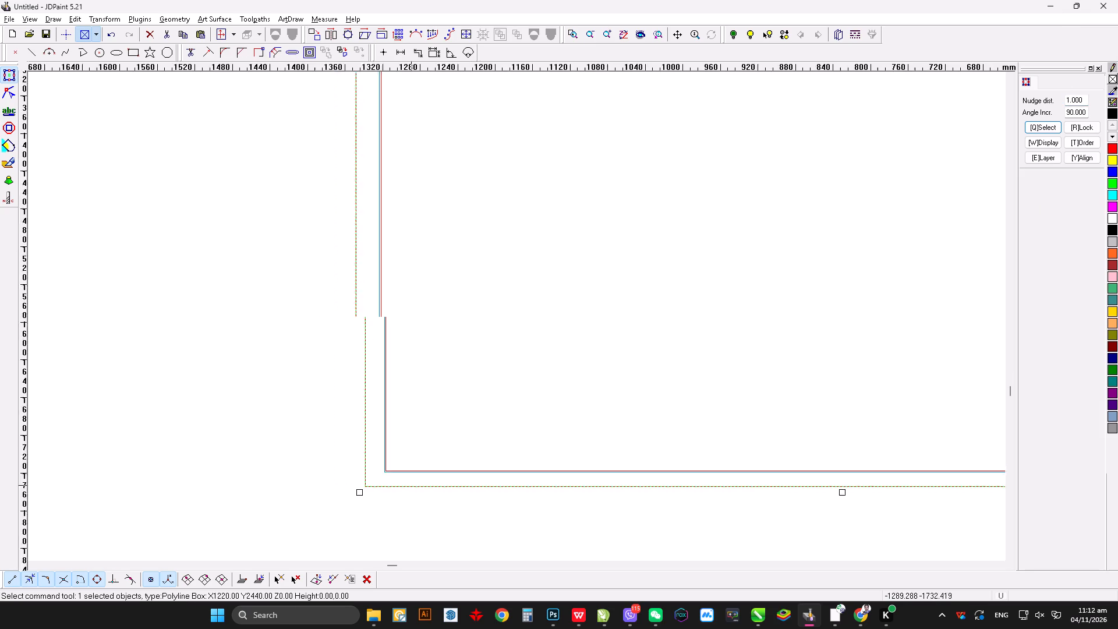
scroll(410, 483, down, 6)
key(Up)
key(Up)
key(Up)
key(Up)
key(Up)
key(Up)
key(Up)
key(Up)
key(Up)
key(Up)
key(Up)
key(Up)
key(Up)
key(Up)
key(Up)
key(Up)
key(Up)
key(Up)
scroll(367, 449, down, 8)
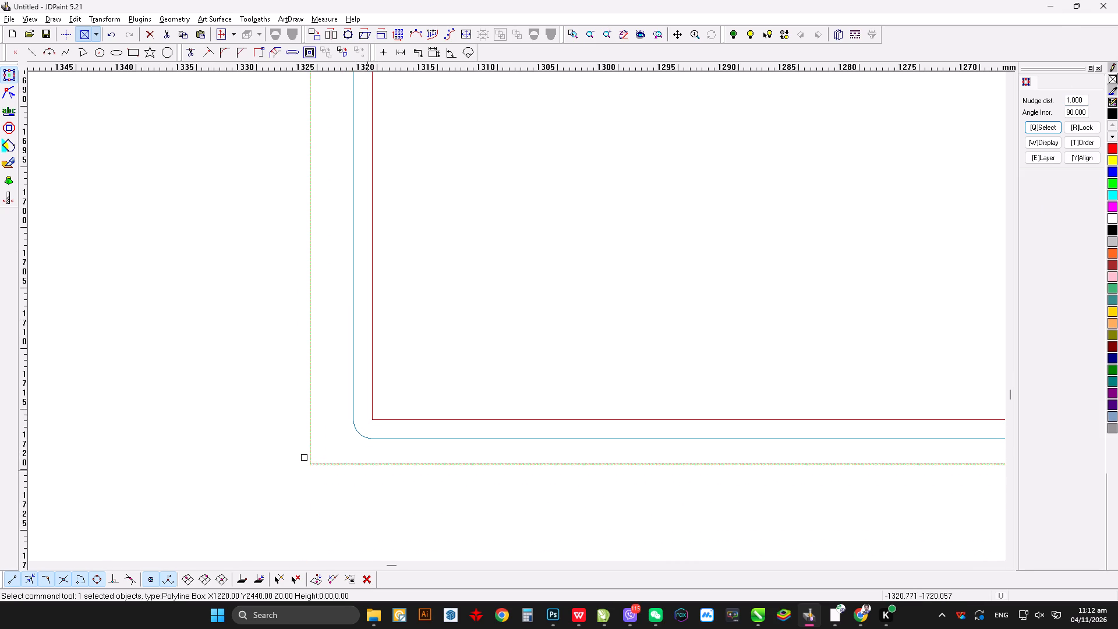
key(Up)
key(Down)
key(Right)
key(Right)
key(Right)
key(Right)
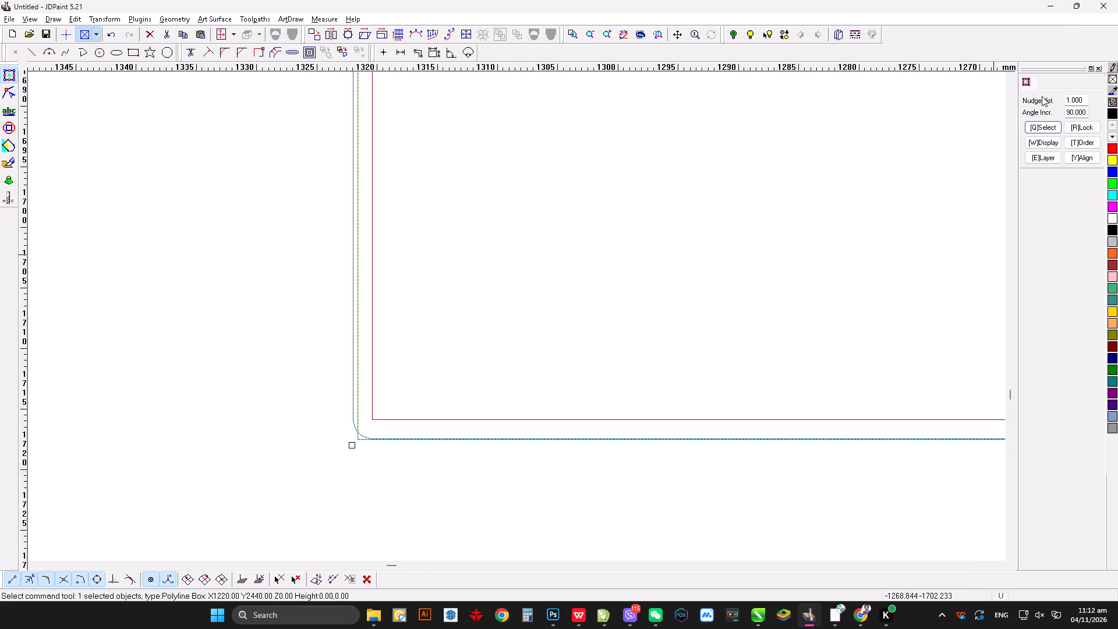
Set the nudge distance to 0.1 mm and shift the sheet rectangle 0.2 mm down and 0.7 mm left, just outside the toolpath.
drag(1085, 100, 1056, 96)
key(period)
key(1)
key(Return)
key(Down)
key(Down)
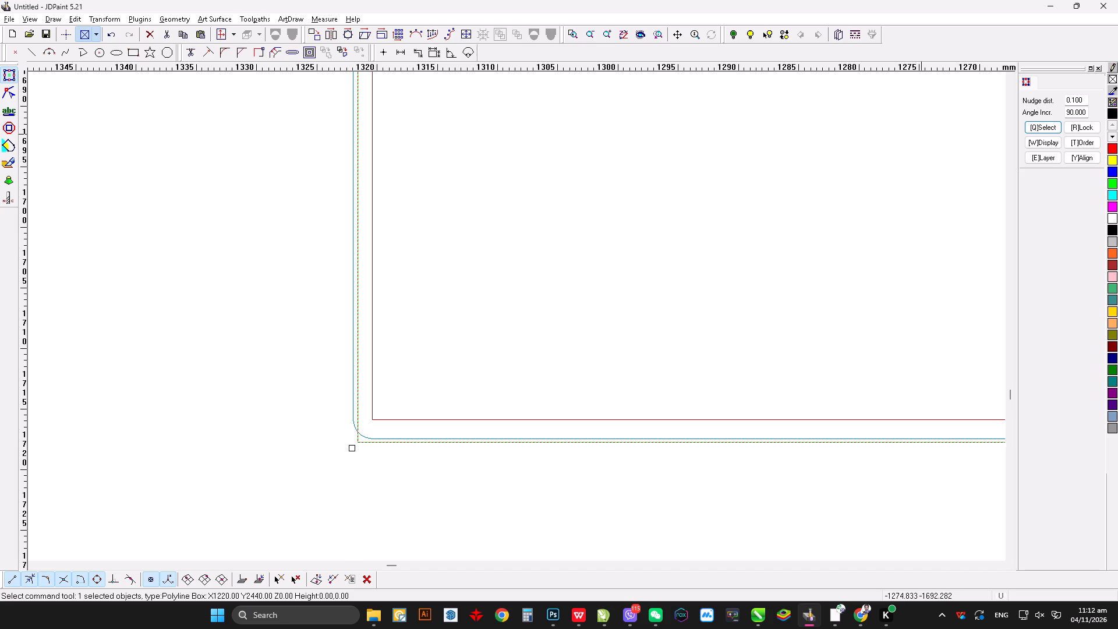
key(Down)
key(Left)
key(Left)
key(Left)
key(Left)
key(Left)
key(Left)
key(Left)
key(Left)
key(Left)
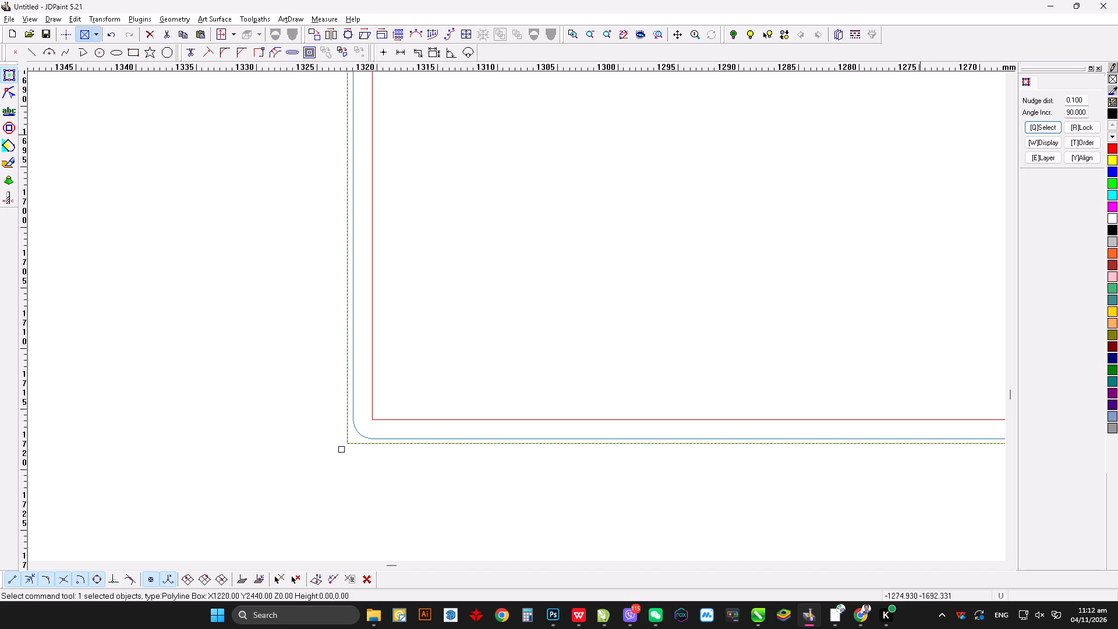
key(Up)
key(Right)
key(Up)
key(Right)
key(Right)
key(Down)
key(Left)
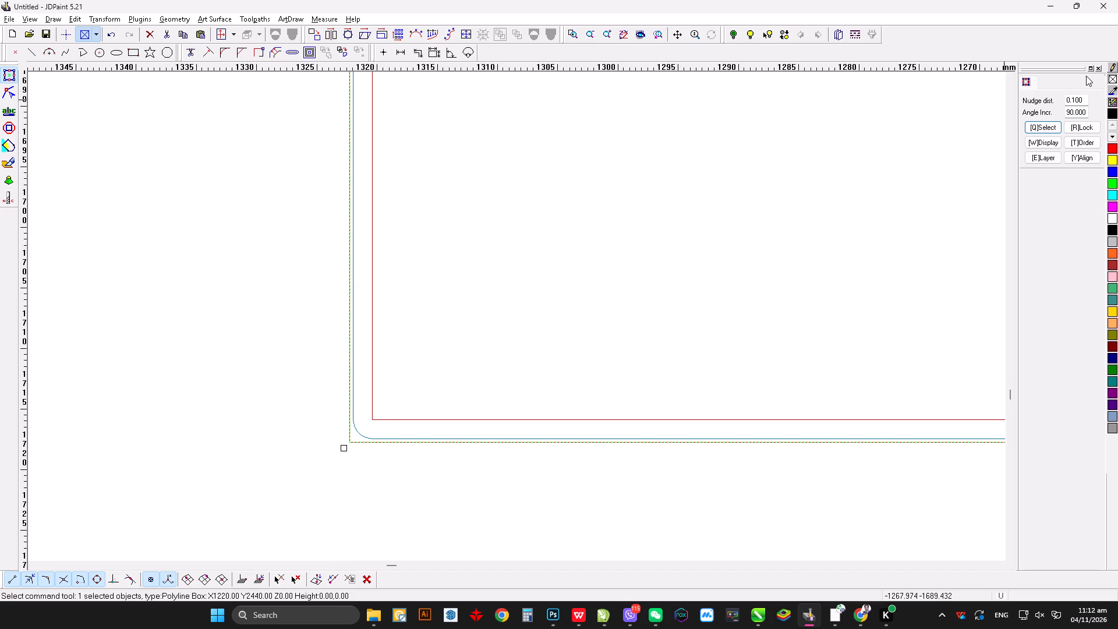
Set the nudge distance back to 1 mm and move the sheet rectangle 4 mm left and 4 mm down.
drag(1083, 98, 1052, 101)
key(1)
key(Return)
key(Left)
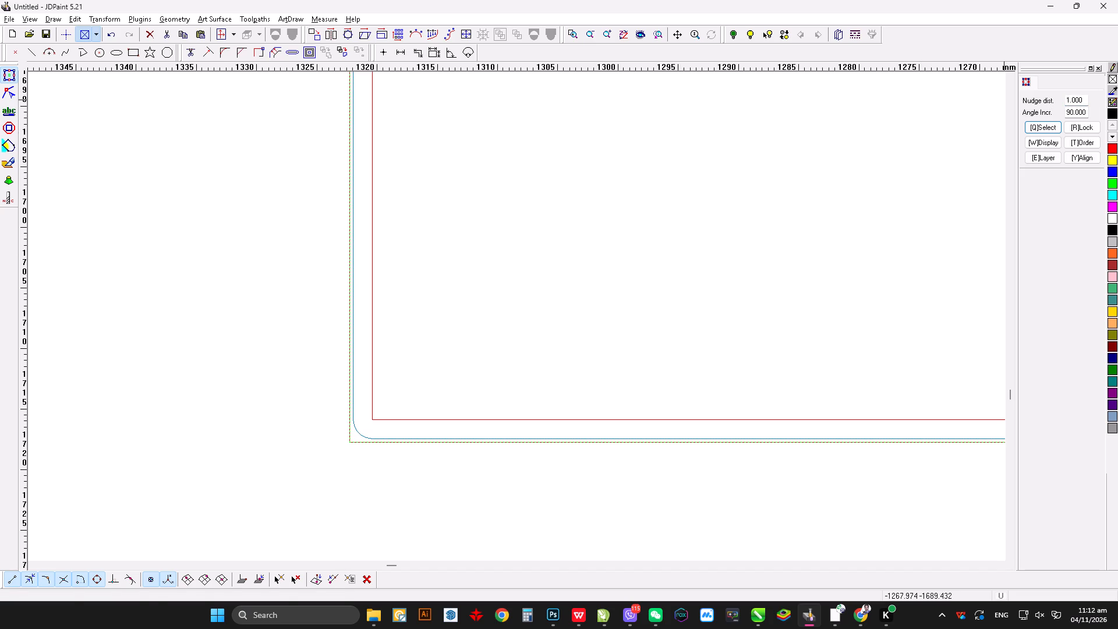
key(Left)
key(Left)
key(Down)
key(Down)
key(Down)
scroll(436, 476, up, 6)
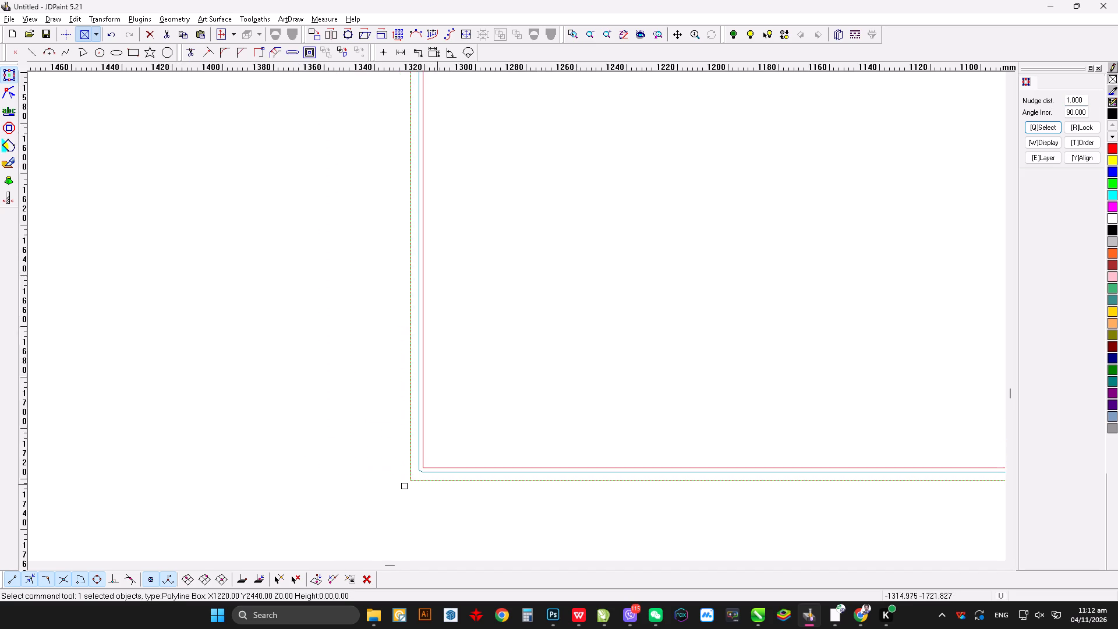
scroll(436, 483, up, 14)
key(Down)
key(Left)
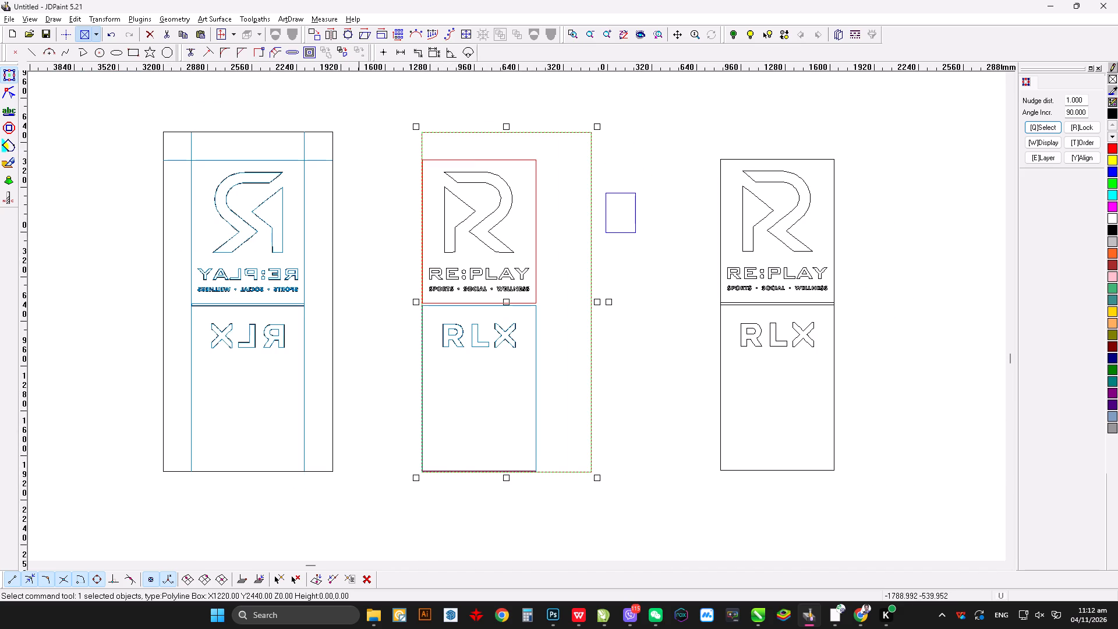
click(372, 295)
Draw a V-shaped polyline from the RE:PLAY section's bottom-right corner back across its right edge.
scroll(541, 309, down, 11)
key(ctrl+w)
click(560, 310)
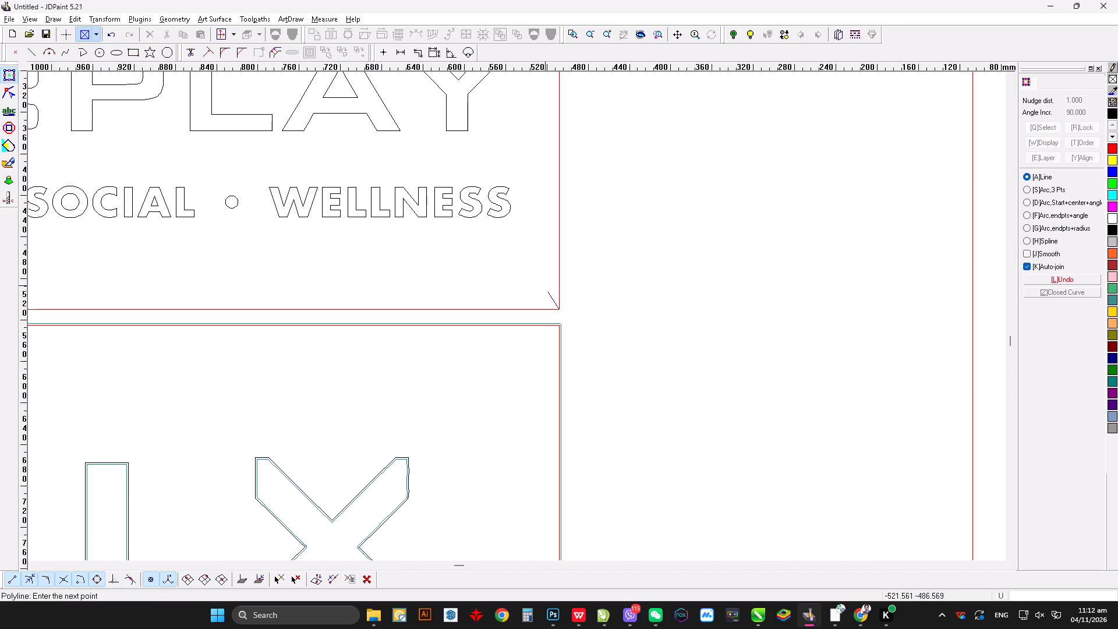
drag(515, 242, 544, 273)
click(602, 312)
right_click(603, 317)
Trim the RE:PLAY border's right edge between the V-shaped polyline and the bottom-right corner, and remove the polyline.
key(alt+8)
click(569, 285)
right_click(567, 286)
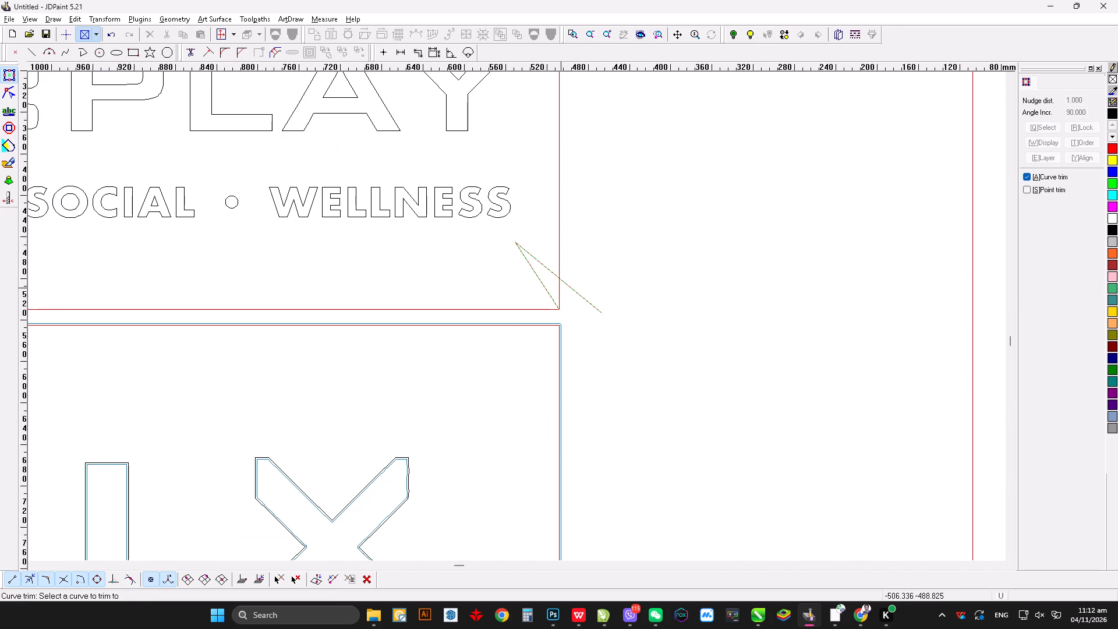
click(557, 288)
right_drag(558, 288, 568, 288)
click(571, 288)
key(ctrl+x)
Draw a vertical line from the trimmed right edge down to the bottom-right corner to close the RE:PLAY border.
key(ctrl+w)
click(558, 278)
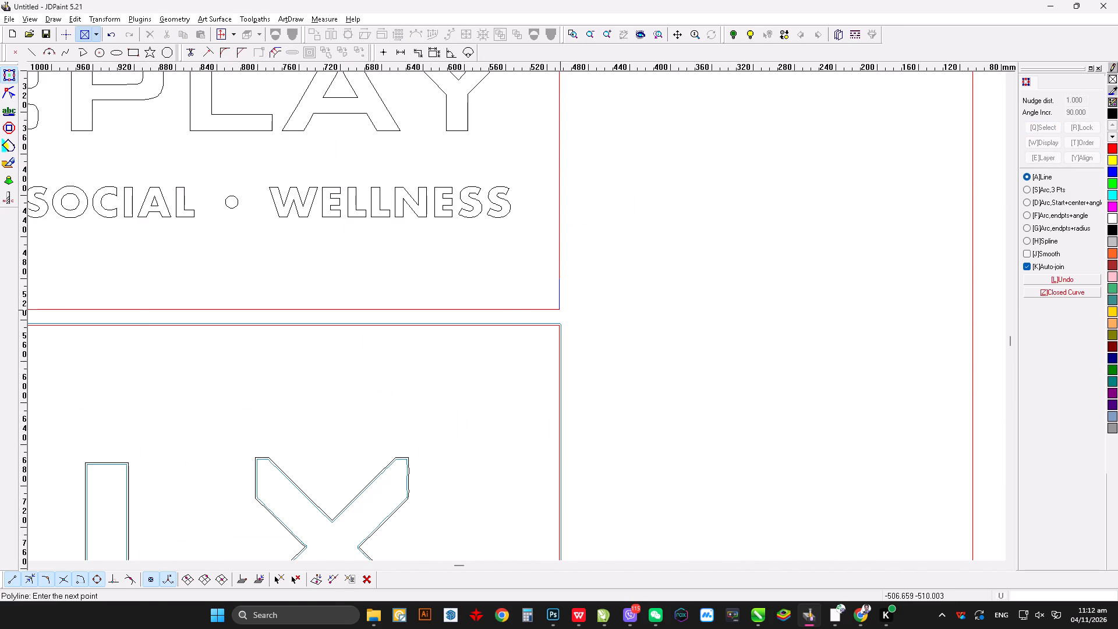
click(560, 309)
scroll(589, 383, up, 10)
scroll(511, 320, down, 5)
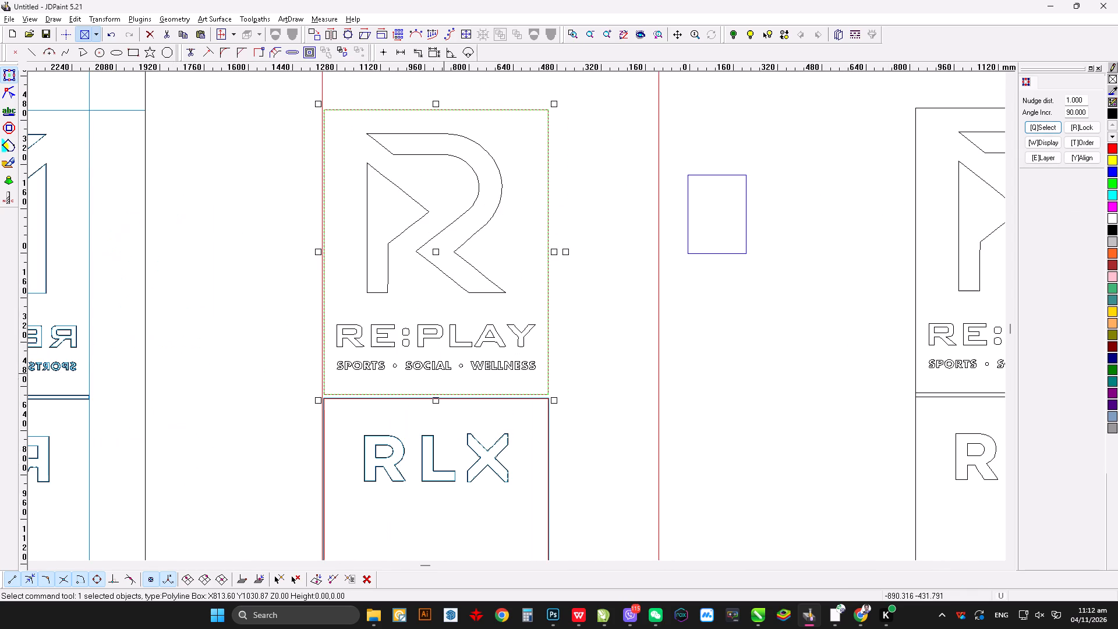
Create contour toolpaths from a system template for the unmirrored RE:PLAY section, including its border, logo and lettering.
drag(282, 88, 593, 406)
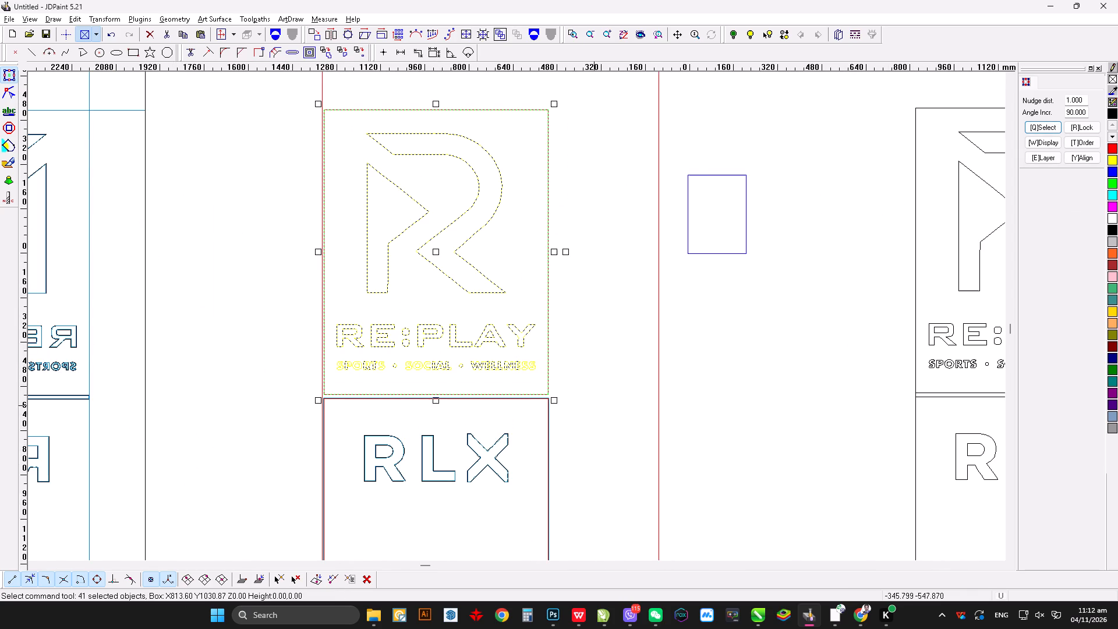
click(251, 16)
click(271, 45)
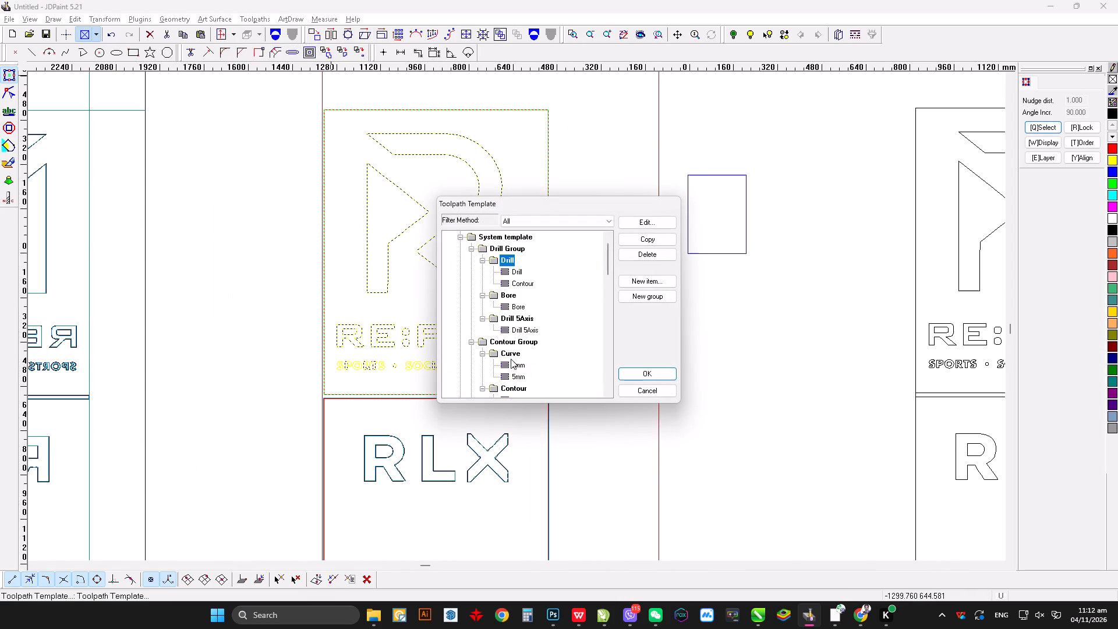
scroll(518, 369, down, 1)
click(517, 366)
click(664, 379)
drag(677, 317, 671, 311)
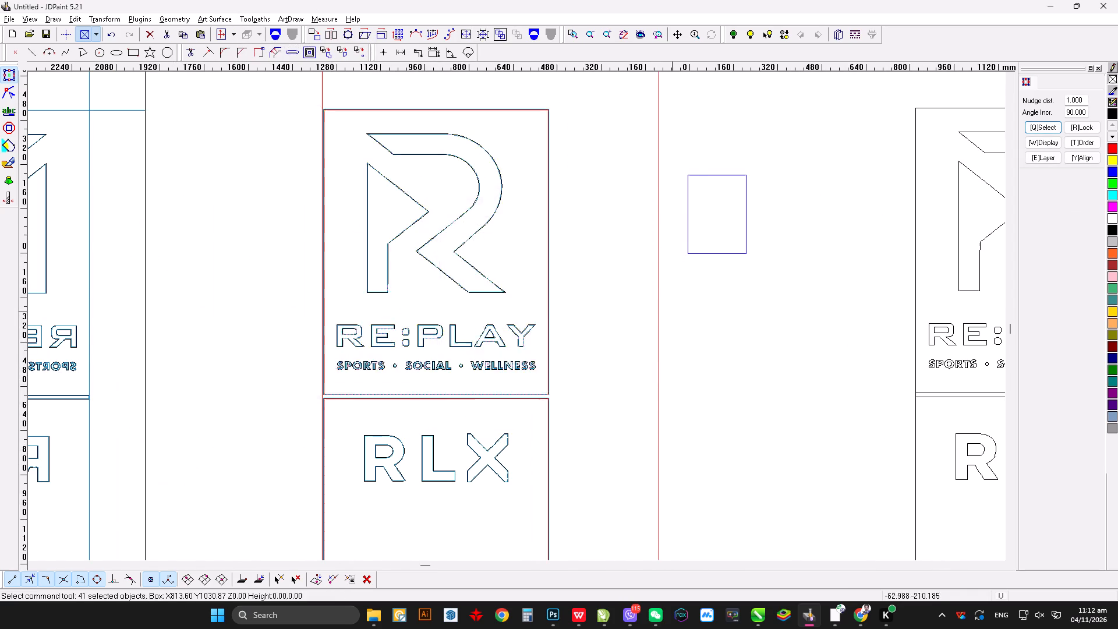
scroll(578, 280, up, 3)
Save the drawing to the Desktop as REPLAY CUT in JDPaint format.
key(ctrl+s)
click(420, 178)
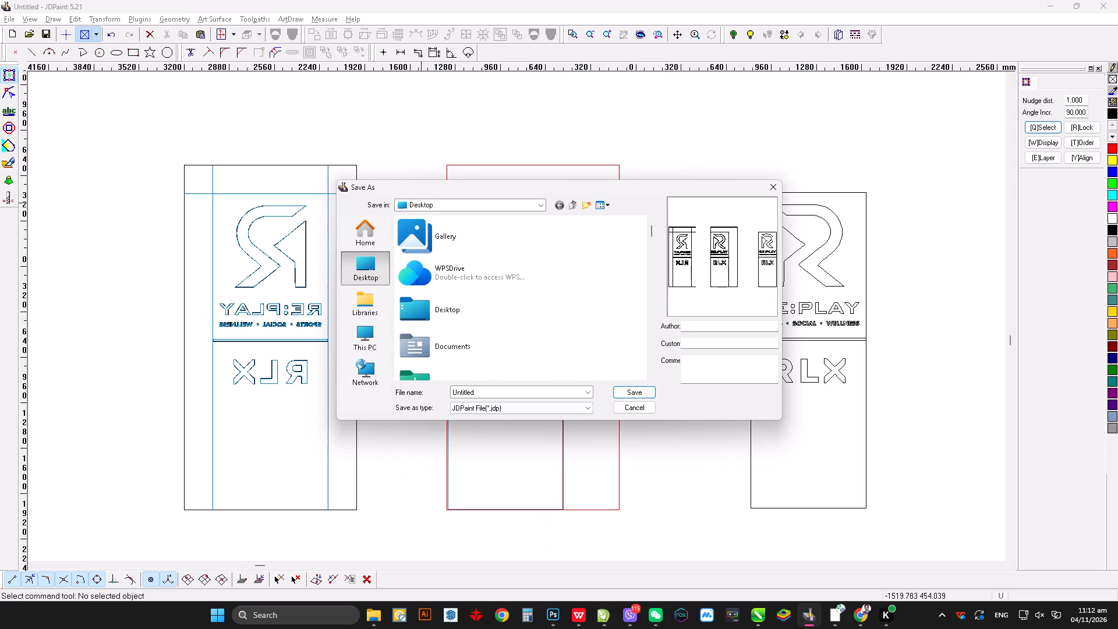
click(527, 392)
text(REPLAY CUR)
key(BackSpace)
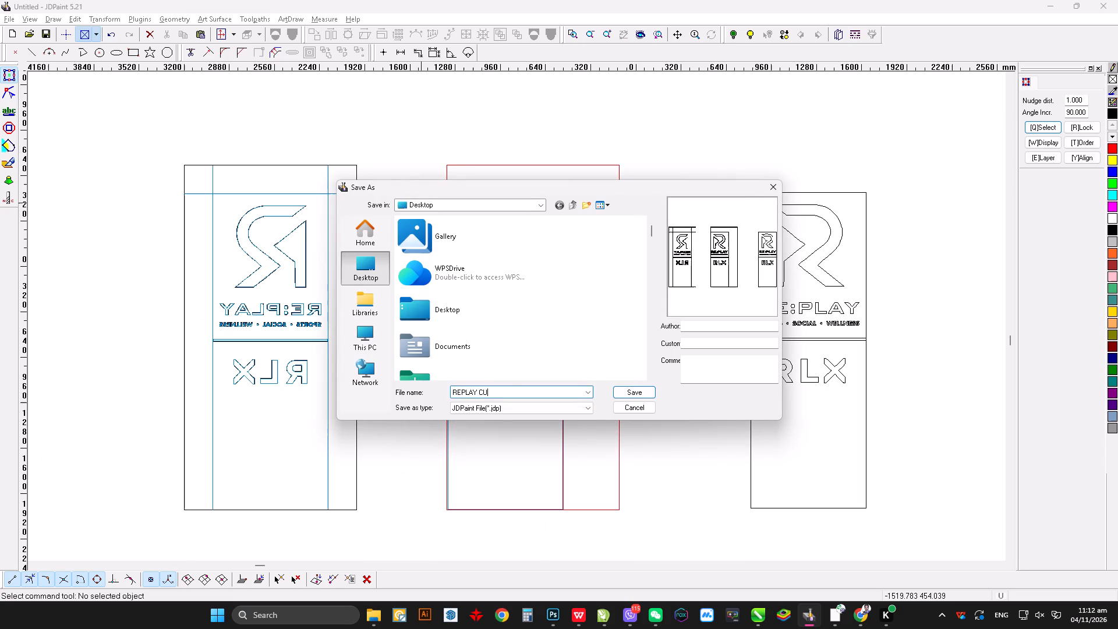
key(shift+t)
key(Return)
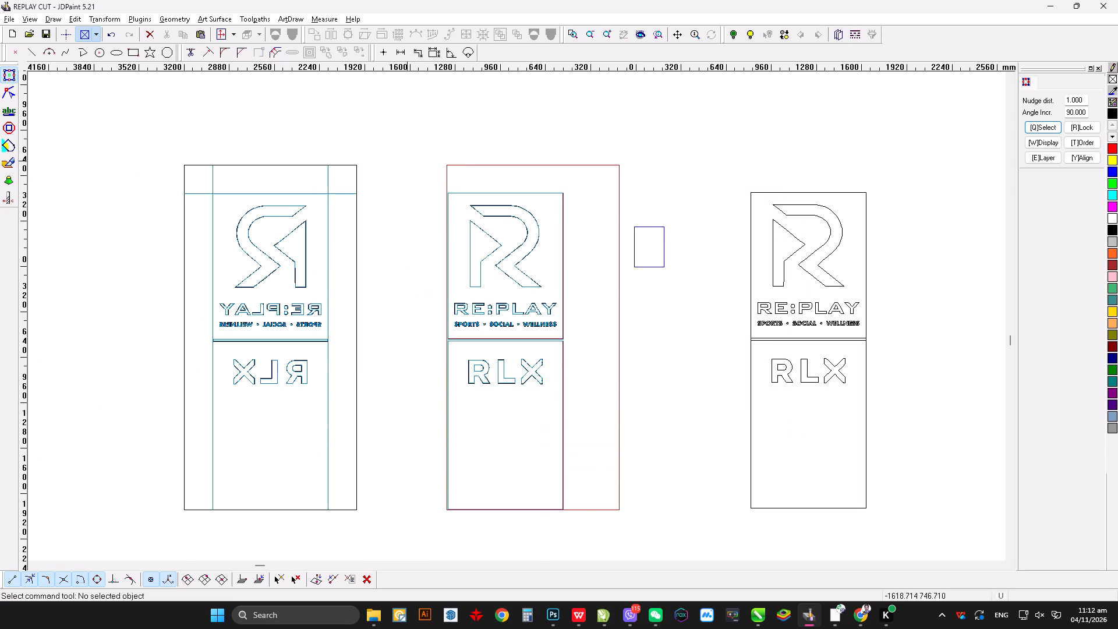
With a 1 mm nudge distance, move the unmirrored RE:PLAY section and its toolpaths a net 7 mm down towards the RLX section.
click(394, 172)
drag(411, 169, 588, 348)
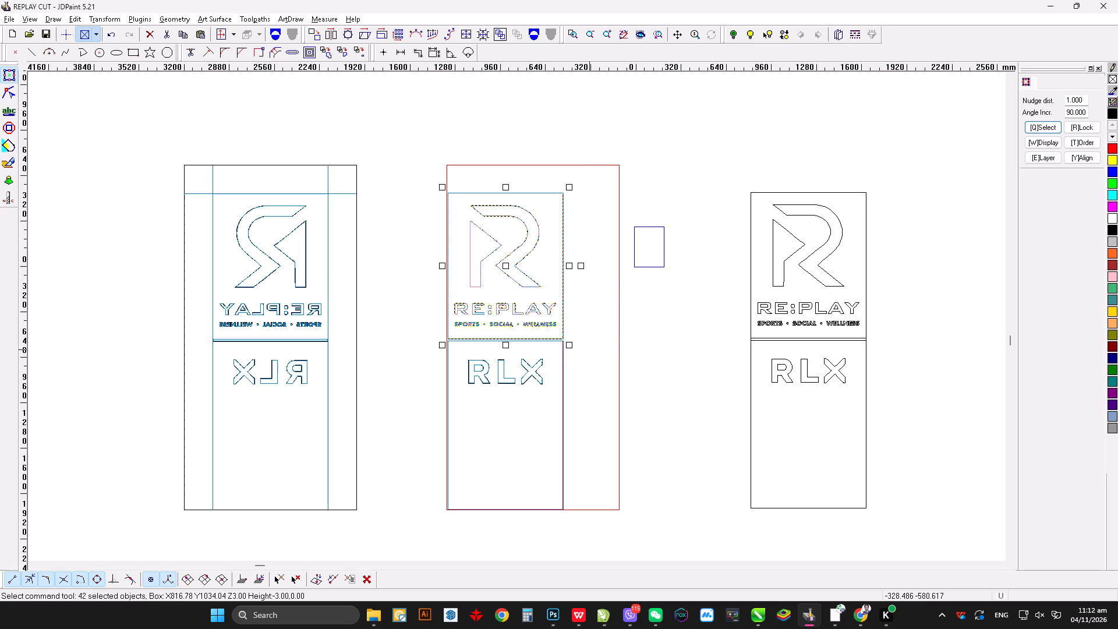
click(1080, 98)
key(ctrl+a)
key(1)
key(Return)
scroll(429, 369, down, 10)
key(Down)
key(Down)
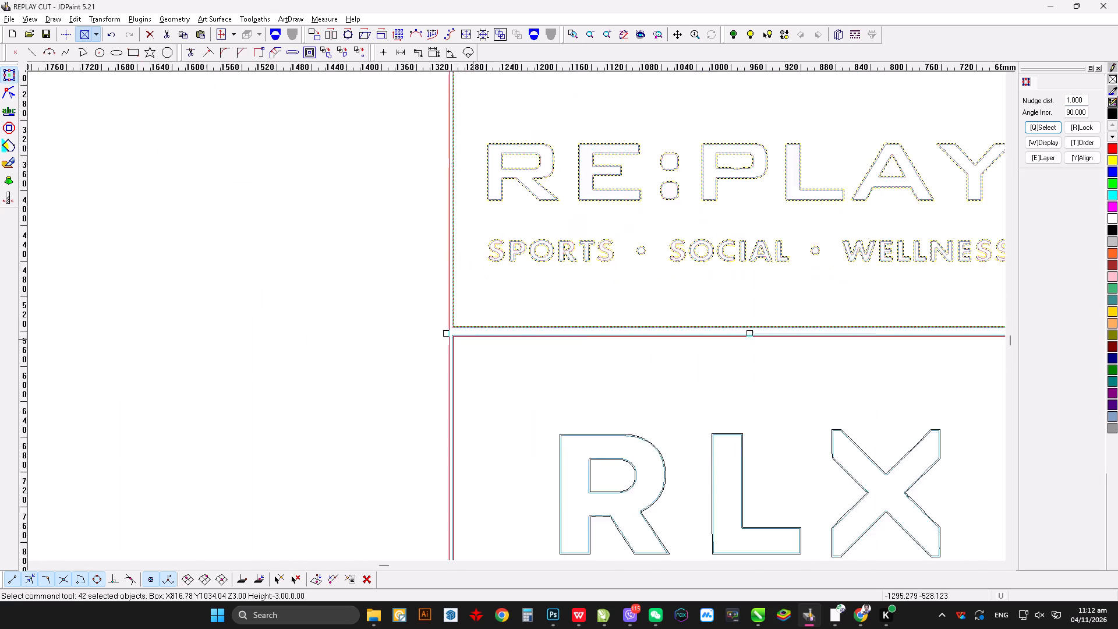
scroll(470, 338, down, 16)
key(Down)
key(Down)
key(Down)
key(Down)
key(Down)
key(Down)
key(Down)
key(Down)
key(Down)
key(Down)
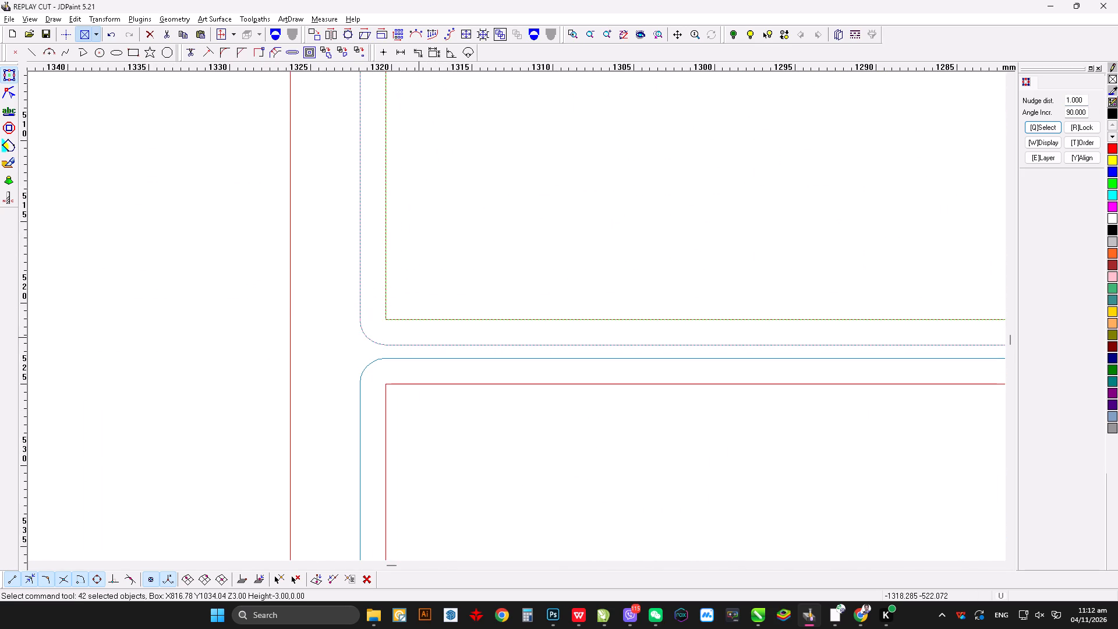
key(Up)
scroll(384, 369, up, 5)
key(Up)
key(Up)
scroll(384, 369, up, 6)
key(Up)
key(Up)
click(311, 338)
Save the updated drawing.
scroll(336, 333, up, 5)
scroll(346, 287, up, 4)
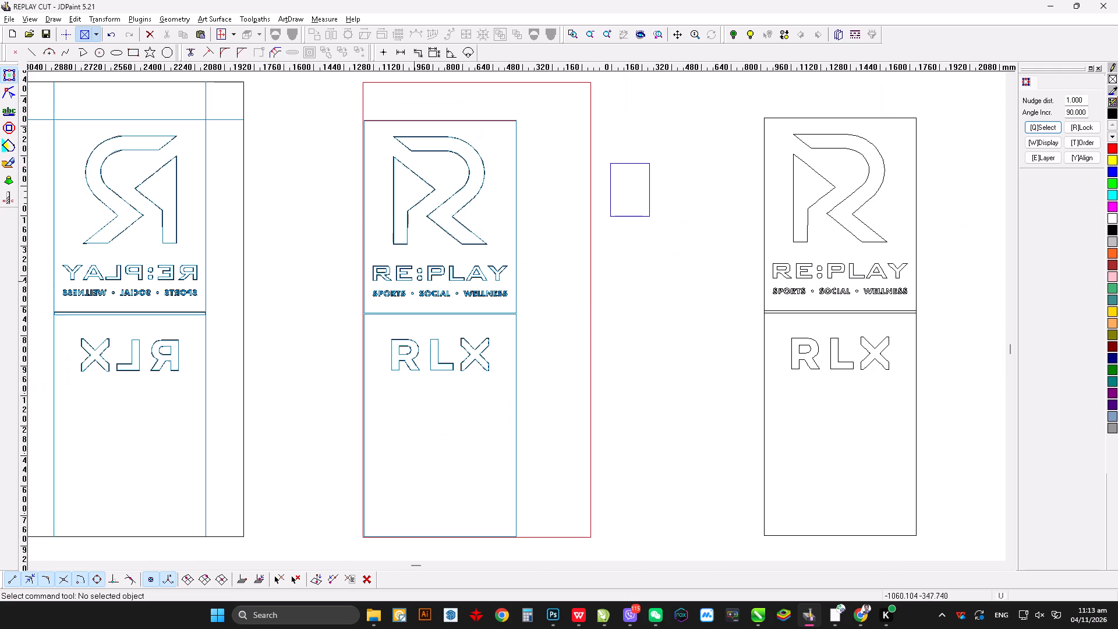
key(ctrl+s)
Examine the mirrored and unmirrored toolpath layouts and the original panel without toolpaths.
scroll(731, 281, up, 1)
scroll(267, 254, down, 4)
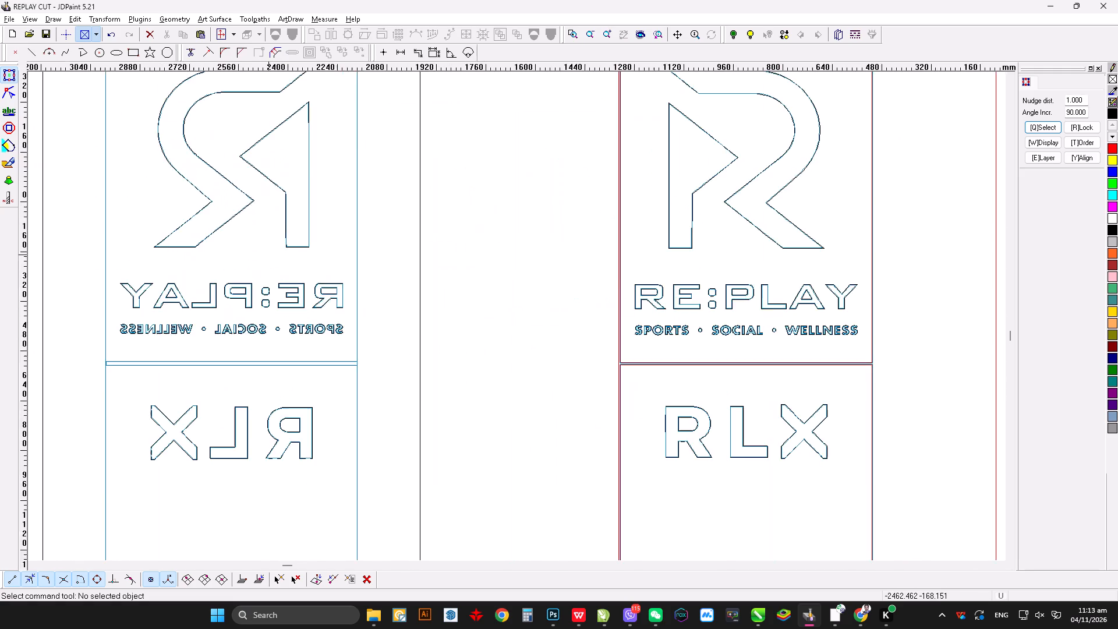
scroll(557, 302, up, 1)
scroll(229, 306, down, 8)
scroll(231, 308, up, 5)
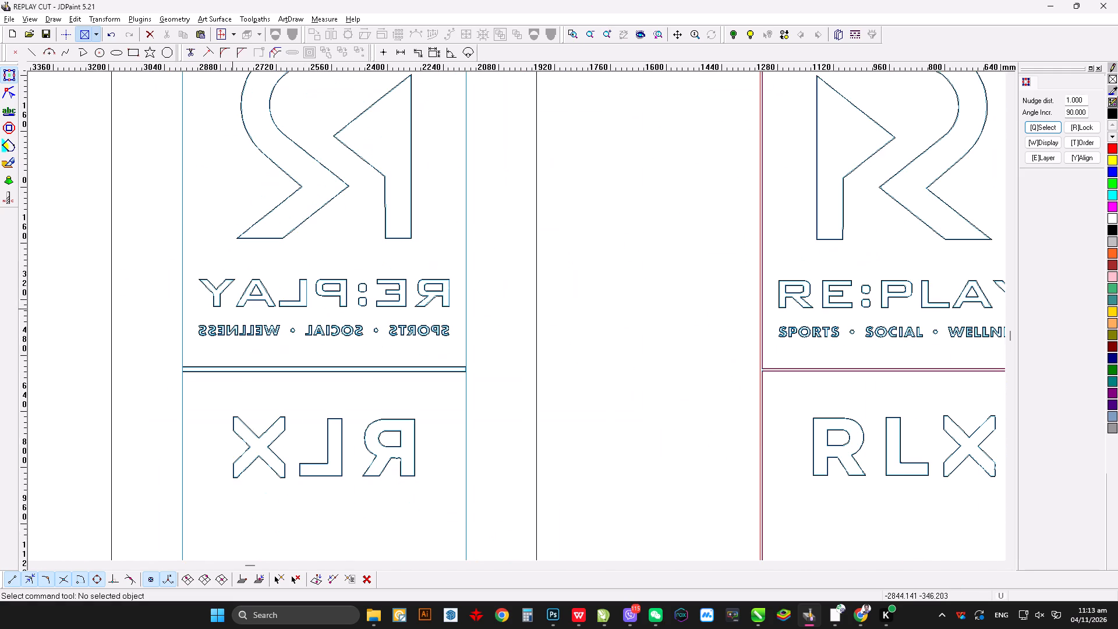
scroll(334, 441, up, 4)
click(431, 228)
scroll(380, 169, up, 2)
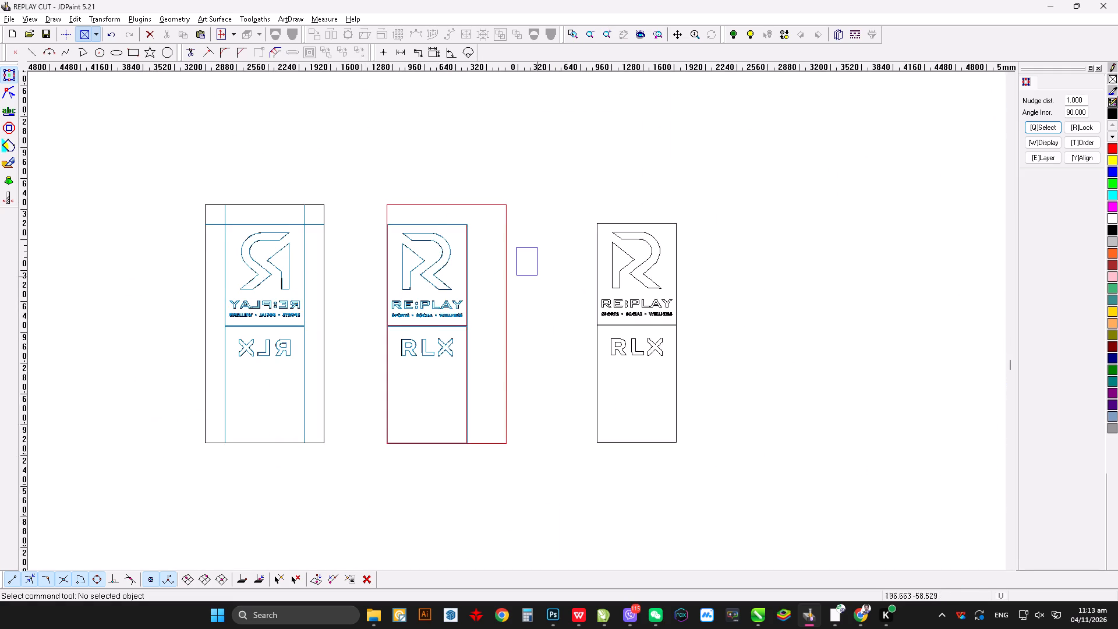
scroll(450, 298, down, 4)
scroll(418, 372, up, 2)
scroll(776, 324, down, 3)
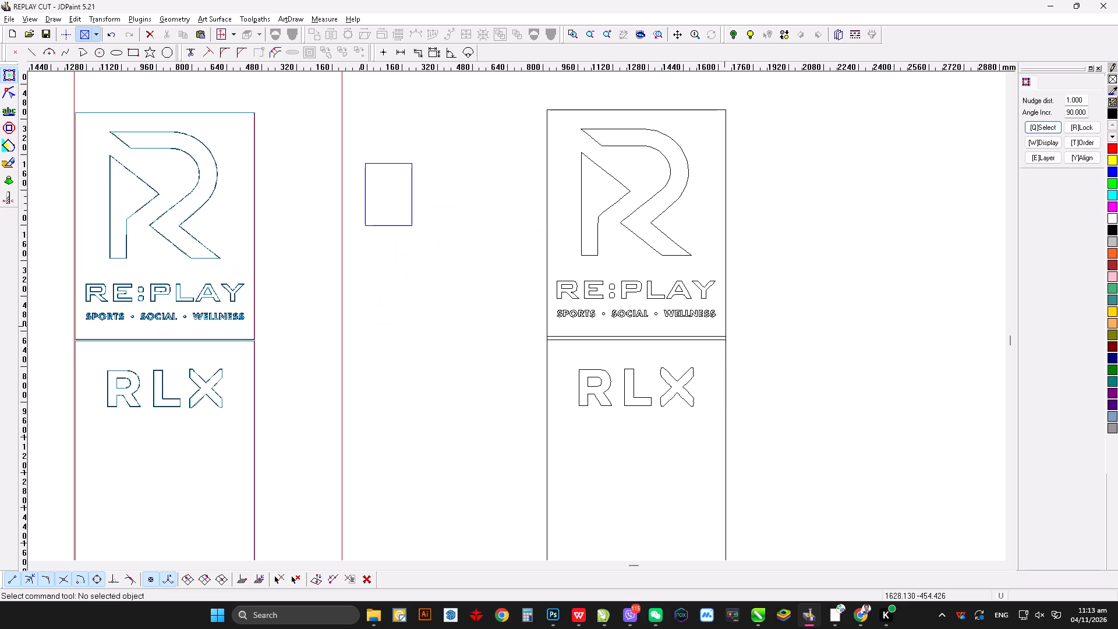
scroll(723, 325, up, 1)
scroll(501, 284, up, 1)
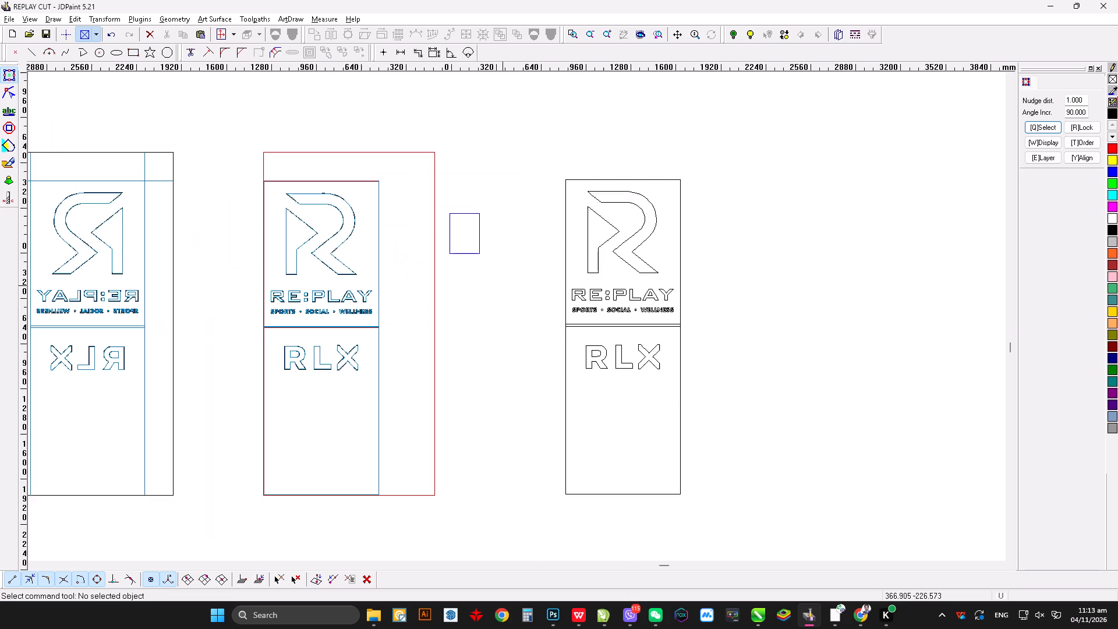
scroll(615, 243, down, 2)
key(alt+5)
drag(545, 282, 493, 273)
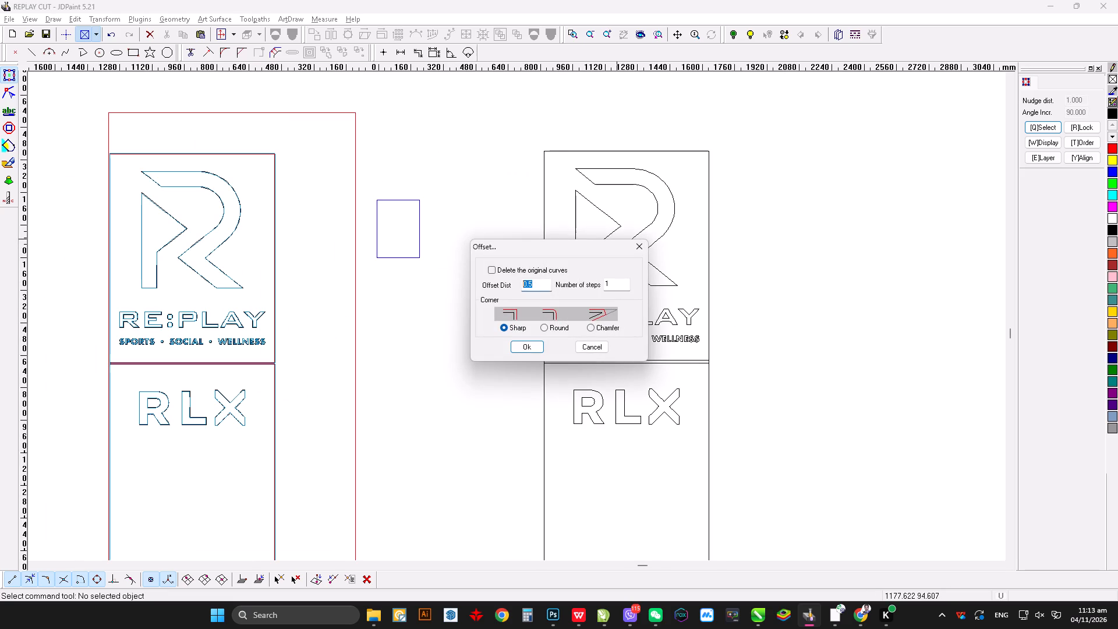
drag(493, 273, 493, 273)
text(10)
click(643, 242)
Draw a rectangle about 2062 by 612 mm below the original panel without toolpaths.
scroll(432, 169, up, 3)
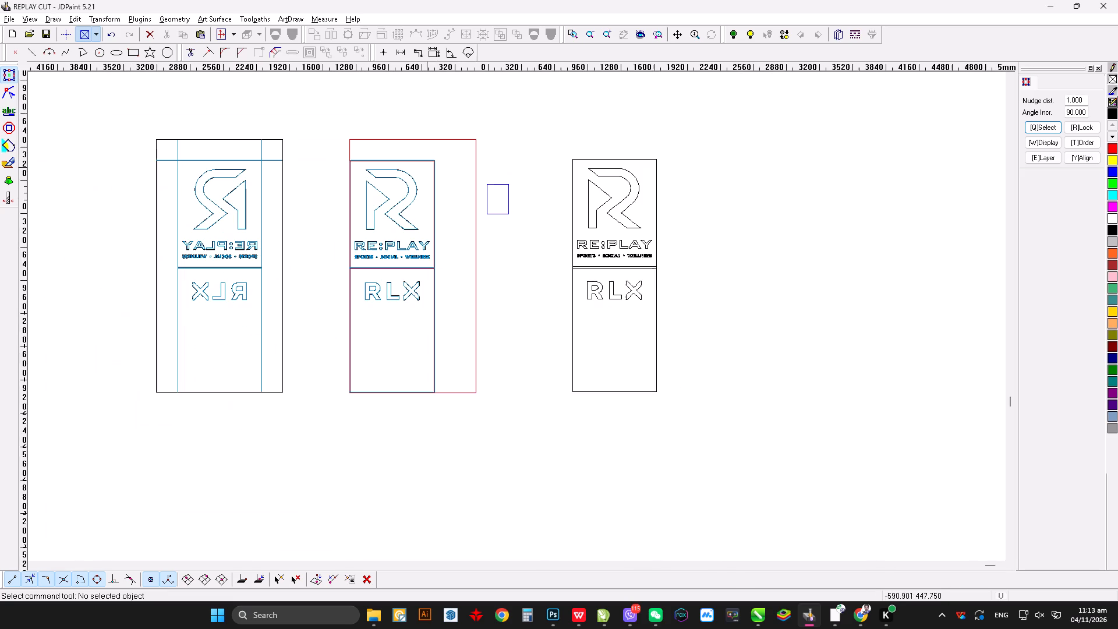
click(131, 50)
click(542, 422)
click(756, 486)
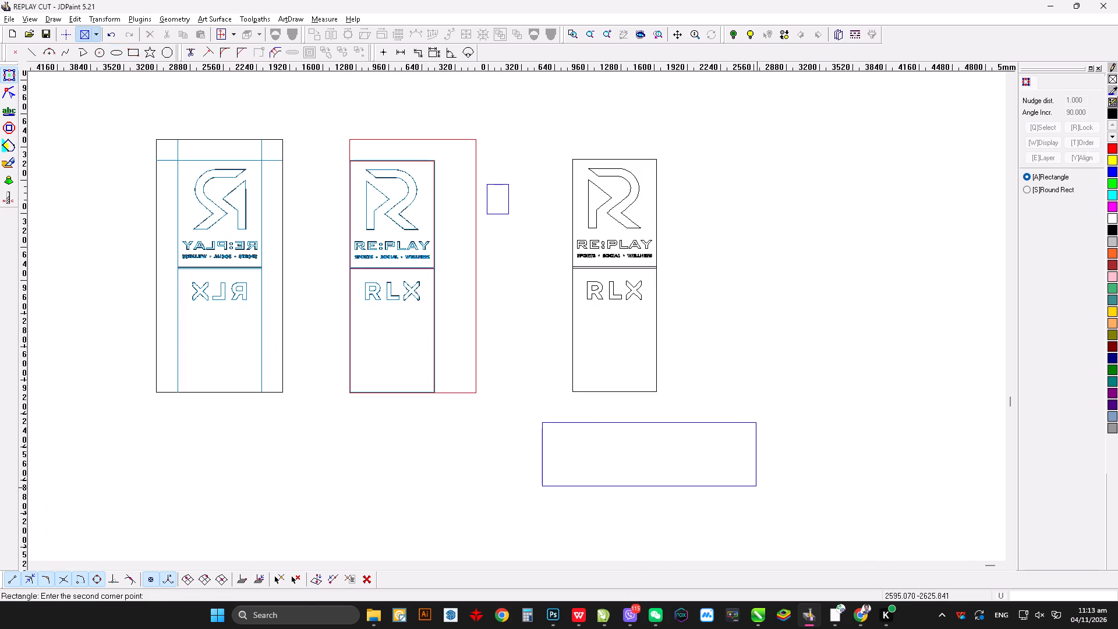
right_click(757, 485)
Scale the new rectangle to 1250 mm wide by 580 mm high about its center.
key(alt+4)
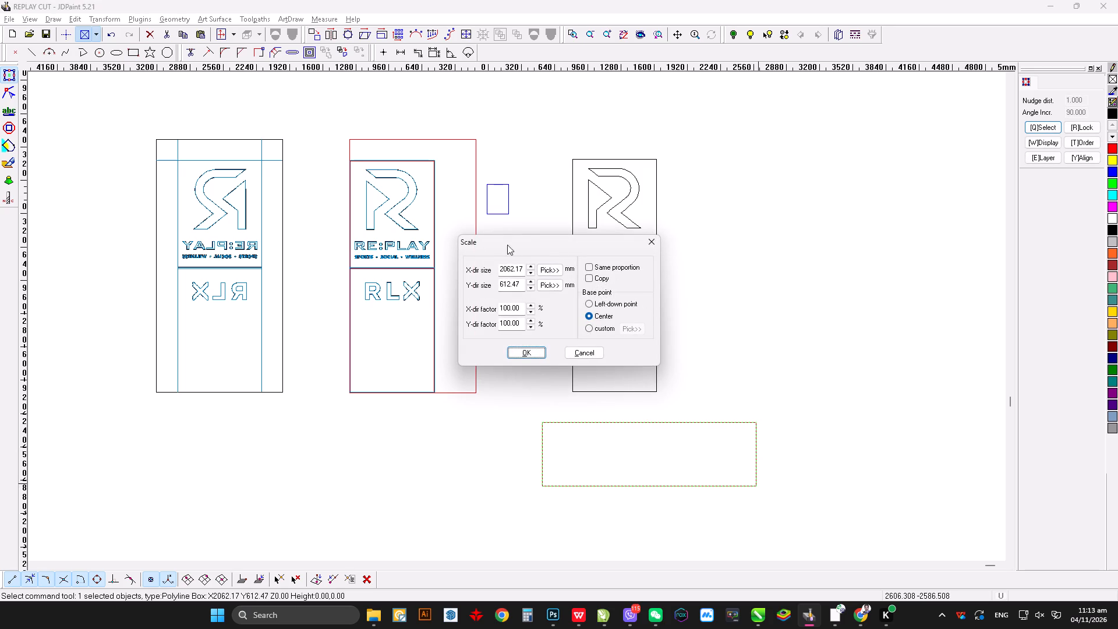
click(516, 273)
key(ctrl+a)
key(1)
text(25)
key(0)
key(Tab)
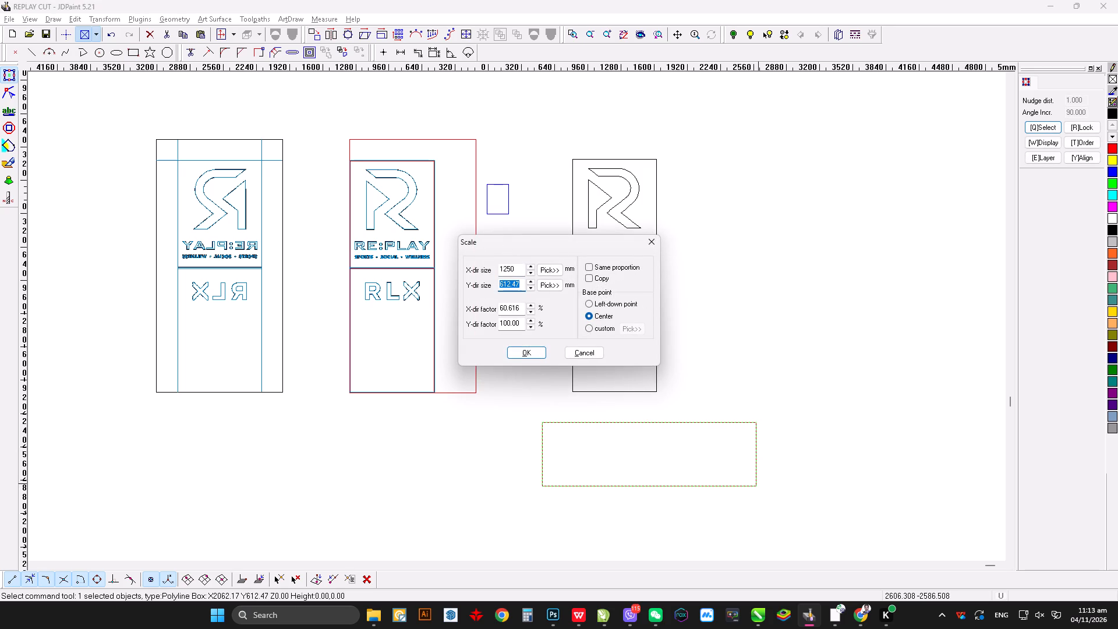
text(580)
key(Return)
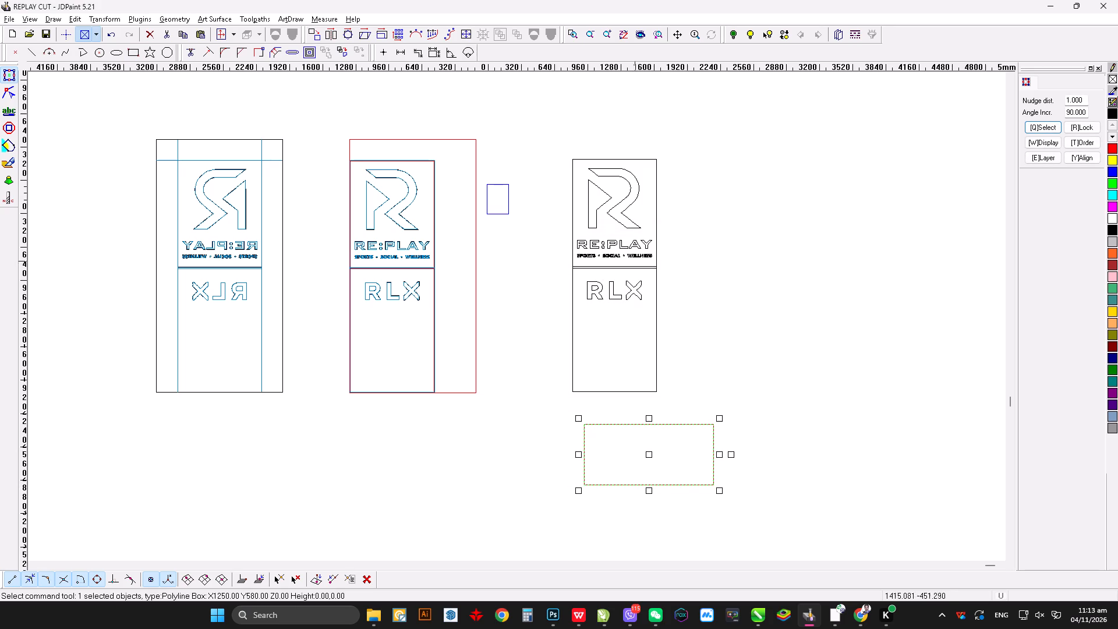
Duplicate the 1250 by 580 mm rectangle and place the copy directly to its left.
key(ctrl+c)
key(ctrl+v)
drag(649, 456, 380, 436)
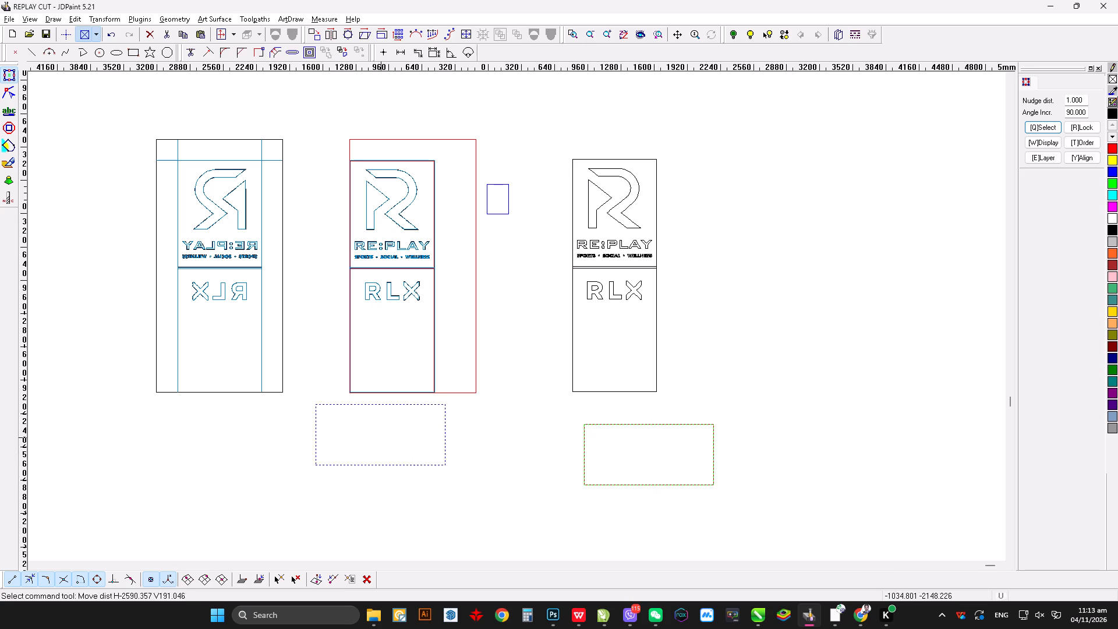
drag(380, 436, 508, 457)
Scale the copied rectangle to 1220 mm wide by 320 mm high about its center and shift it slightly down.
key(alt+4)
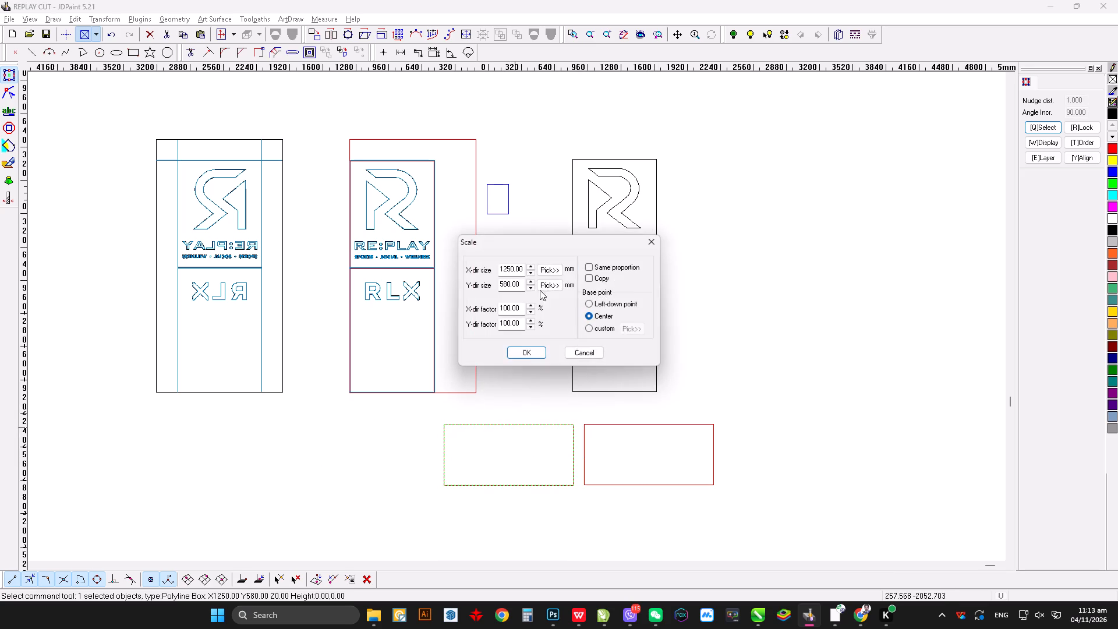
click(518, 267)
key(ctrl+a)
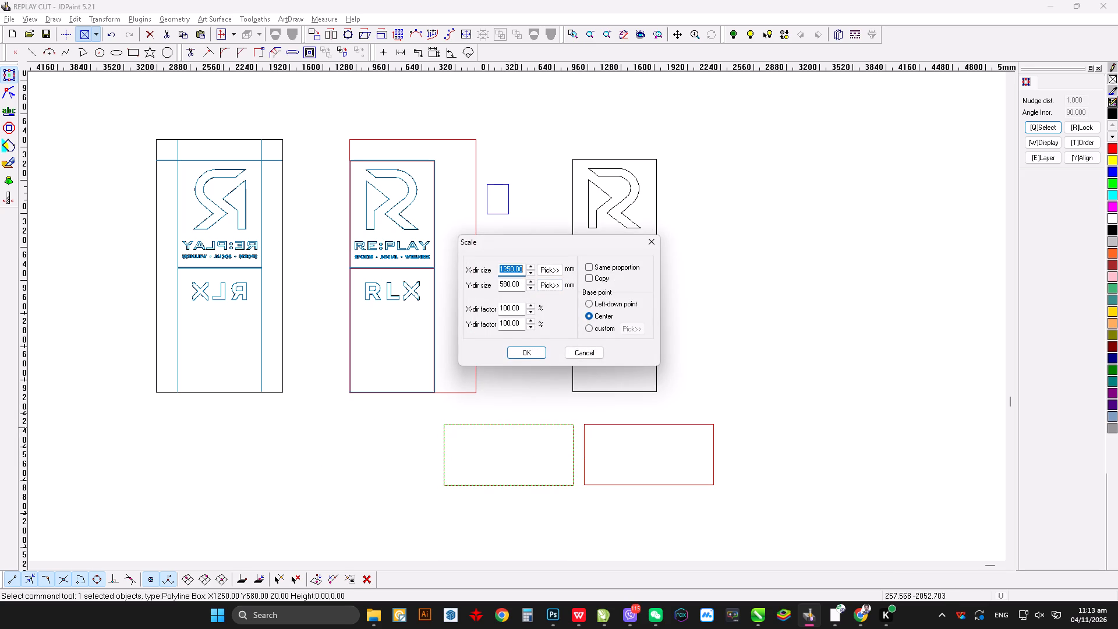
text(1220)
key(Tab)
text(320)
key(Return)
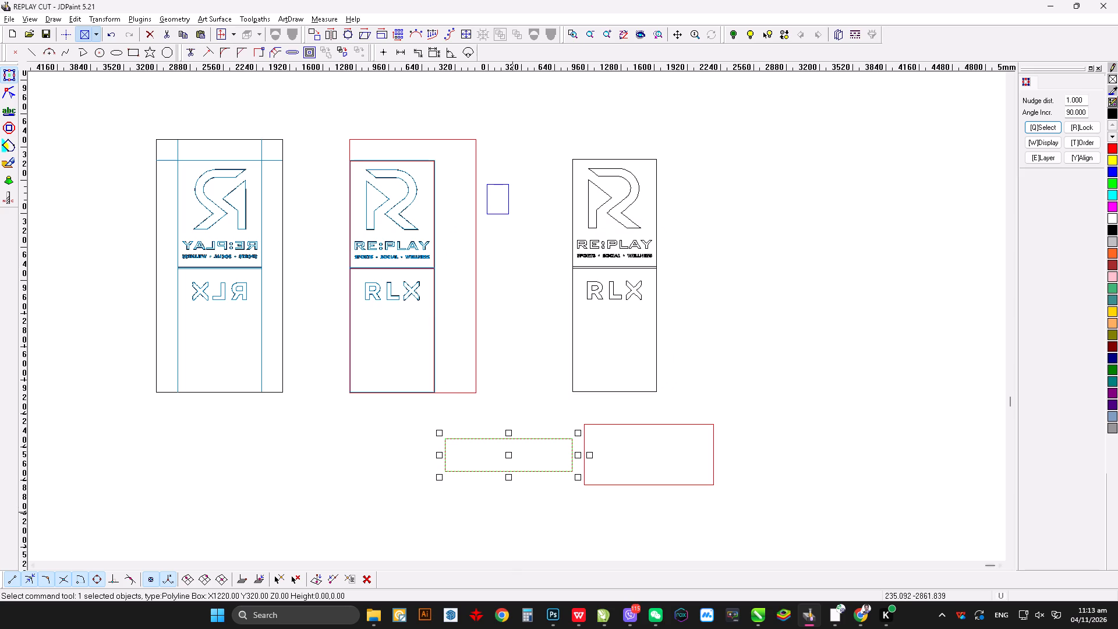
drag(508, 455, 509, 466)
drag(854, 312, 848, 298)
Offset both parts of the large R logo on the original panel outward by 10 mm with sharp corners.
scroll(701, 212, down, 2)
scroll(578, 175, down, 5)
key(alt+5)
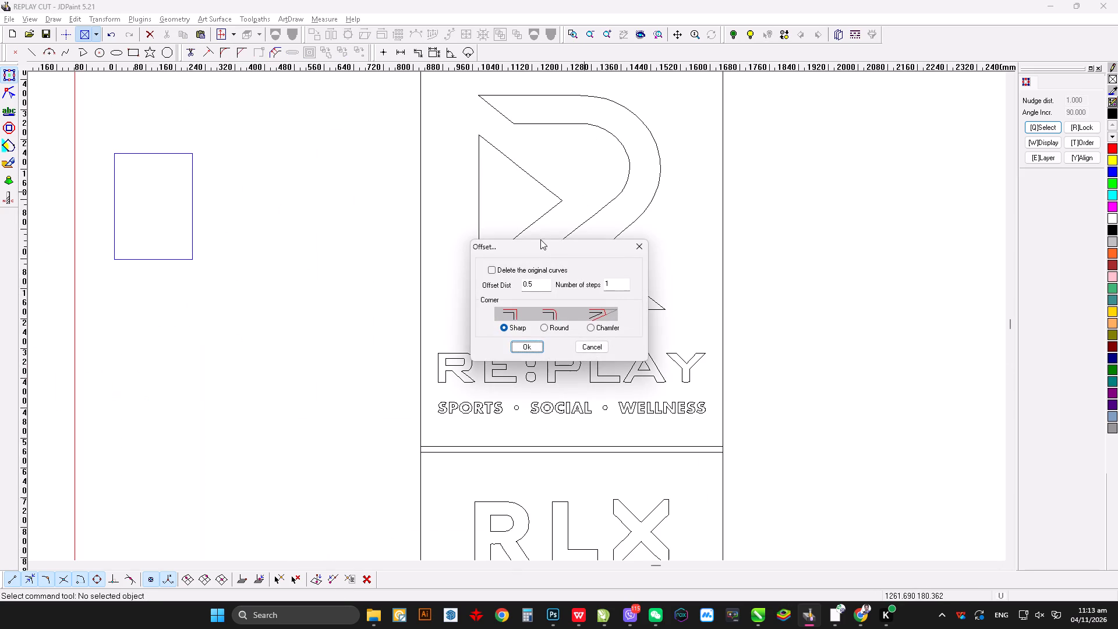
drag(539, 282, 496, 280)
key(1)
key(0)
key(Return)
click(547, 189)
click(562, 157)
click(629, 167)
click(602, 154)
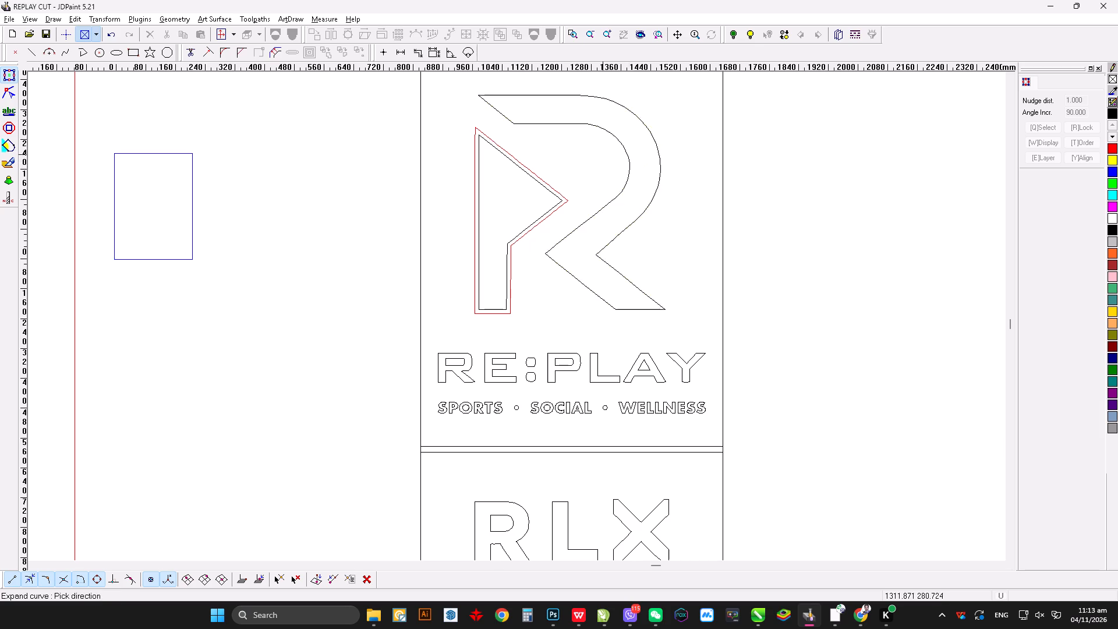
Offset the outer outline of the first letter R in the original panel's RE:PLAY wordmark outward by 10 mm.
scroll(581, 157, up, 2)
scroll(499, 314, down, 6)
drag(512, 244, 514, 235)
click(515, 212)
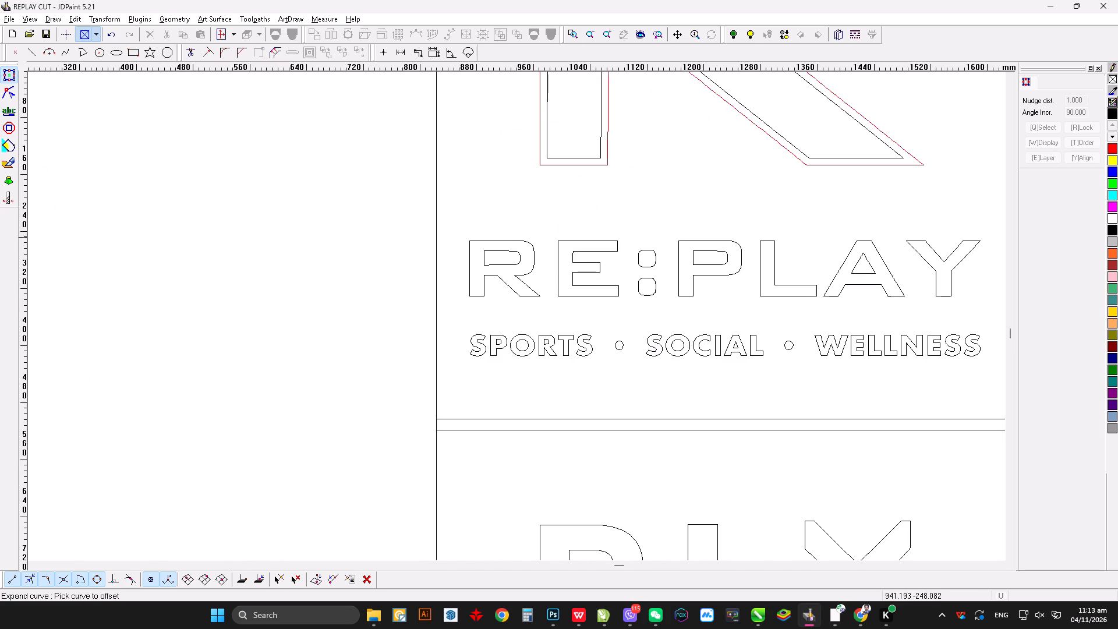
drag(518, 242, 519, 235)
drag(519, 217, 525, 217)
scroll(538, 280, down, 5)
scroll(520, 270, up, 6)
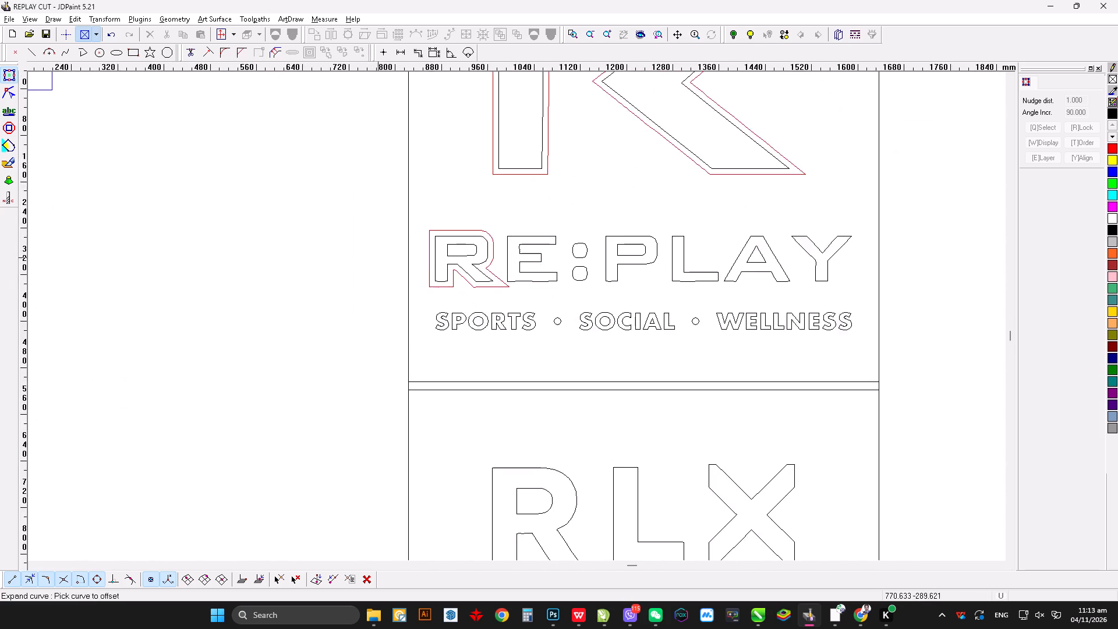
Undo the 10 mm offset of the first letter R in the RE:PLAY wordmark.
scroll(377, 257, up, 2)
scroll(467, 208, down, 3)
key(ctrl+z)
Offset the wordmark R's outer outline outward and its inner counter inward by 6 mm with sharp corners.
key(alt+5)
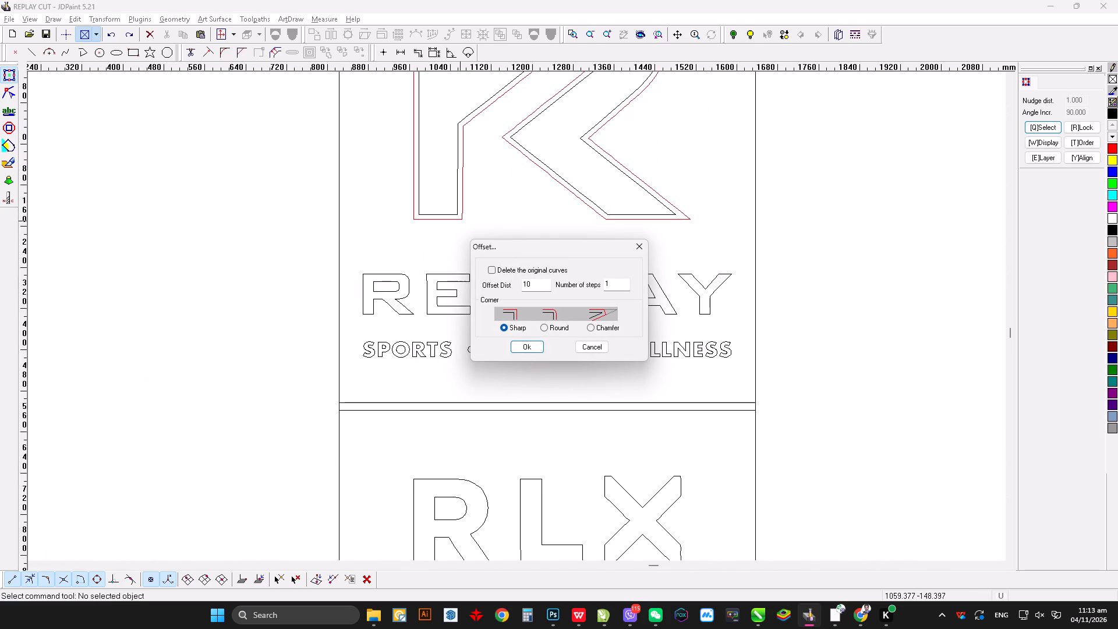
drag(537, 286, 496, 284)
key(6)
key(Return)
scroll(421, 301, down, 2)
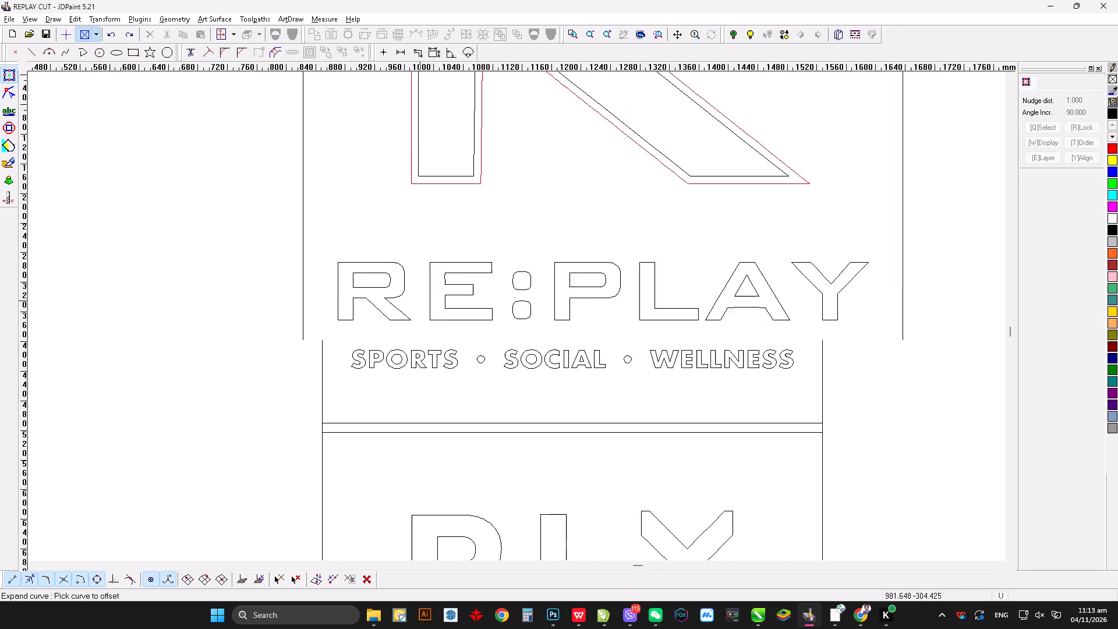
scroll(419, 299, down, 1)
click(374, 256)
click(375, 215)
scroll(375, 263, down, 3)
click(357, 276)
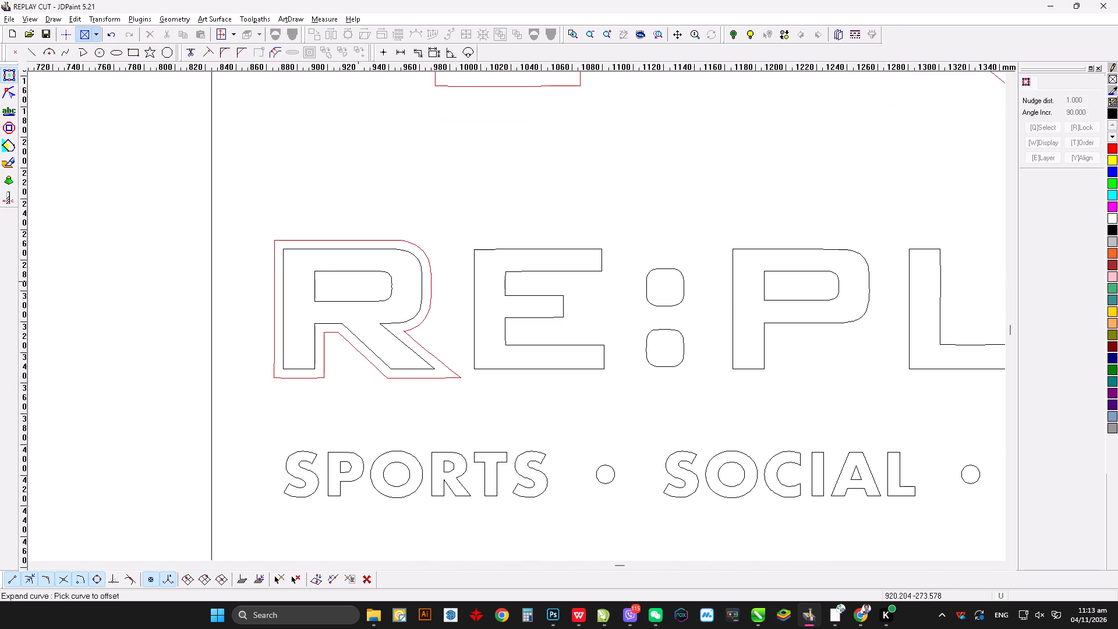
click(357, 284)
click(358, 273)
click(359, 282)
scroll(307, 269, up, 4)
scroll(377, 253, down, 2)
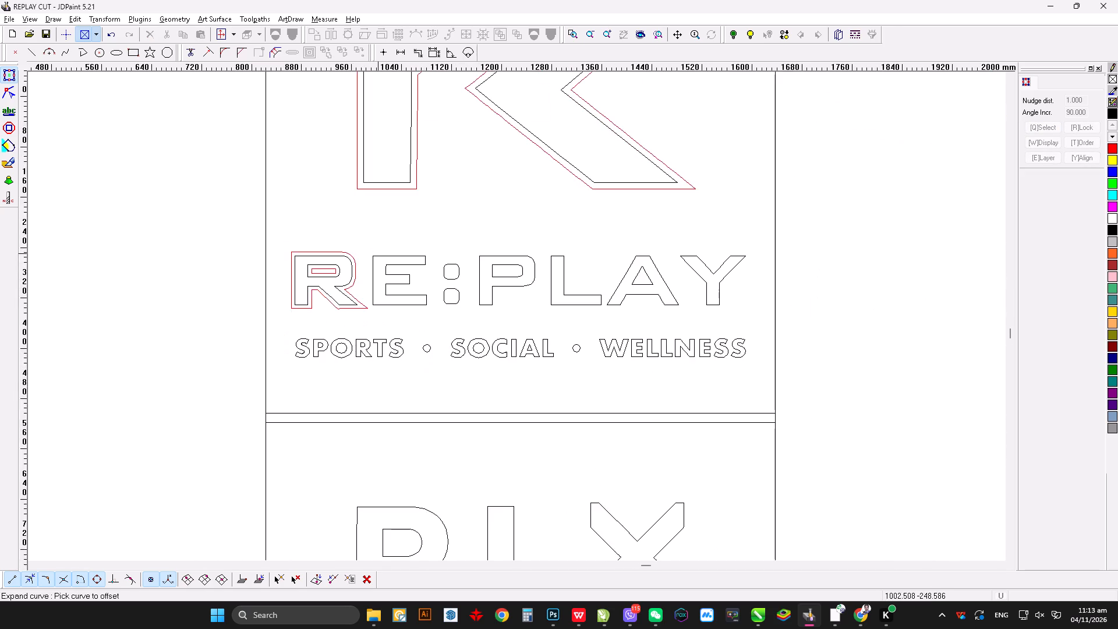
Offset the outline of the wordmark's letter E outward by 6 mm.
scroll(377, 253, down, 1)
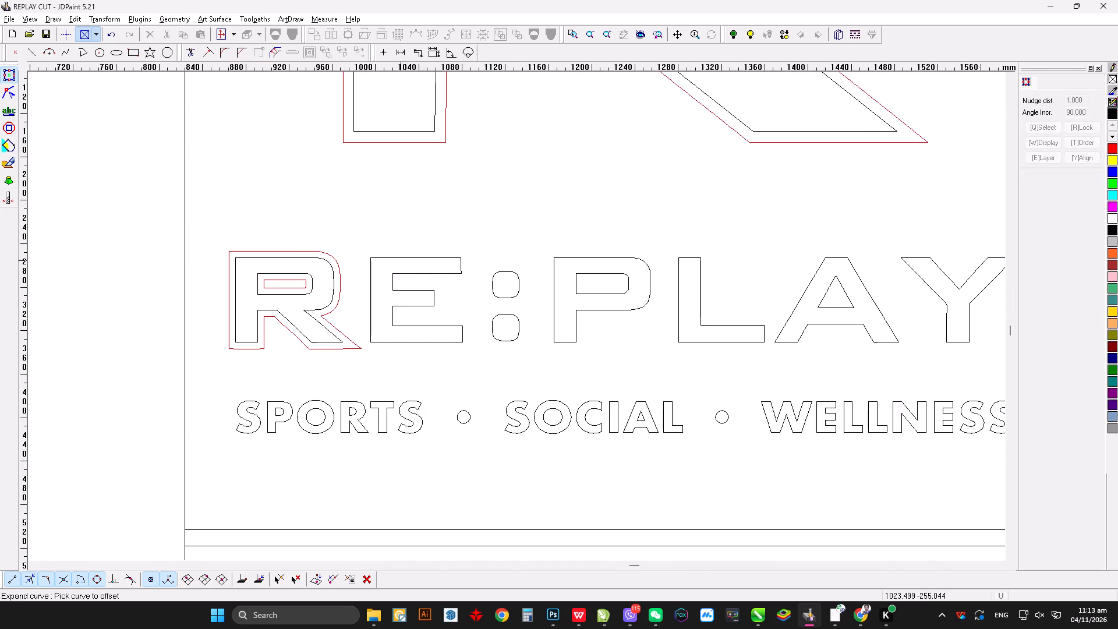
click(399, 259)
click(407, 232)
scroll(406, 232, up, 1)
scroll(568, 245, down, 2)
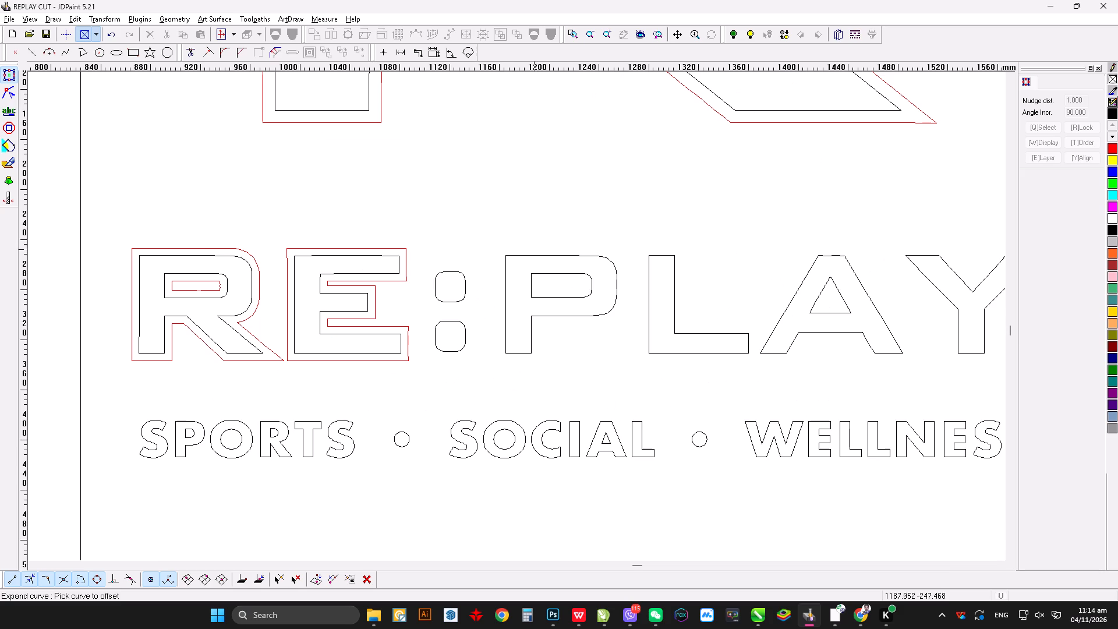
Examine the R and E offset outlines against the wordmark, tagline and panel, and end the offset command.
scroll(458, 228, up, 2)
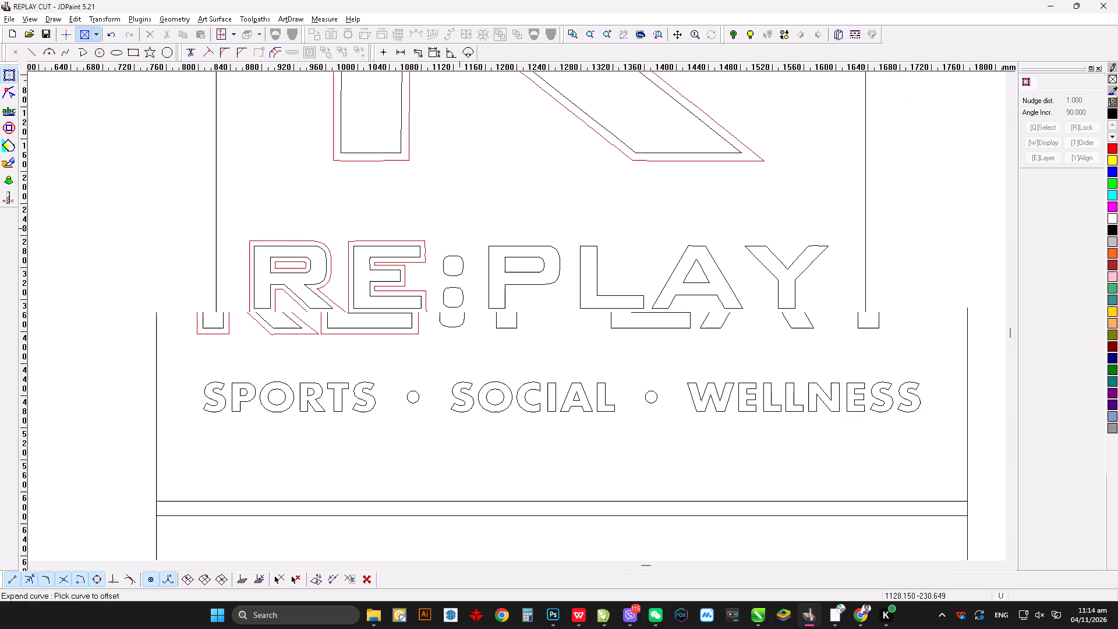
scroll(458, 227, up, 1)
scroll(458, 227, down, 3)
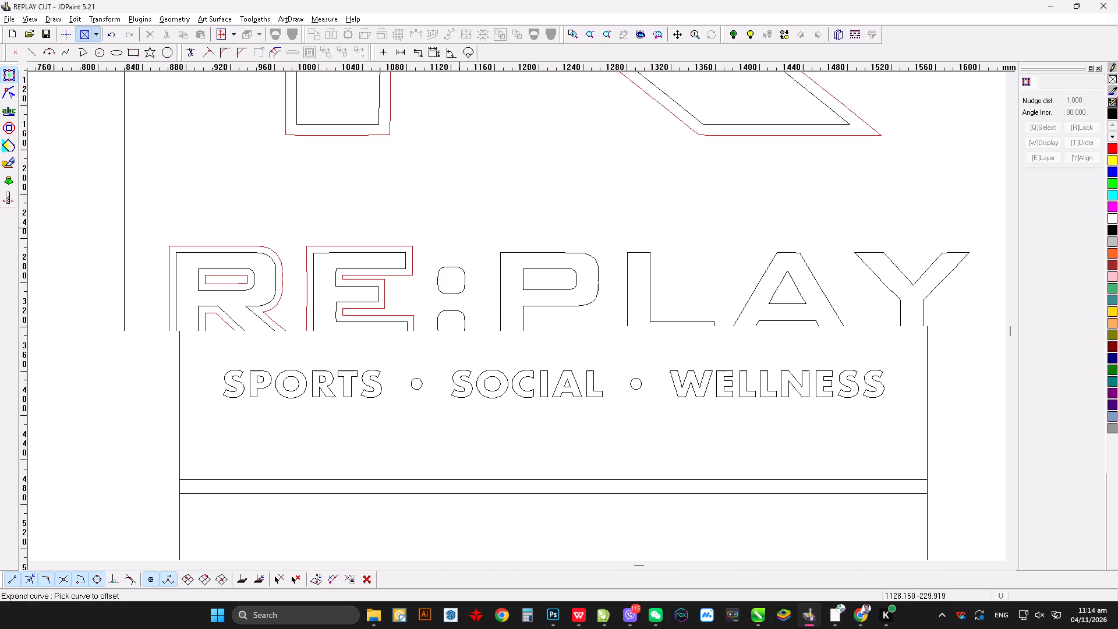
scroll(459, 227, up, 5)
scroll(795, 291, up, 3)
scroll(597, 284, down, 11)
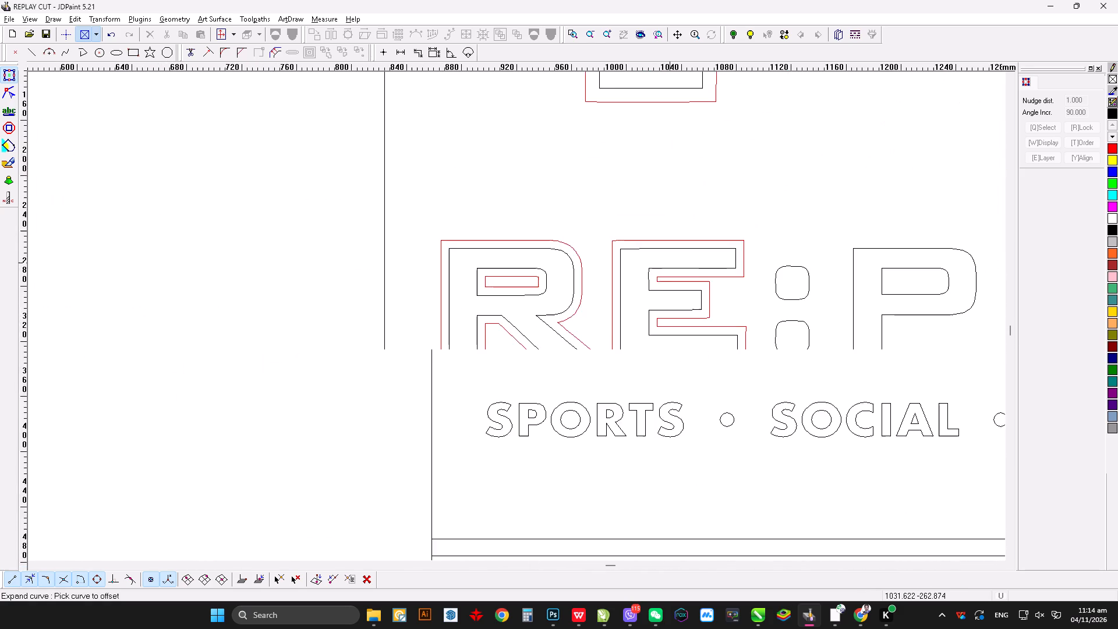
scroll(668, 262, up, 7)
scroll(725, 265, down, 2)
scroll(707, 264, up, 3)
scroll(668, 290, down, 1)
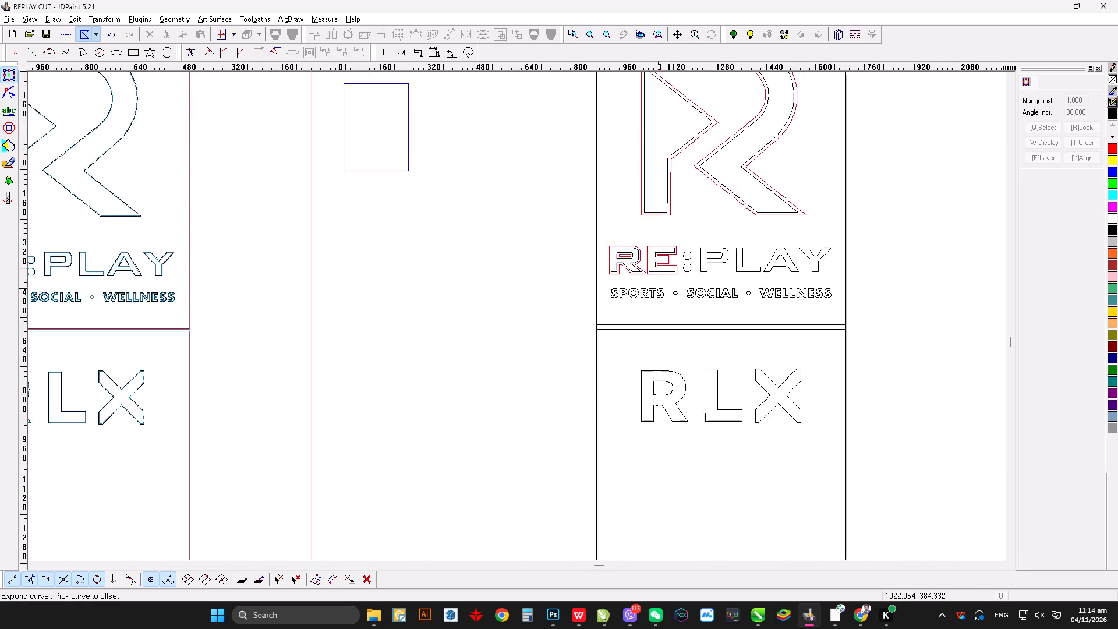
scroll(657, 288, down, 3)
scroll(684, 242, down, 4)
scroll(613, 260, up, 4)
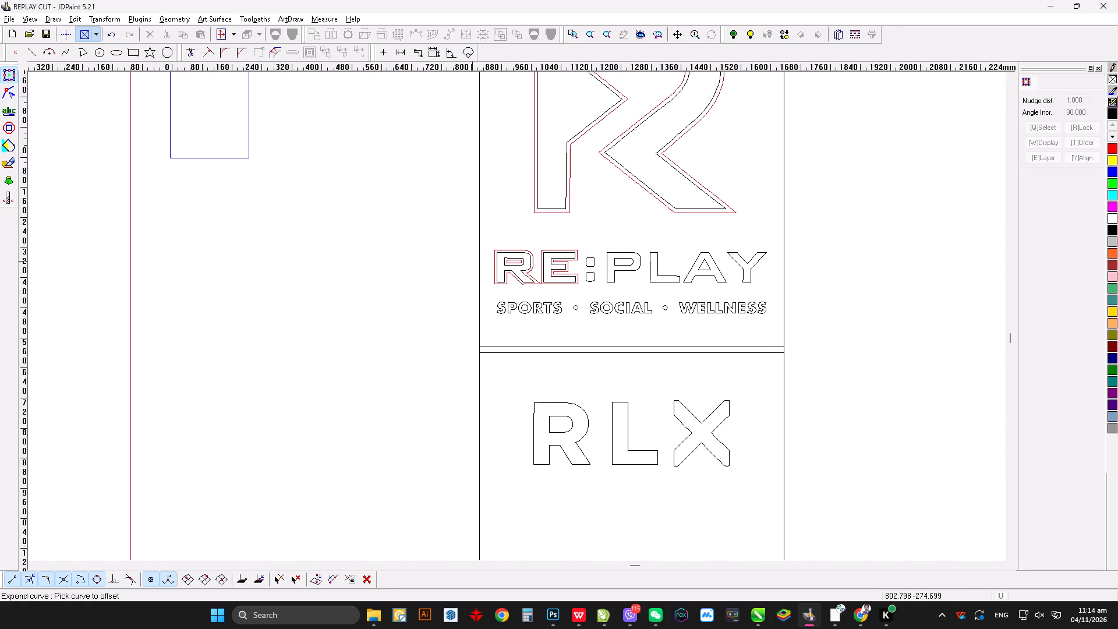
right_click(471, 260)
scroll(777, 274, down, 3)
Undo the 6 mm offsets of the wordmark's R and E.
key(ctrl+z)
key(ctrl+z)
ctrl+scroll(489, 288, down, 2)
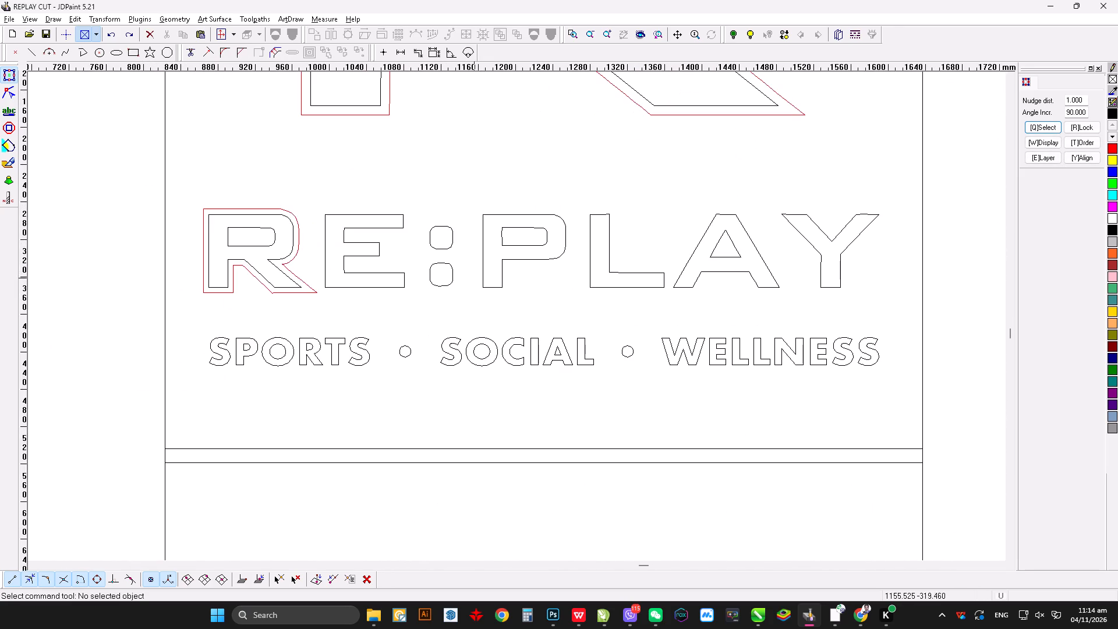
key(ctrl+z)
Offset the outer outlines of the wordmark's first R and final Y outward by 6 mm with sharp corners.
key(alt+5)
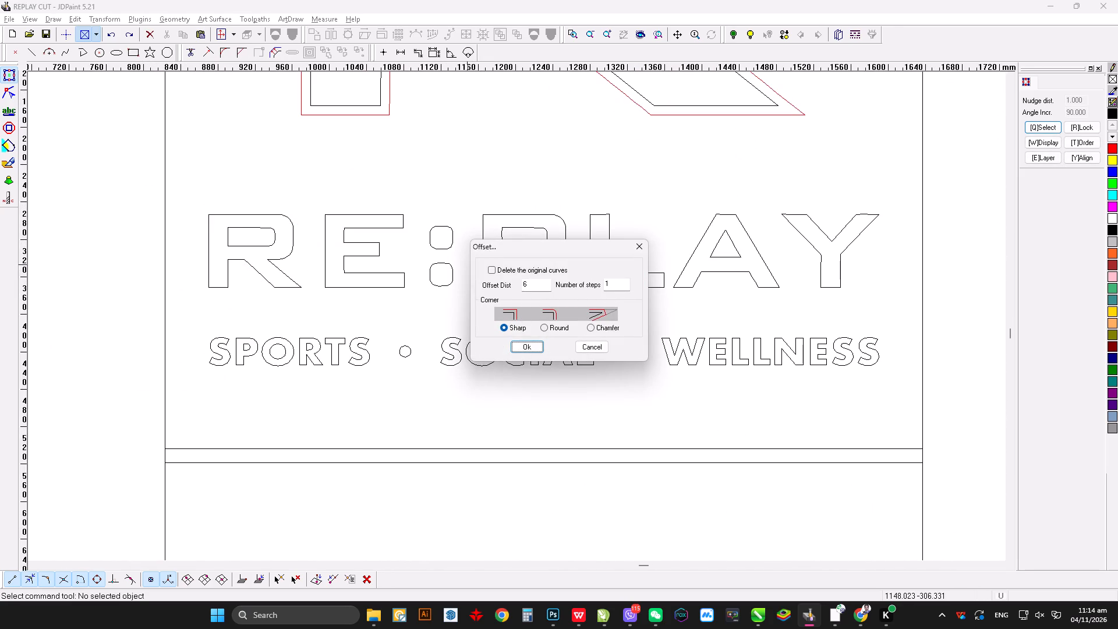
click(535, 349)
click(250, 214)
drag(247, 188, 293, 192)
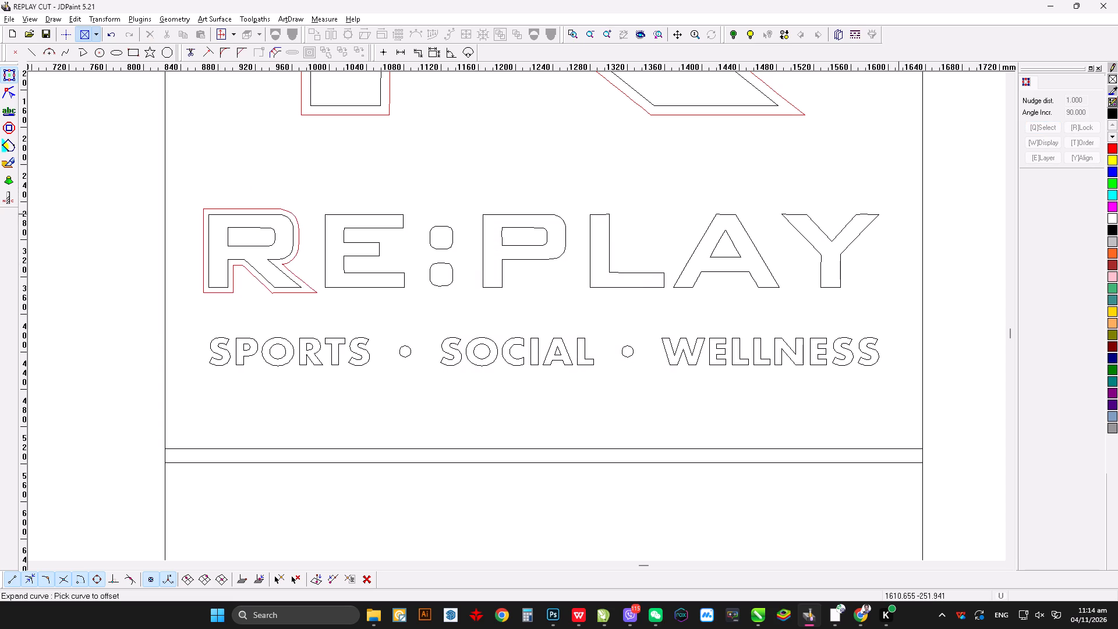
click(794, 213)
click(790, 188)
right_click(673, 148)
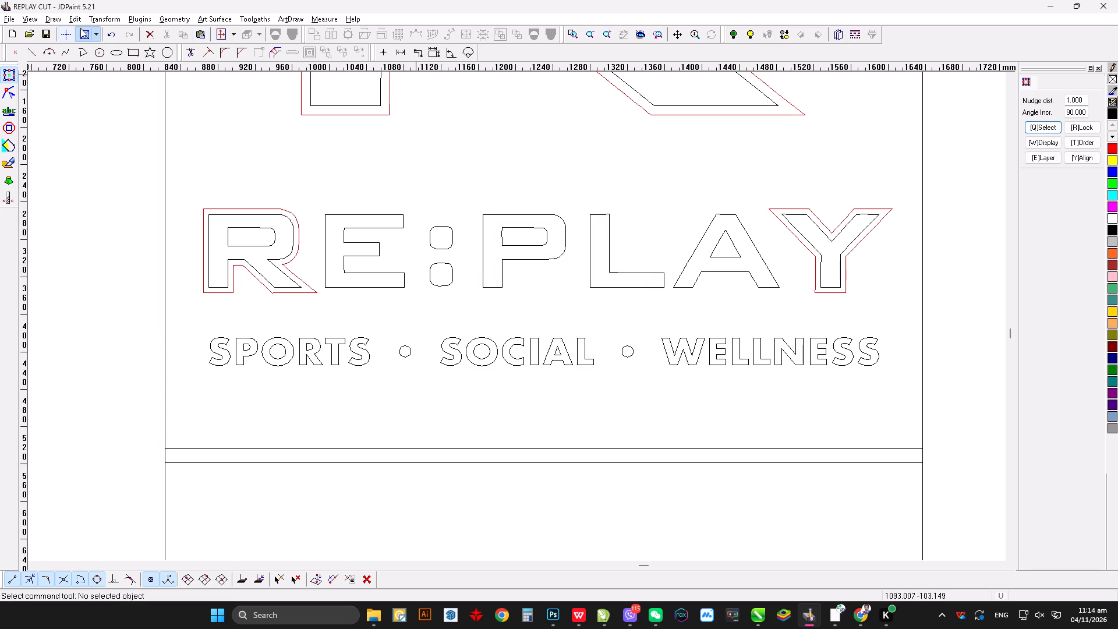
Draw a rectangle around the RE:PLAY wordmark, from the R offset's lower-left corner to the Y offset's upper-right corner.
click(133, 52)
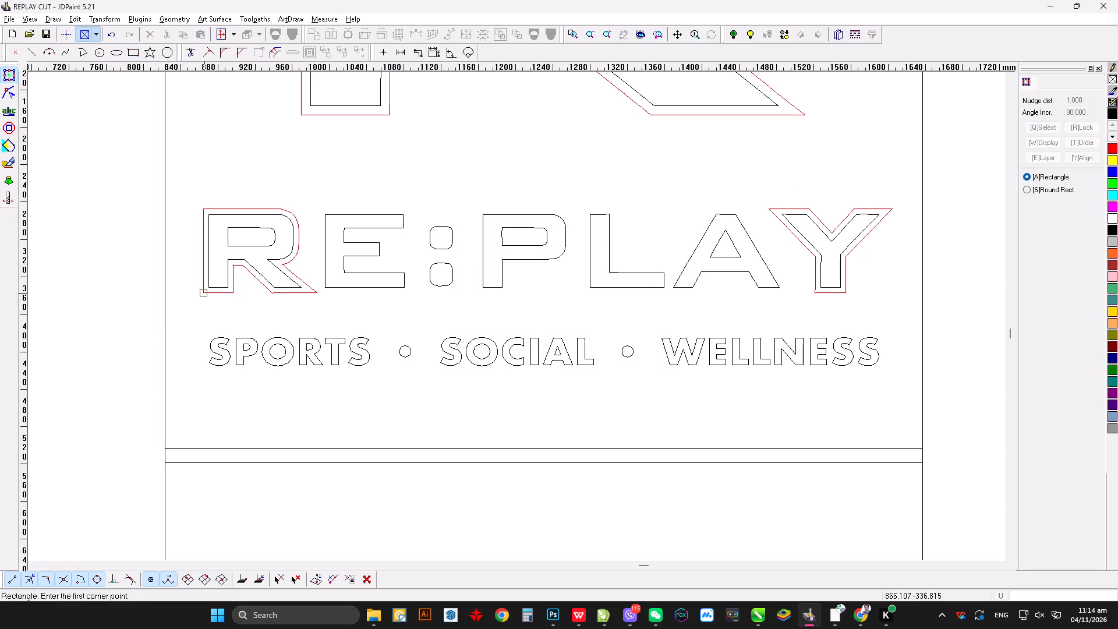
drag(203, 294, 208, 294)
click(894, 206)
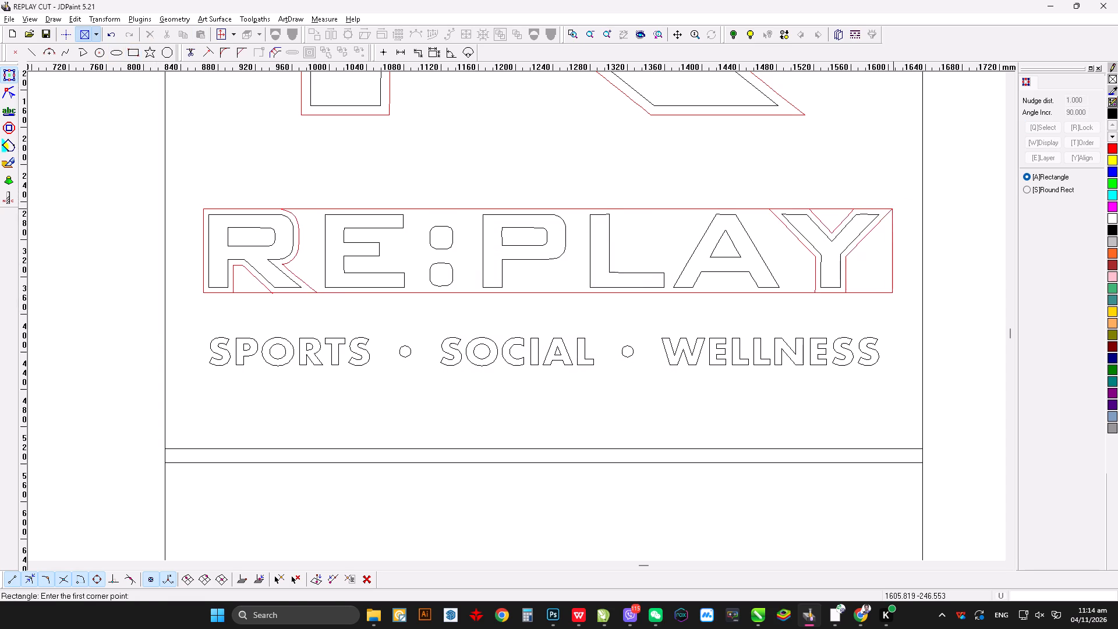
right_click(569, 167)
Remove the R and Y offset outlines, keeping the rectangle around the wordmark.
click(299, 231)
key(ctrl+x)
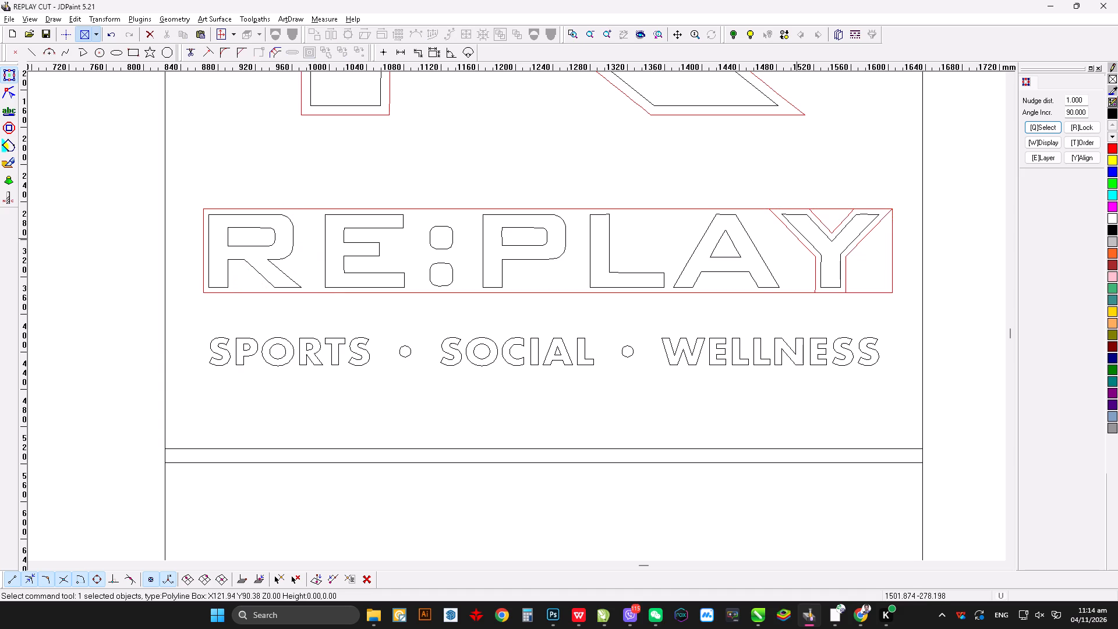
click(819, 215)
key(ctrl+x)
Offset the outer outlines of the S and P at the start of SPORTS outward by 5 mm with sharp corners.
scroll(625, 201, up, 2)
scroll(472, 295, down, 4)
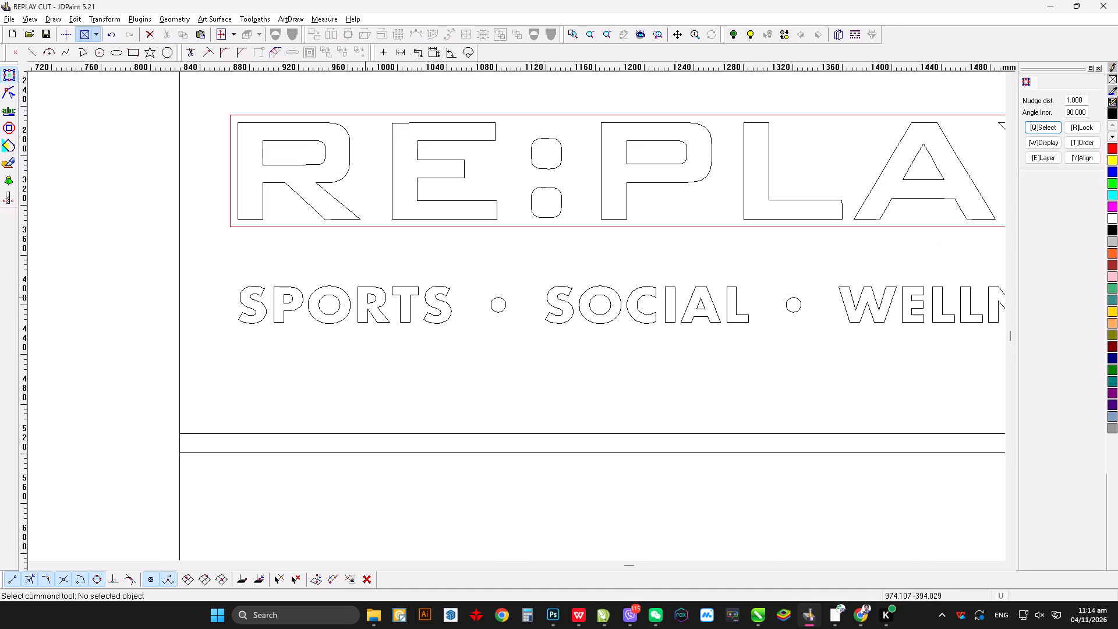
key(alt+5)
drag(536, 284, 493, 284)
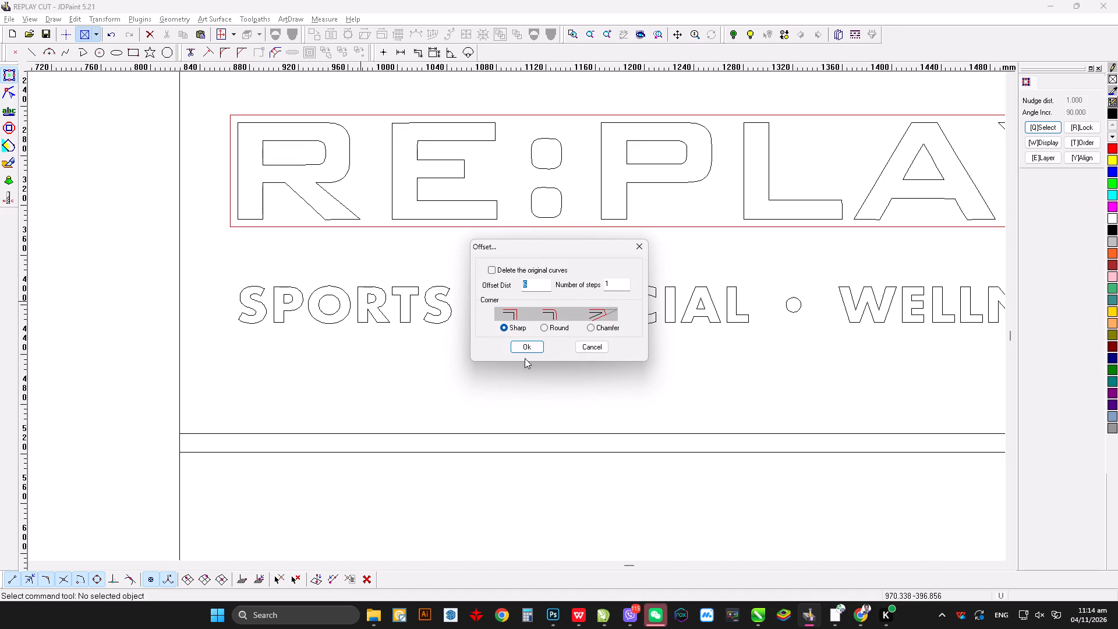
key(5)
click(531, 343)
scroll(247, 297, down, 5)
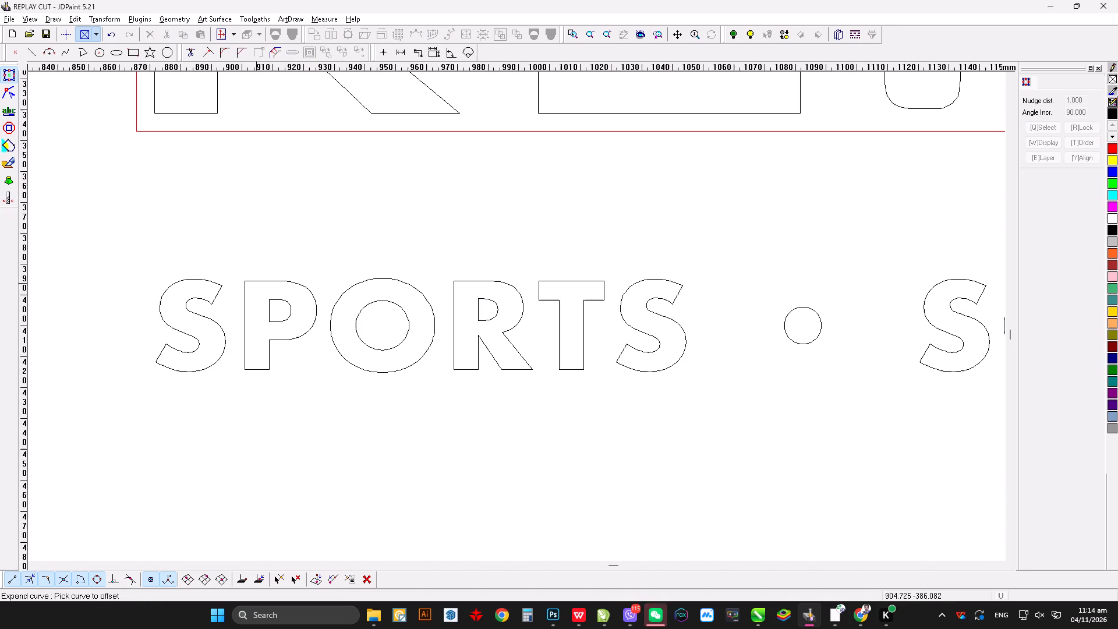
click(203, 282)
click(194, 262)
scroll(160, 262, up, 3)
scroll(239, 264, down, 3)
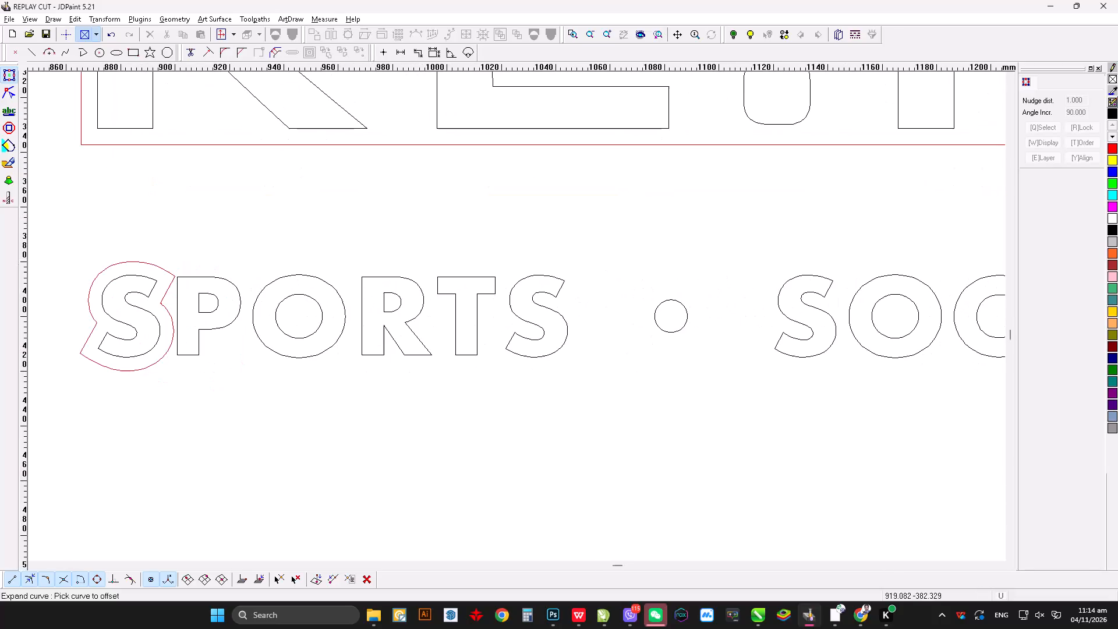
click(188, 277)
click(189, 253)
Offset the final S and the second E of WELLNESS outward by 5 mm.
scroll(131, 255, up, 4)
scroll(858, 281, down, 5)
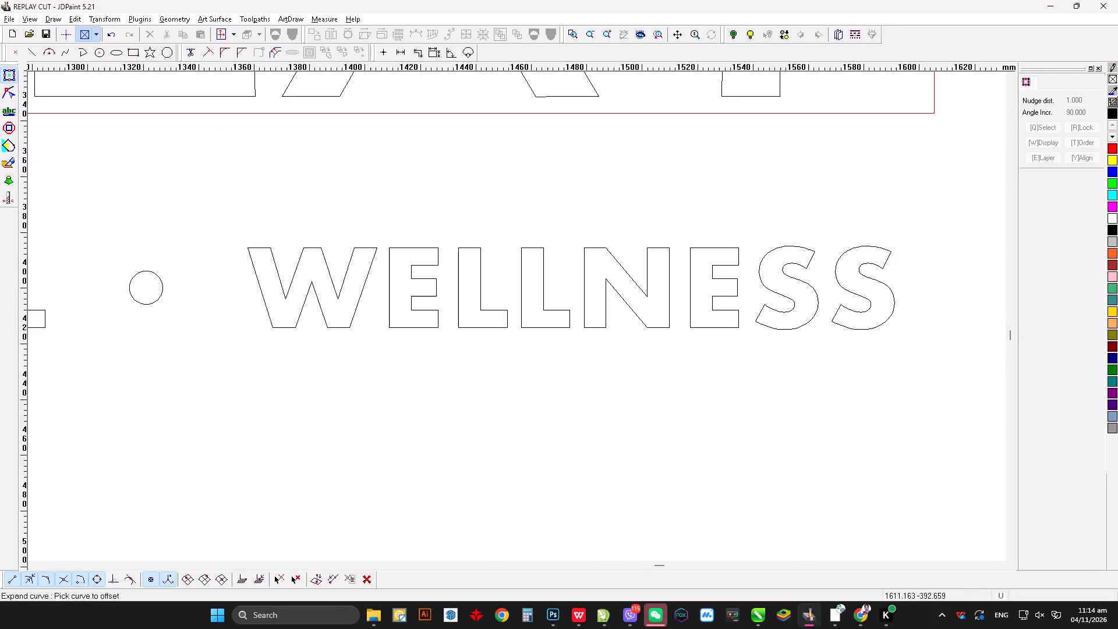
click(871, 245)
click(872, 225)
click(713, 250)
click(715, 233)
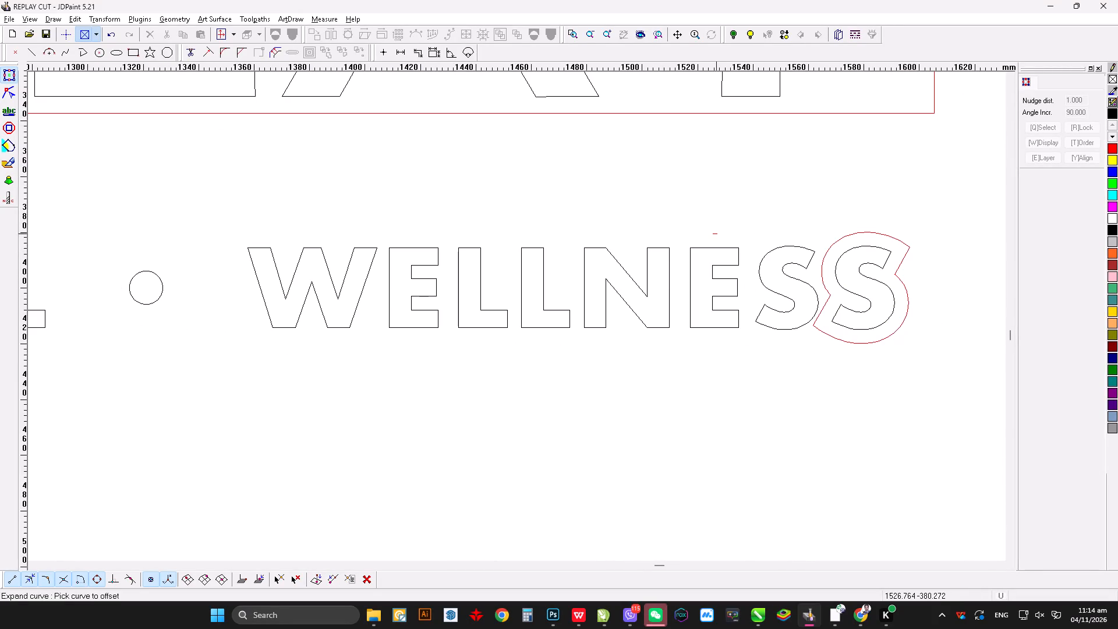
scroll(826, 231, up, 4)
right_click(632, 217)
Draw a rectangle along the tagline from the P offset's upper-left corner to the lower-right corner of the WELLNESS E offset.
scroll(695, 221, up, 2)
scroll(272, 227, down, 2)
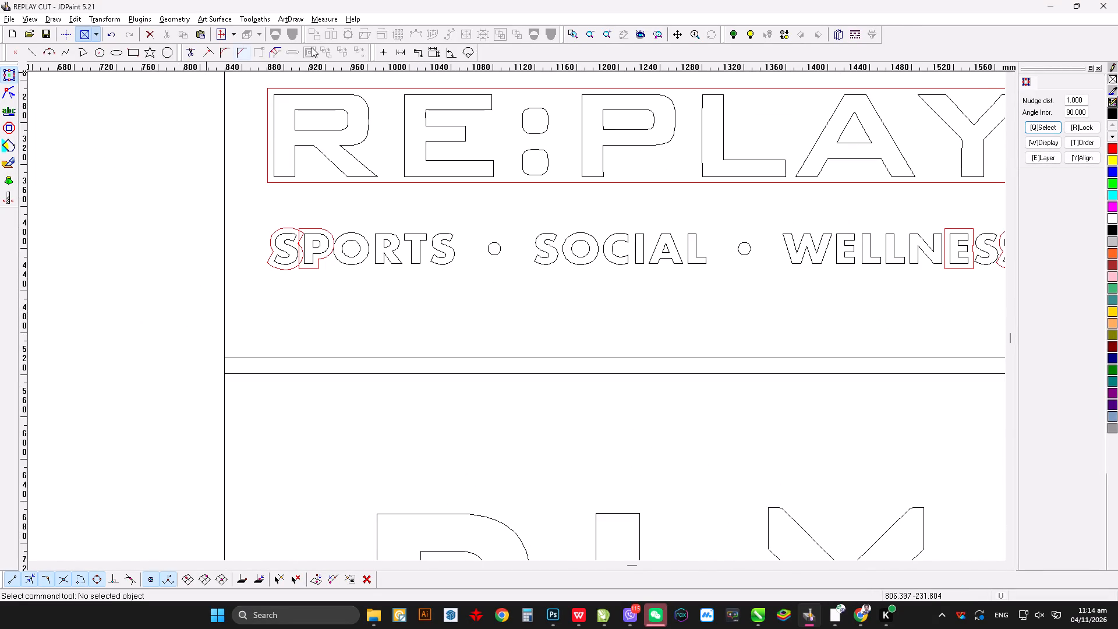
click(134, 52)
scroll(0, 144, up, 2)
scroll(486, 224, down, 5)
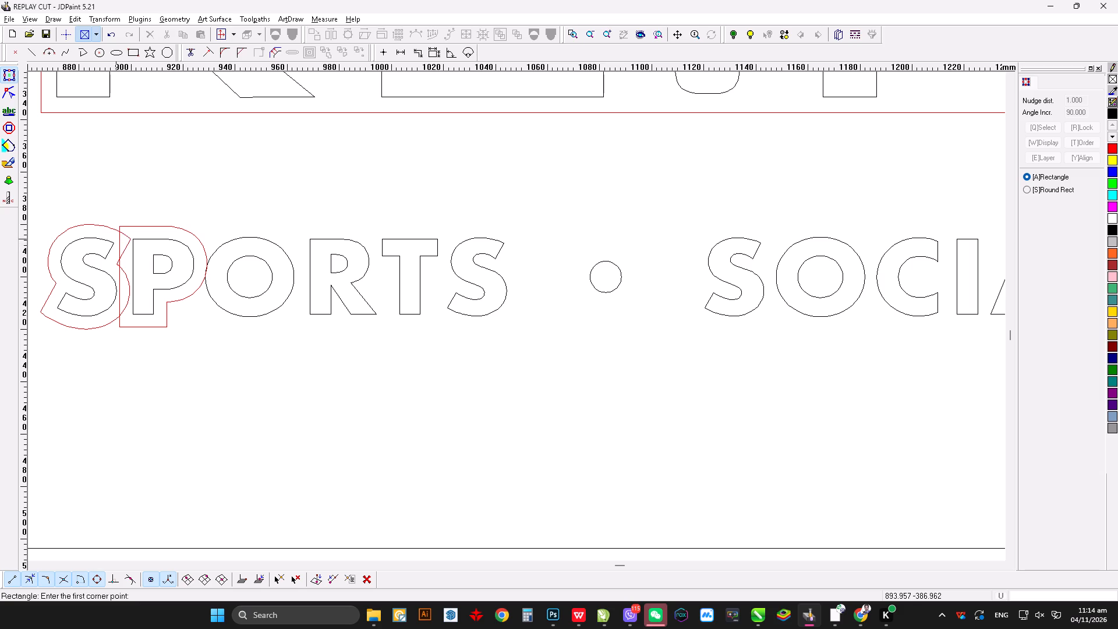
click(121, 228)
scroll(19, 224, up, 4)
scroll(291, 215, up, 4)
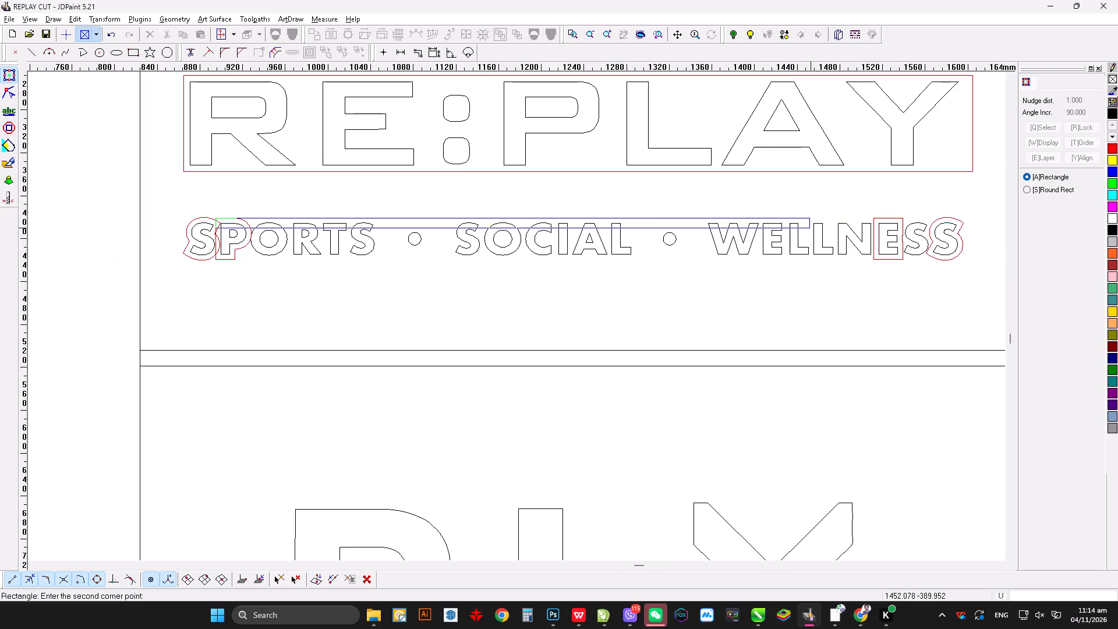
scroll(967, 242, down, 5)
click(799, 283)
right_click(848, 225)
Stretch the tagline rectangle sideways to the outer extents of the first and last S offsets, about 731 mm wide.
scroll(830, 222, down, 3)
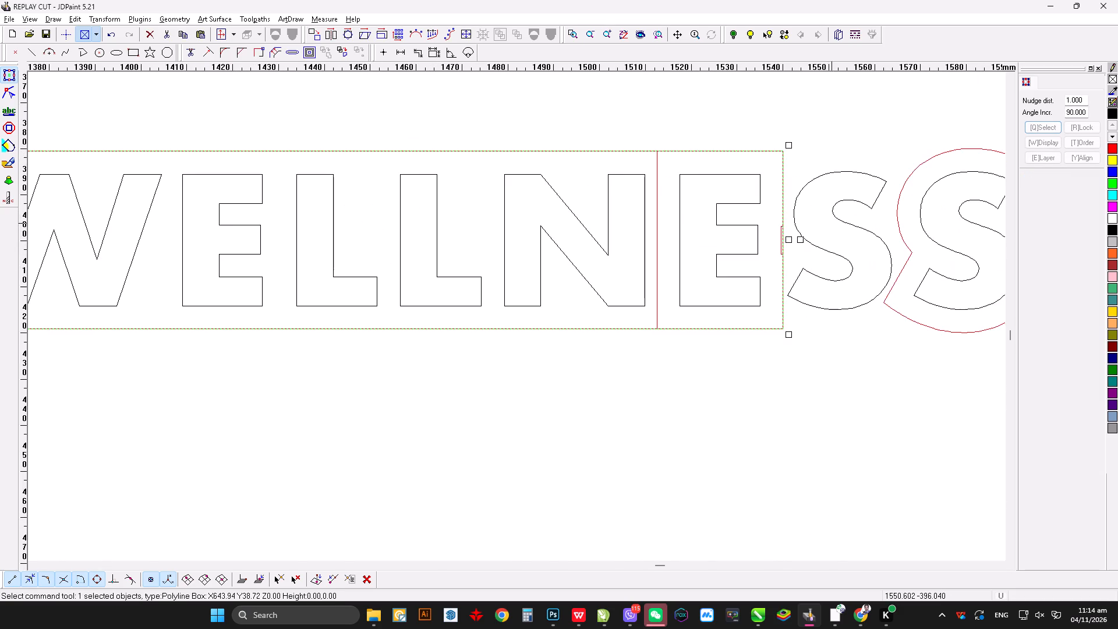
scroll(705, 257, up, 2)
scroll(926, 227, down, 3)
drag(633, 261, 786, 264)
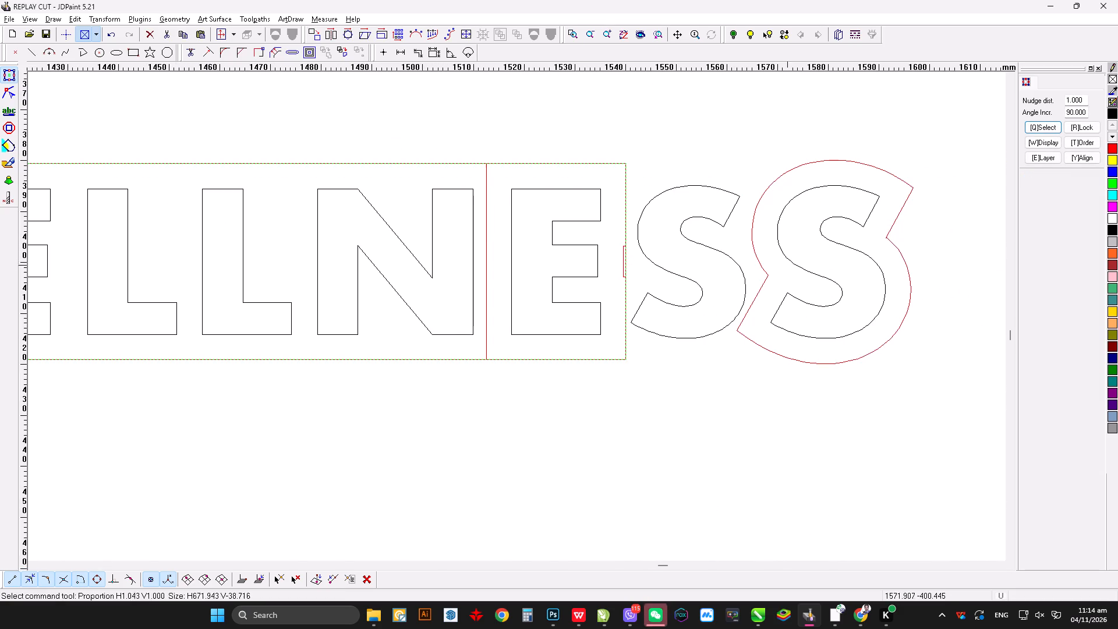
drag(786, 264, 918, 277)
scroll(1041, 248, up, 13)
scroll(185, 236, down, 12)
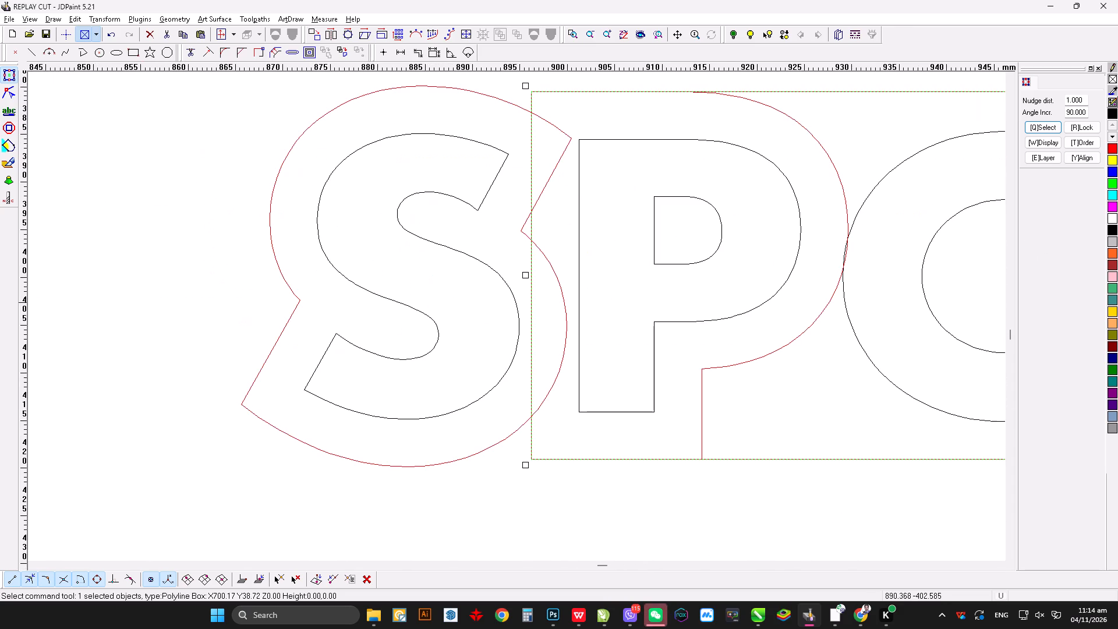
drag(526, 273, 238, 298)
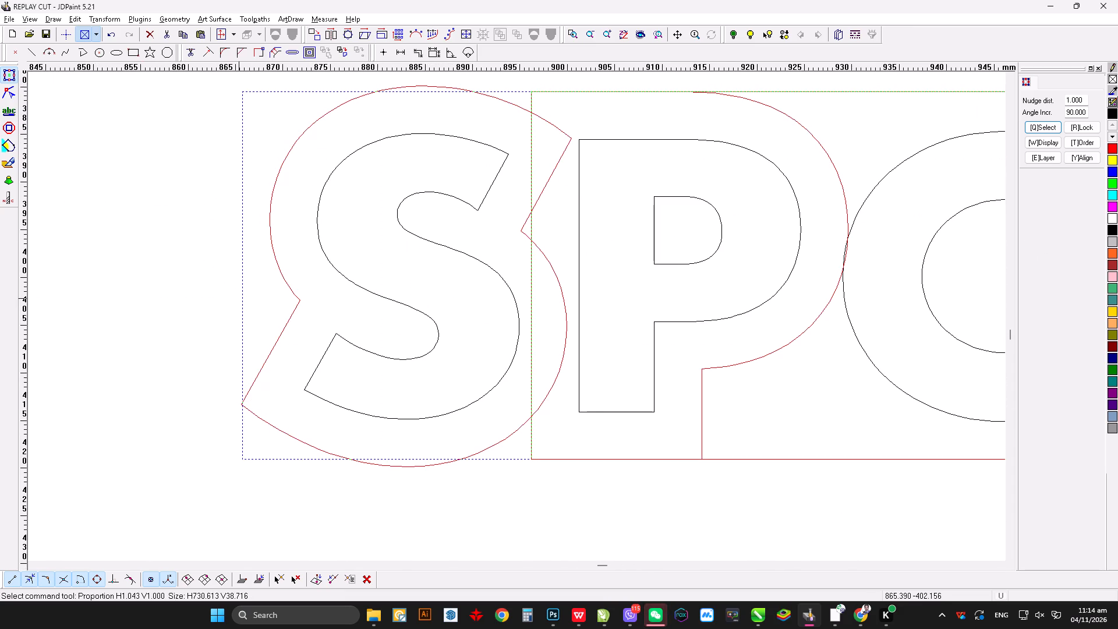
drag(238, 298, 236, 296)
Remove the four offset letter outlines inside the tagline rectangle: the S and P of SPORTS, and the E and final S of WELLNESS.
click(273, 193)
key(ctrl+x)
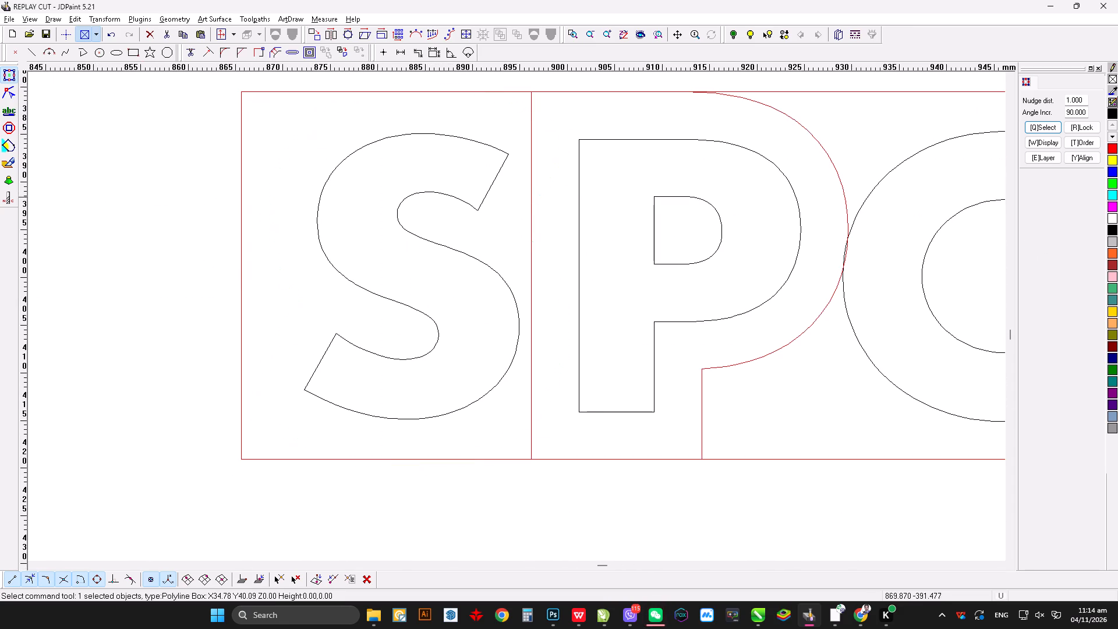
click(530, 141)
key(ctrl+x)
ctrl+scroll(173, 236, up, 10)
scroll(898, 252, down, 3)
scroll(843, 225, down, 3)
click(807, 211)
key(ctrl+x)
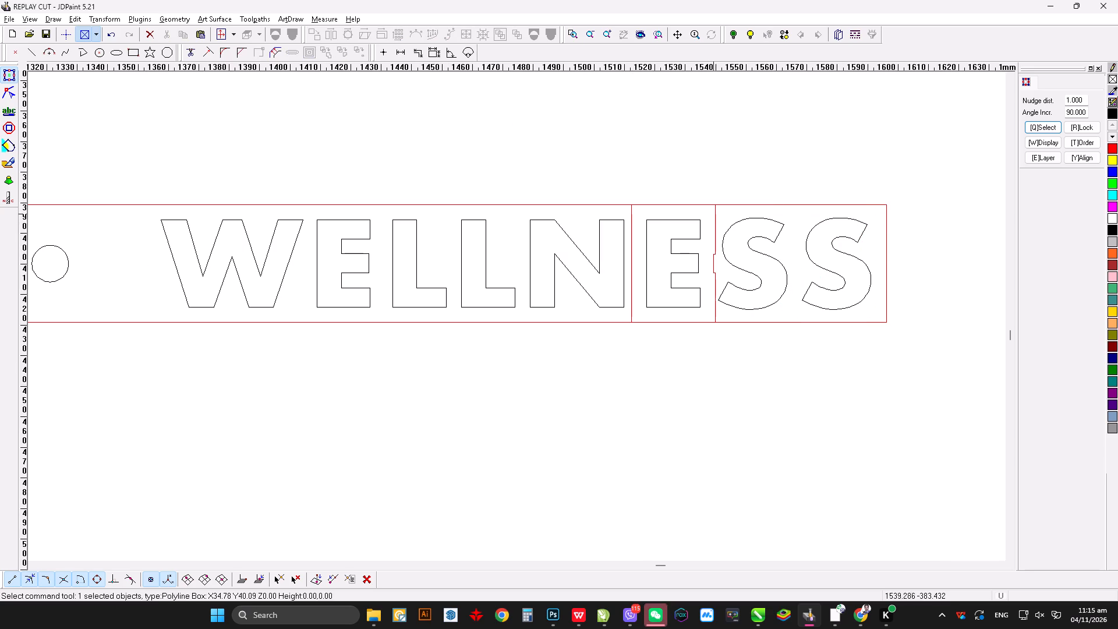
click(714, 213)
key(ctrl+x)
Offset the R, L and X outlines outward by 10 mm, and the hole of the R inward by 10 mm.
scroll(943, 241, up, 6)
scroll(397, 248, up, 3)
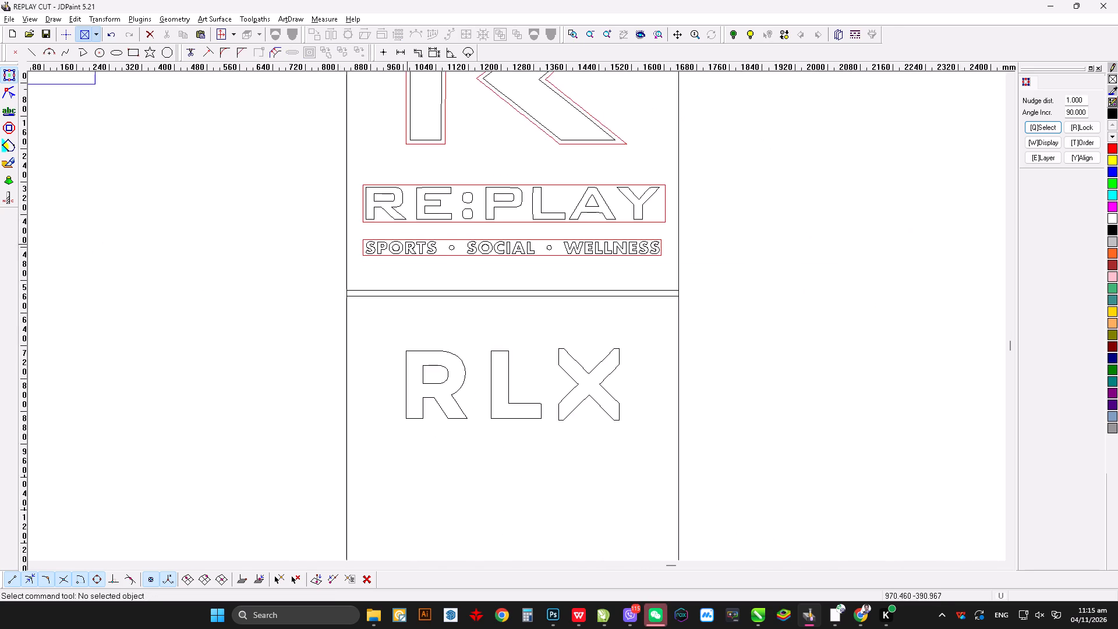
scroll(523, 305, up, 2)
scroll(494, 359, down, 4)
key(alt+5)
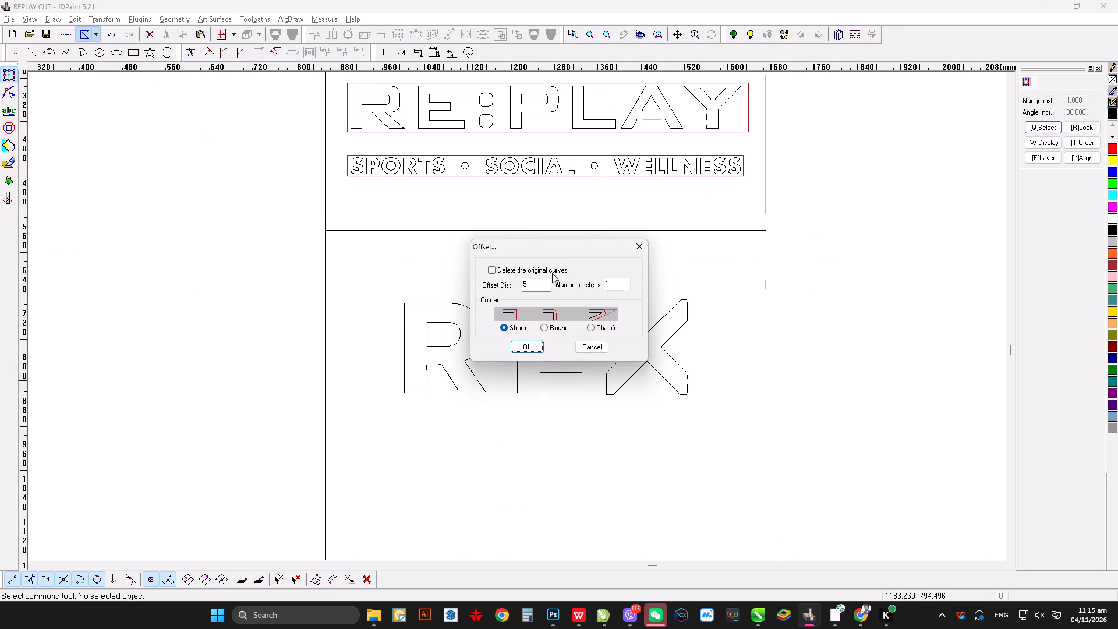
drag(540, 287, 487, 277)
text(10)
key(Return)
scroll(473, 315, down, 2)
click(433, 298)
click(429, 272)
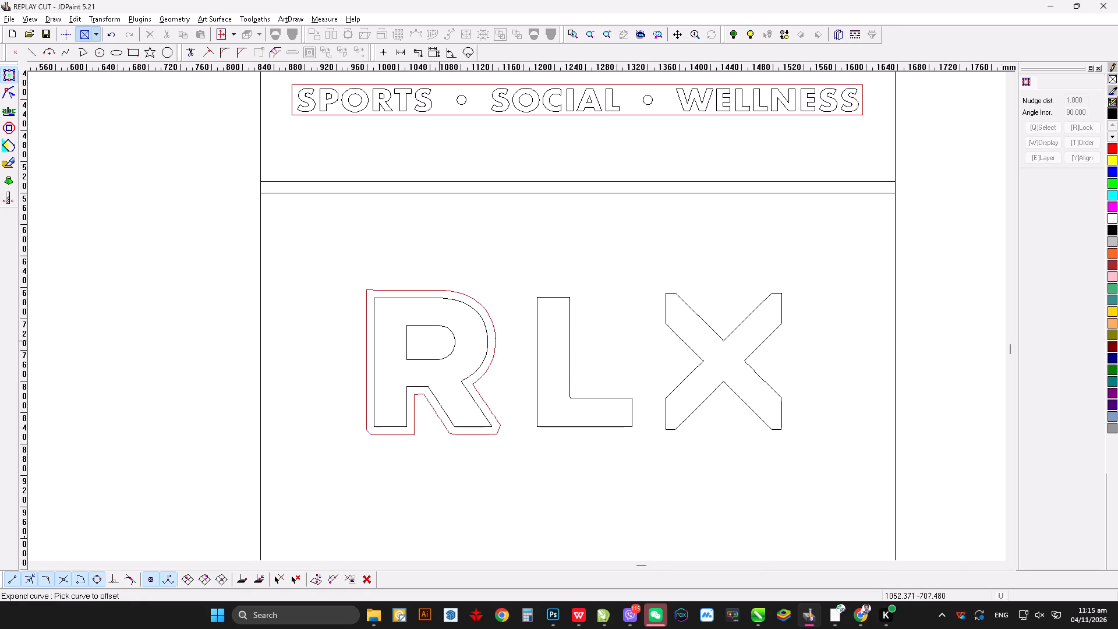
click(431, 325)
click(430, 331)
click(560, 295)
click(560, 281)
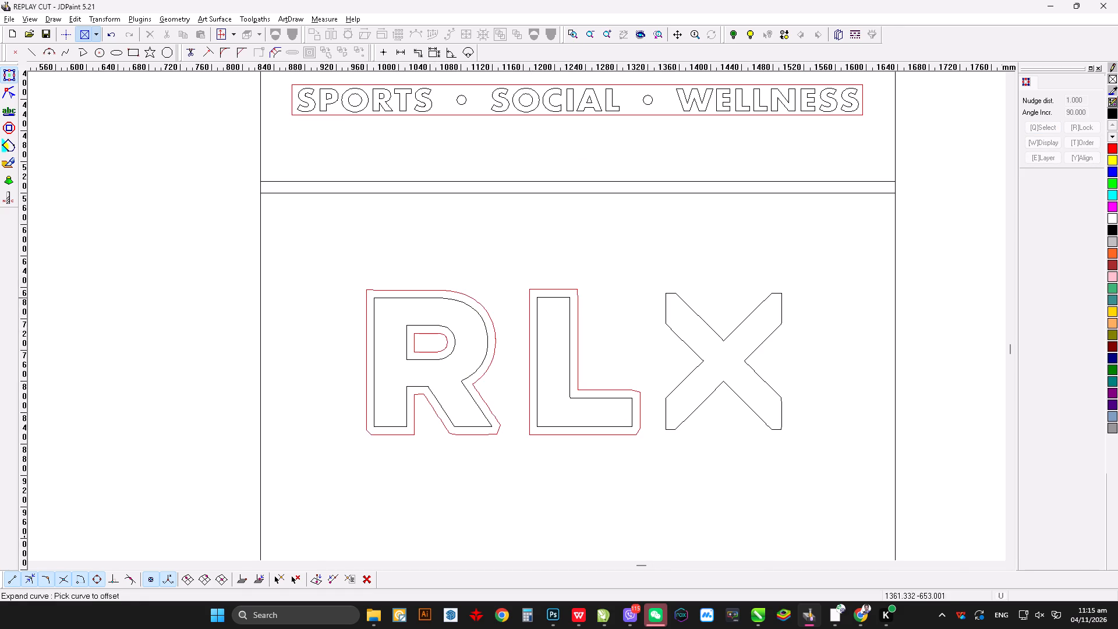
click(671, 293)
click(668, 263)
scroll(674, 259, up, 9)
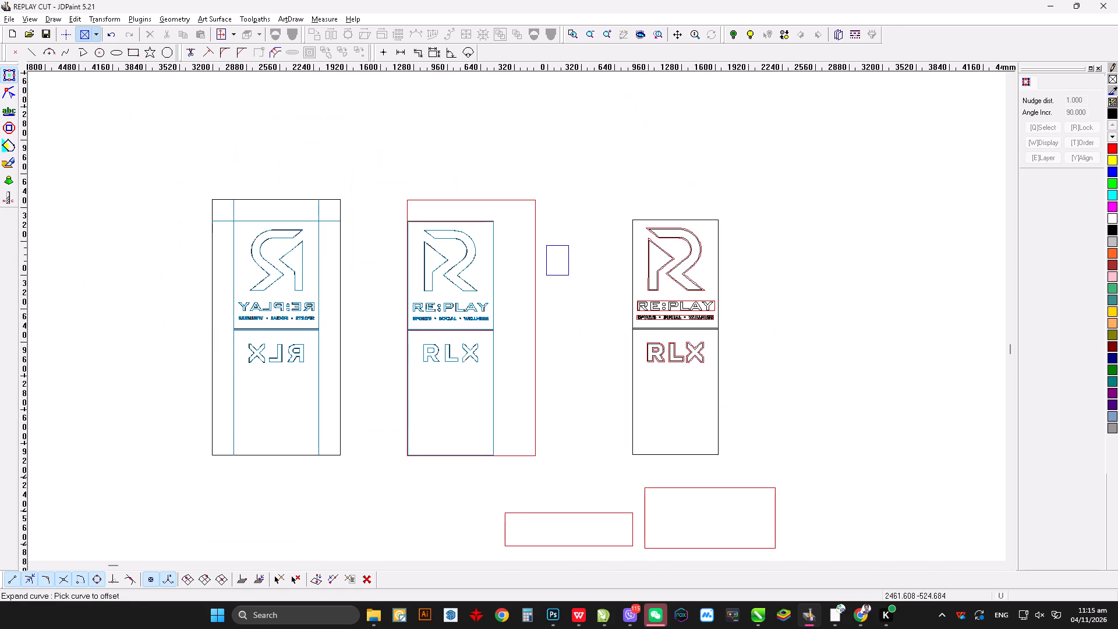
right_click(784, 324)
Offset the thin horizontal bar above the RLX letters outward by 10 mm.
scroll(552, 294, up, 2)
scroll(692, 335, down, 2)
scroll(534, 229, up, 2)
scroll(556, 227, down, 4)
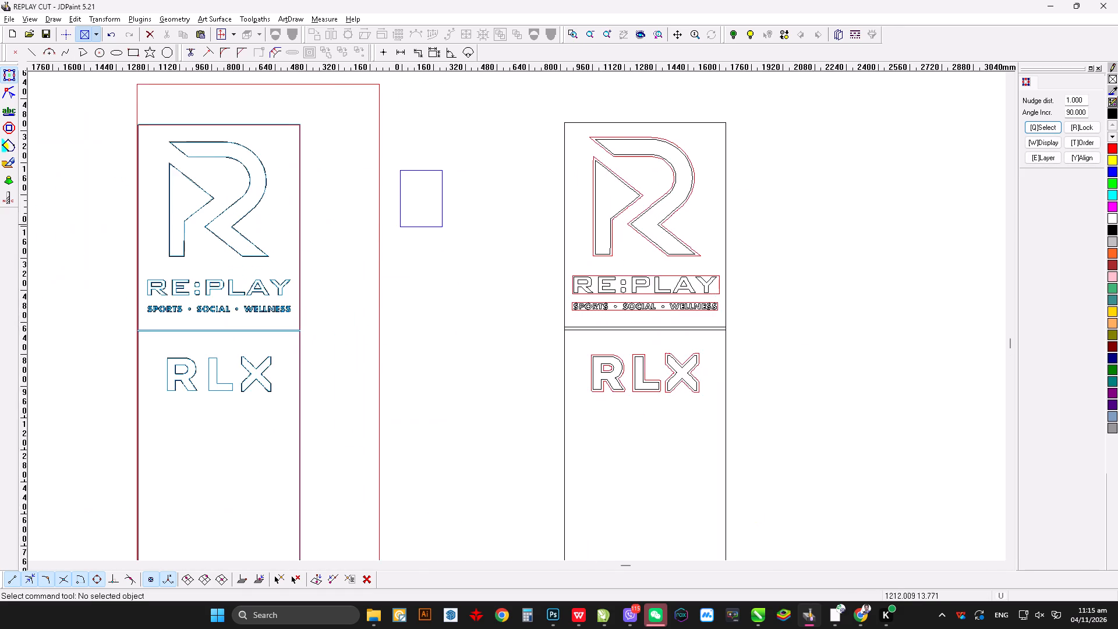
scroll(518, 183, up, 3)
scroll(638, 261, down, 4)
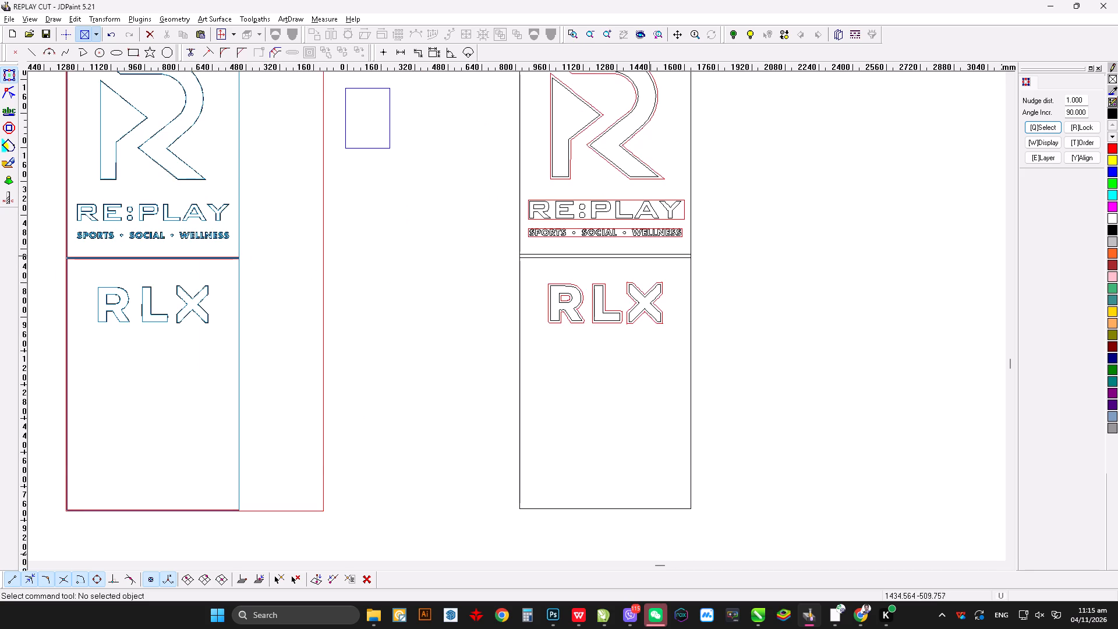
scroll(654, 236, down, 3)
key(alt+5)
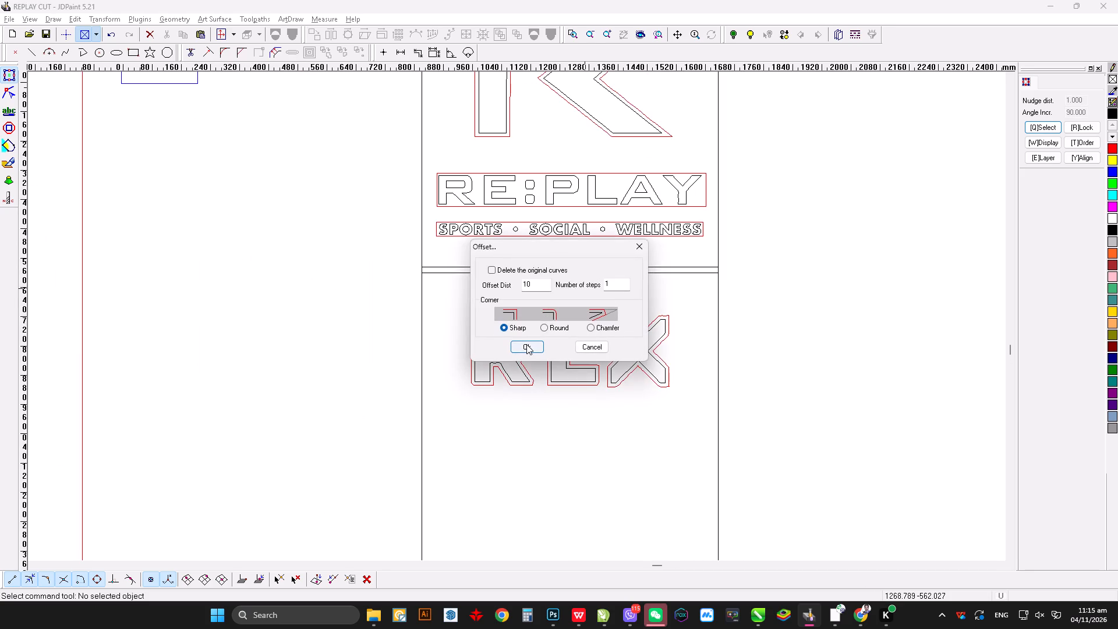
click(526, 344)
scroll(466, 252, down, 3)
click(467, 271)
click(468, 274)
click(469, 257)
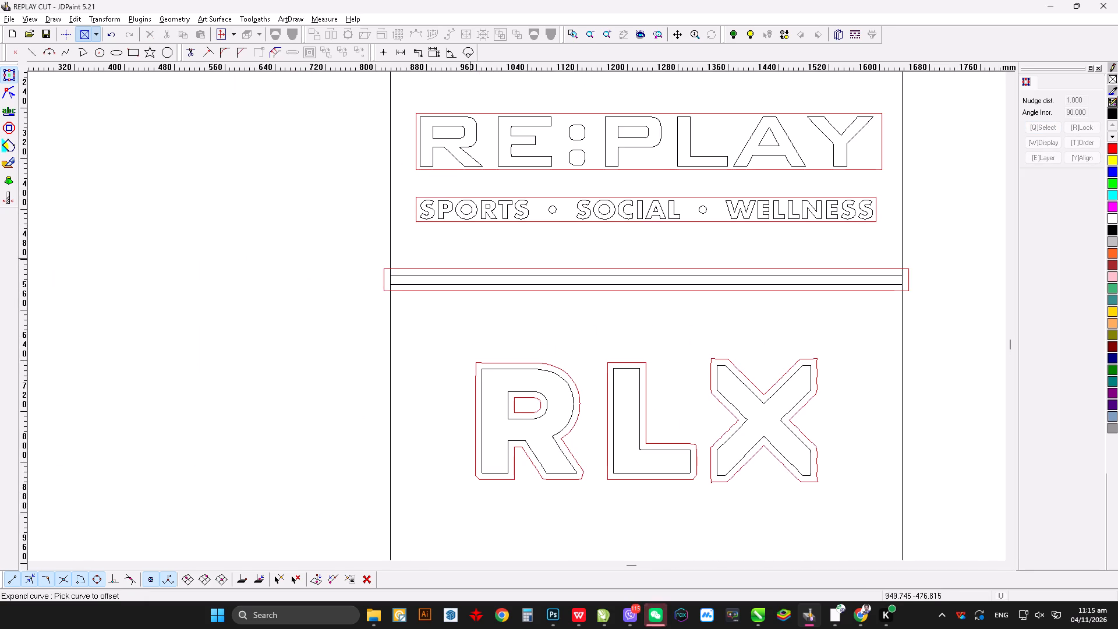
scroll(349, 264, up, 5)
right_click(323, 250)
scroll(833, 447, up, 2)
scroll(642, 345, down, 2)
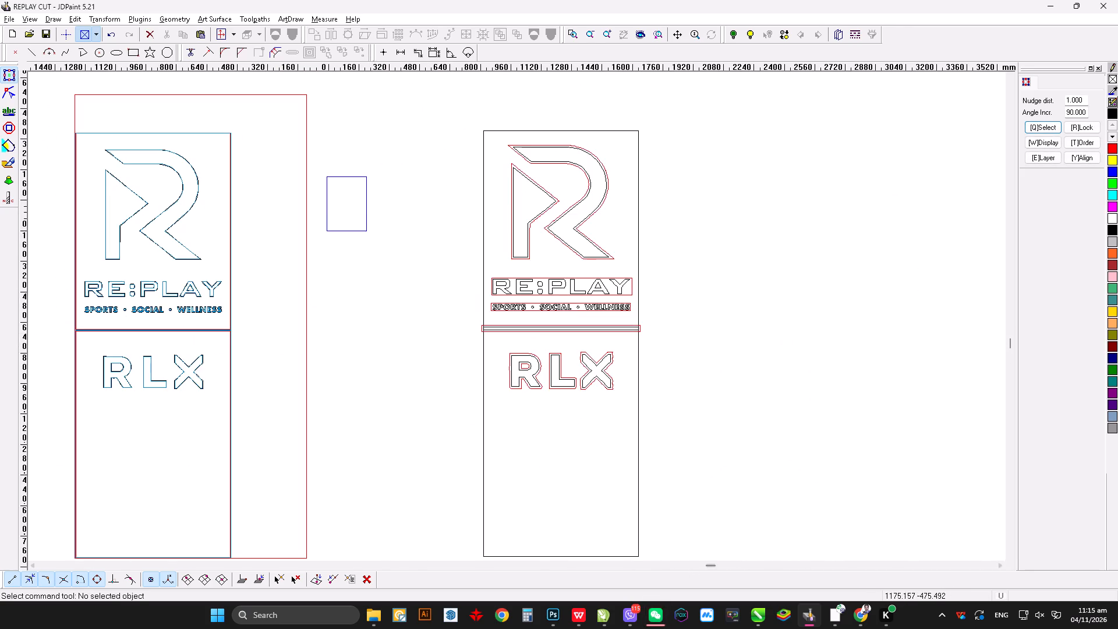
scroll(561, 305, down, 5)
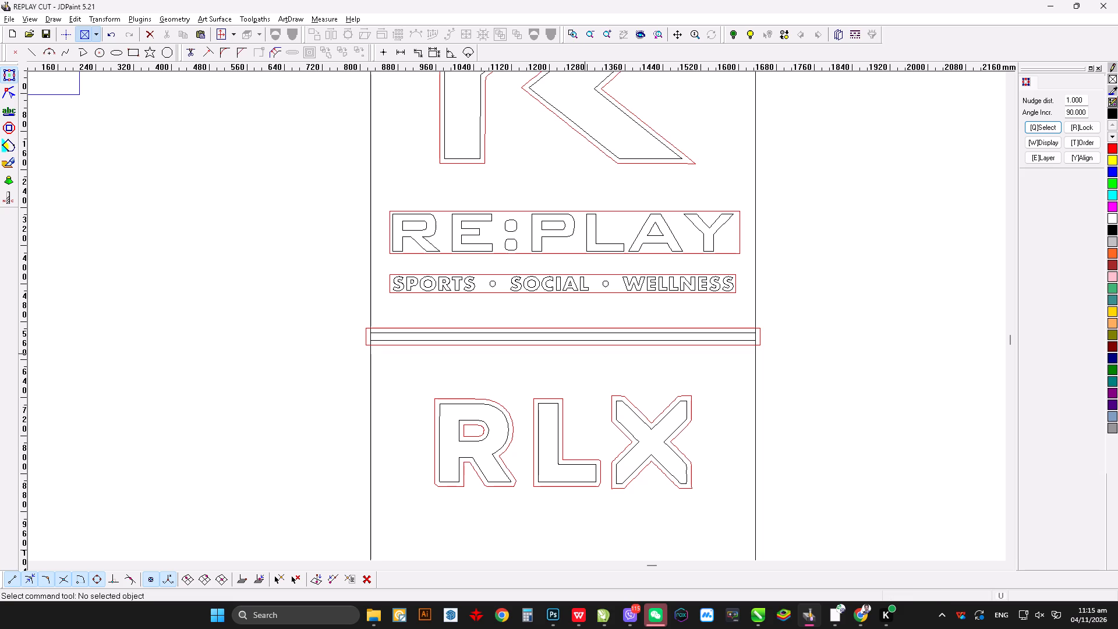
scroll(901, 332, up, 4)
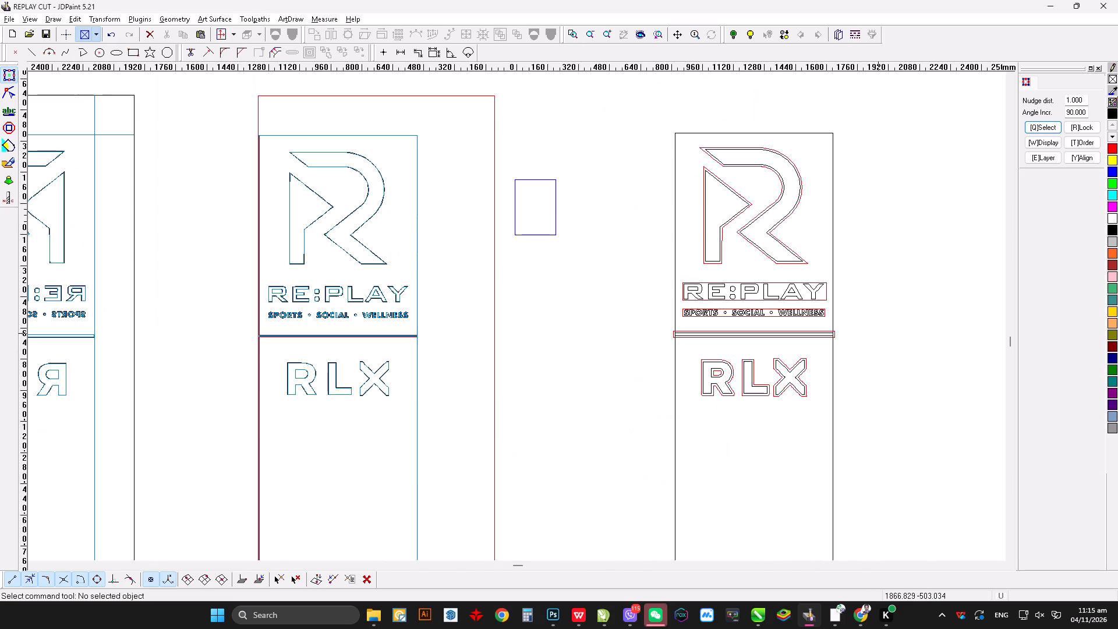
Switch to WeChat and reply "ako alapahangga ngeni eh" in the chat with the unread messages.
click(661, 620)
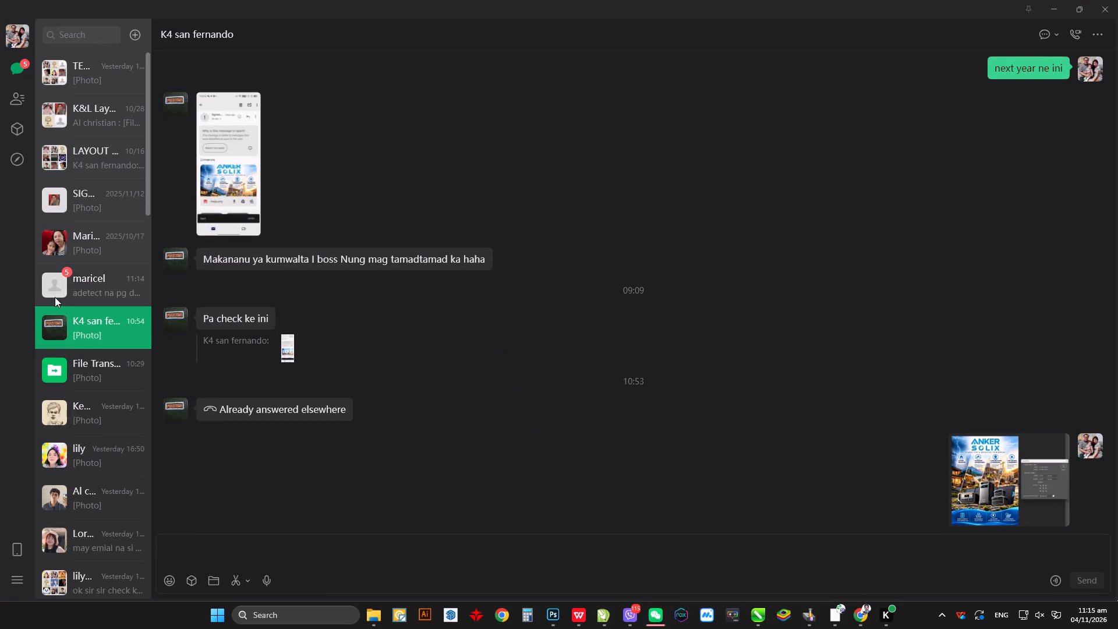
click(68, 287)
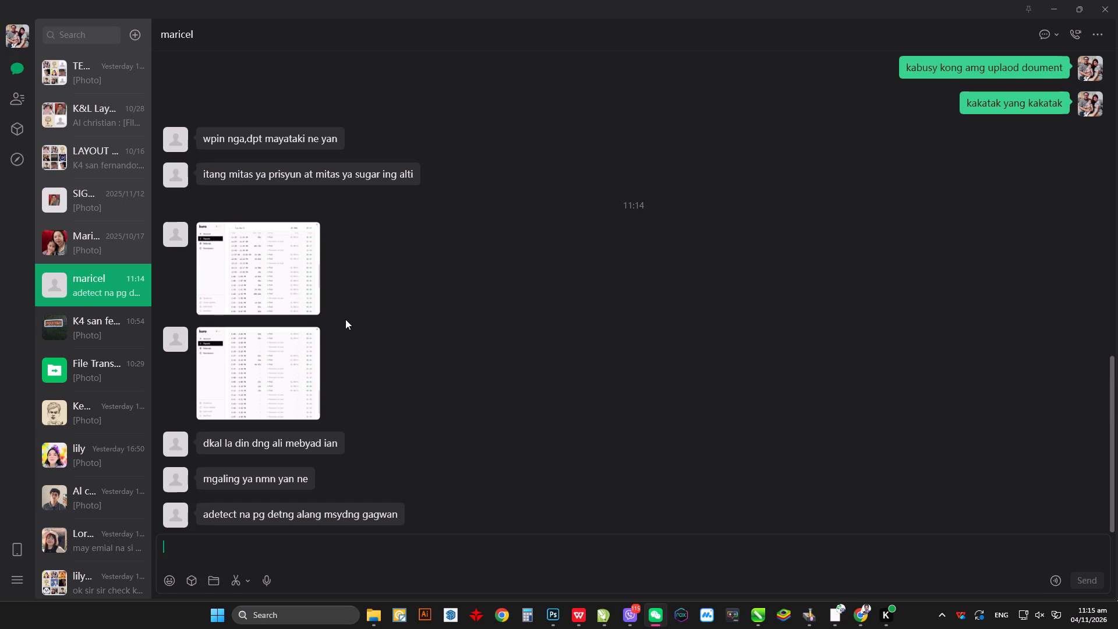
click(347, 554)
text(ako alapahangga ngeni eh)
key(Return)
click(1057, 3)
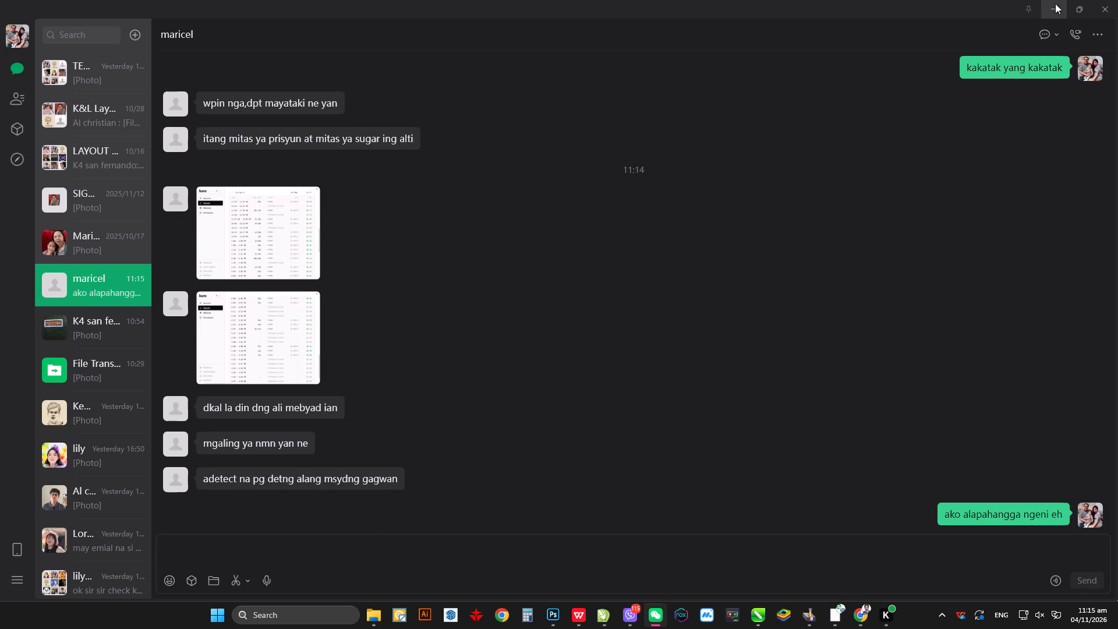
Back in JDPaint, duplicate the offset panel's logo, lettering, bar and RLX without the panel frame, placing the copy to the panel's right.
click(929, 261)
scroll(581, 223, up, 3)
scroll(767, 285, down, 4)
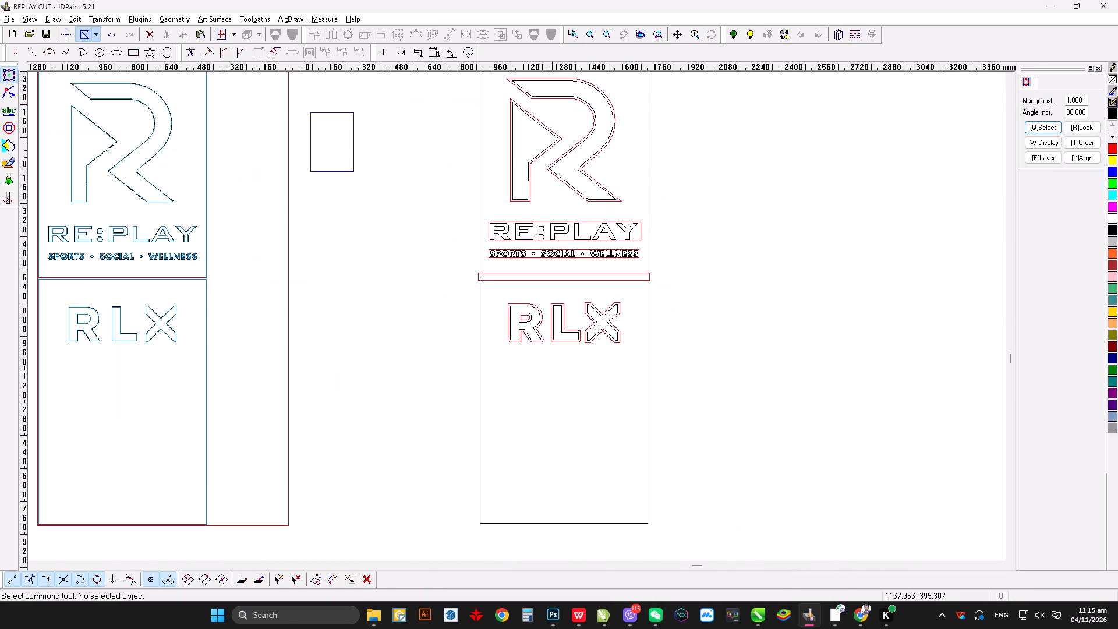
scroll(561, 237, up, 2)
drag(482, 107, 684, 330)
scroll(554, 256, up, 2)
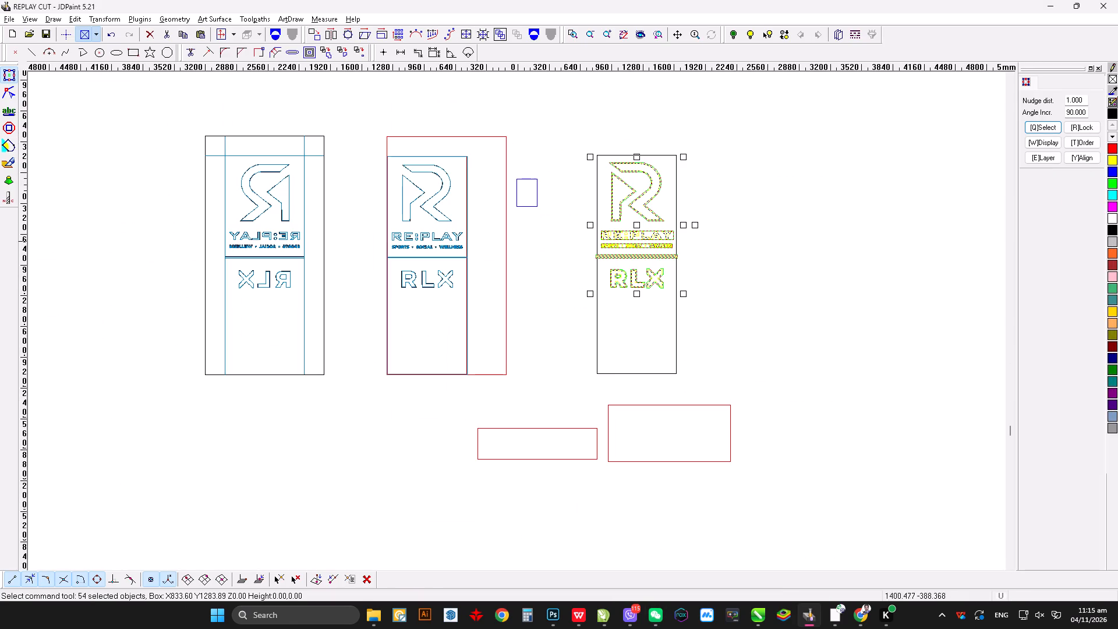
key(ctrl+c)
key(ctrl+v)
drag(638, 223, 763, 262)
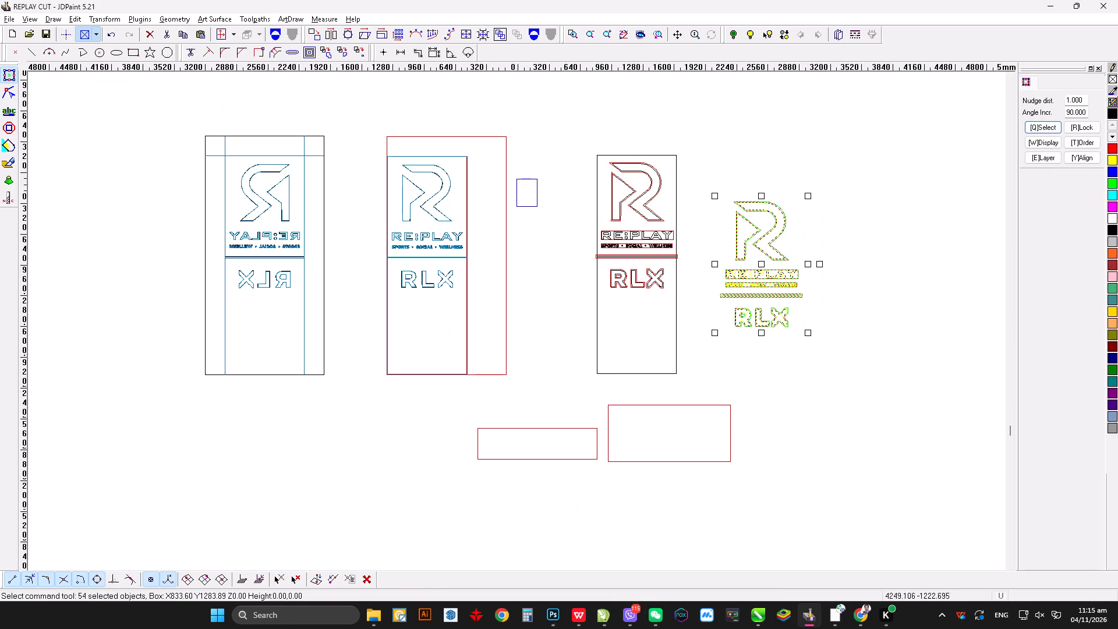
drag(994, 338, 990, 331)
Delete the two original inner outlines of the R logo in the copy, keeping their offset contours.
scroll(781, 260, down, 8)
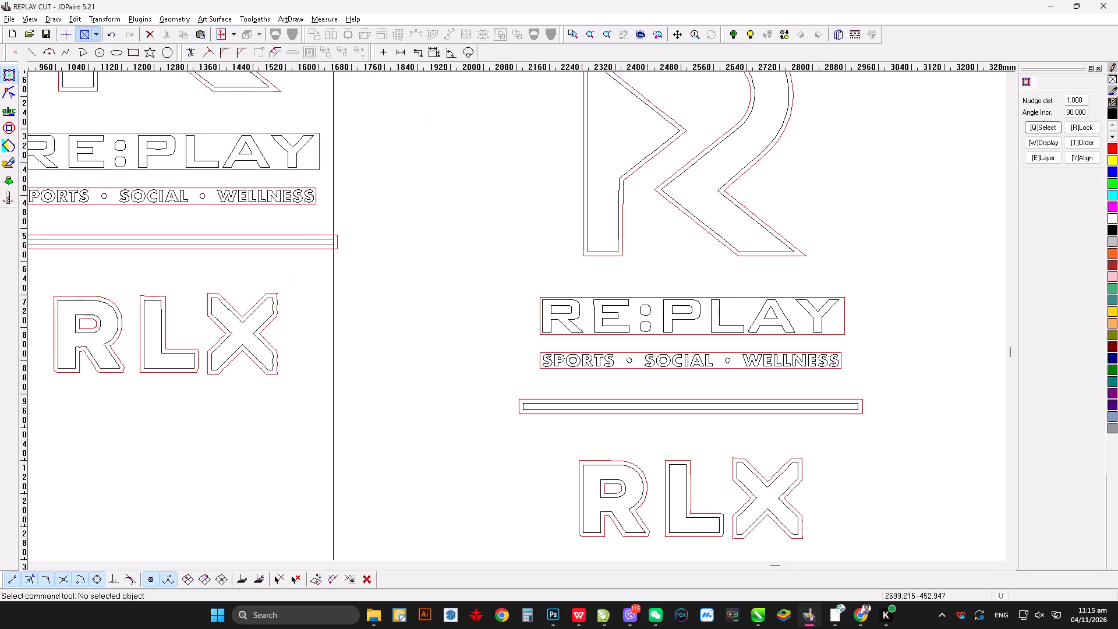
click(759, 222)
scroll(567, 191, down, 3)
key(Delete)
click(661, 164)
key(Delete)
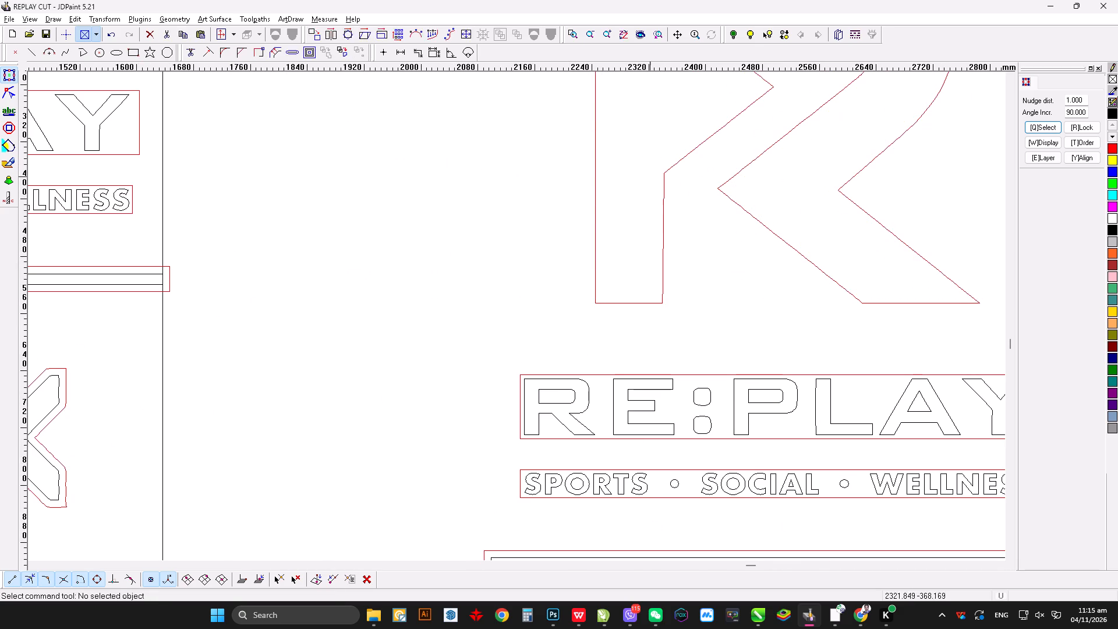
Delete the RE:PLAY lettering inside its border rectangle in the copy.
scroll(355, 373, up, 3)
drag(401, 361, 636, 411)
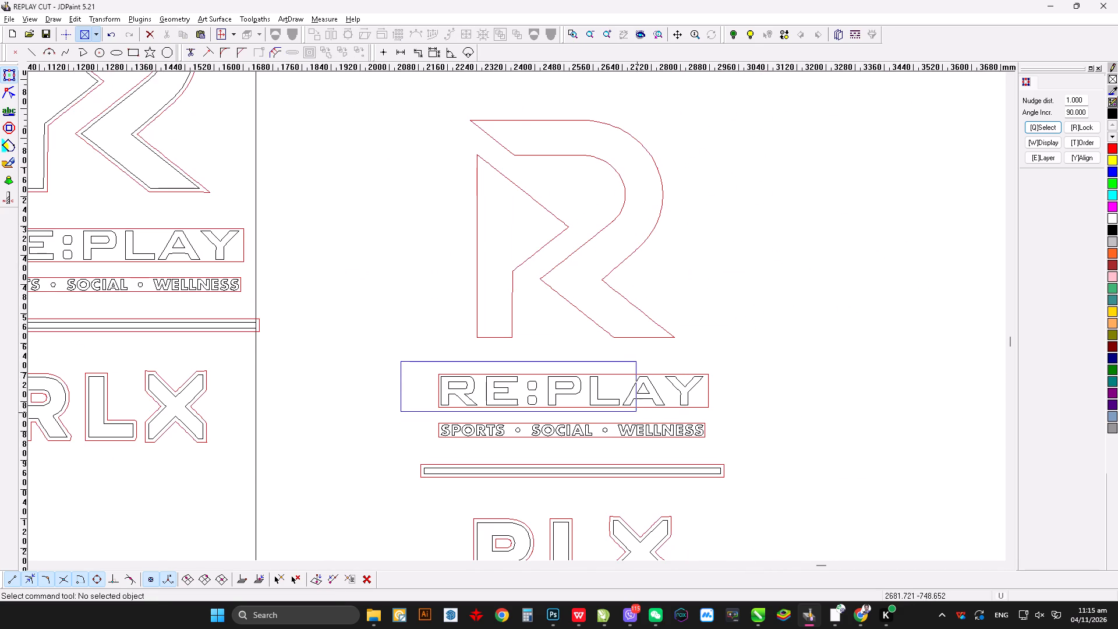
drag(636, 411, 629, 412)
key(Delete)
drag(533, 359, 813, 415)
key(Delete)
Delete the SPORTS • SOCIAL • WELLNESS lettering inside its border rectangle in the copy.
scroll(535, 430, down, 3)
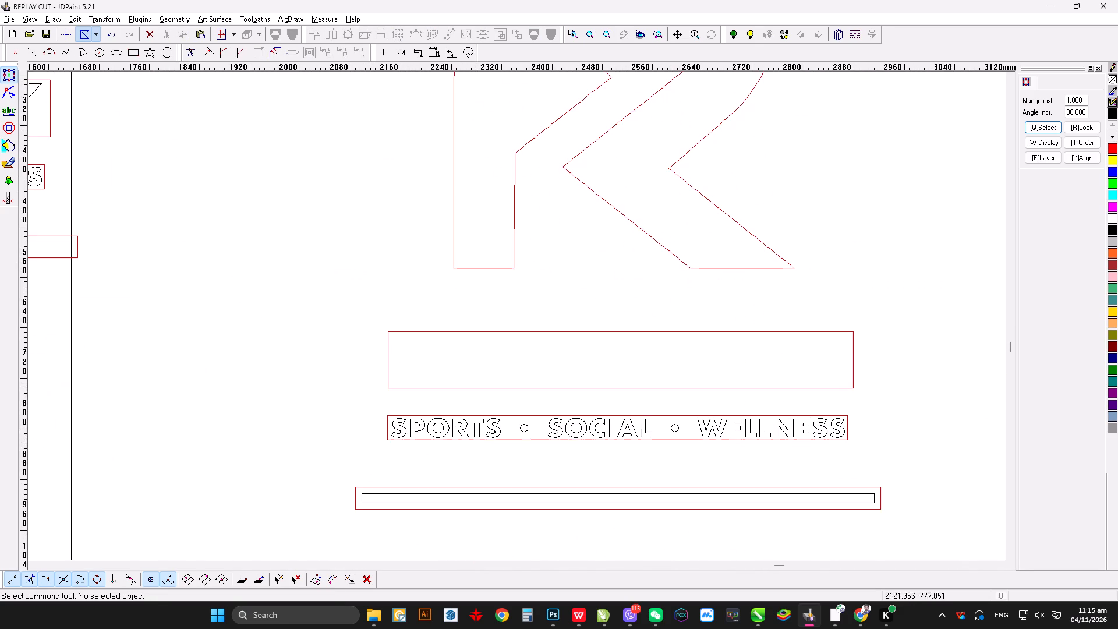
drag(326, 406, 699, 467)
key(Delete)
drag(529, 460, 890, 405)
key(Delete)
Delete the inner original outline of the horizontal bar in the copy, keeping the offset rectangle.
scroll(504, 340, up, 3)
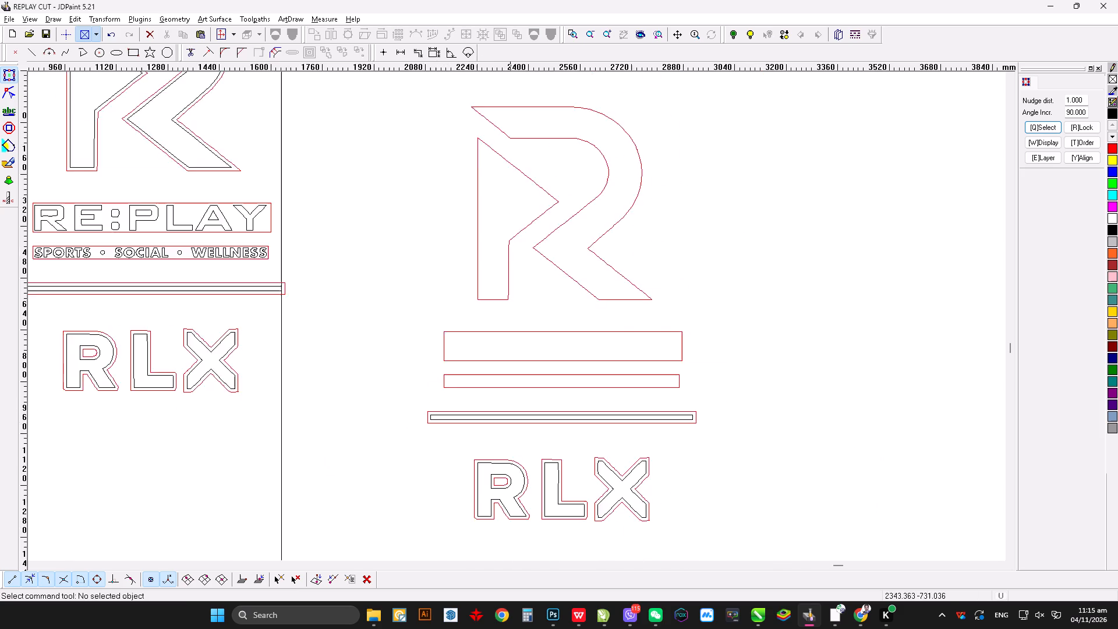
scroll(490, 405, down, 3)
drag(314, 377, 841, 450)
key(Delete)
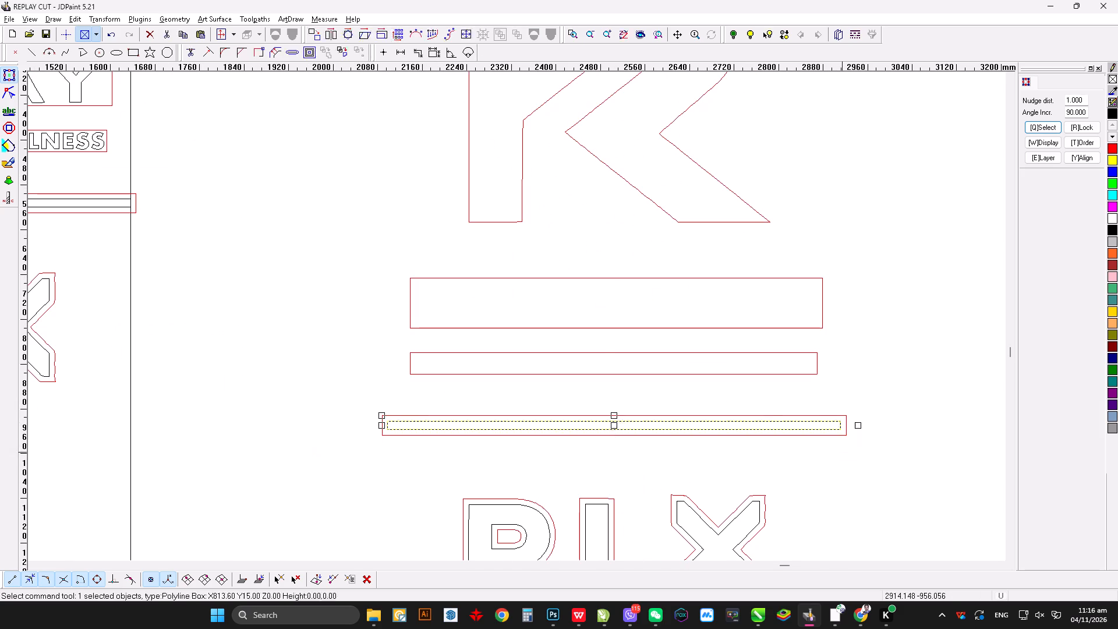
Delete the original outlines of the copied R, its hole, the L and the X, keeping only their offset contours.
scroll(746, 354, up, 4)
scroll(674, 434, down, 6)
click(620, 362)
key(Delete)
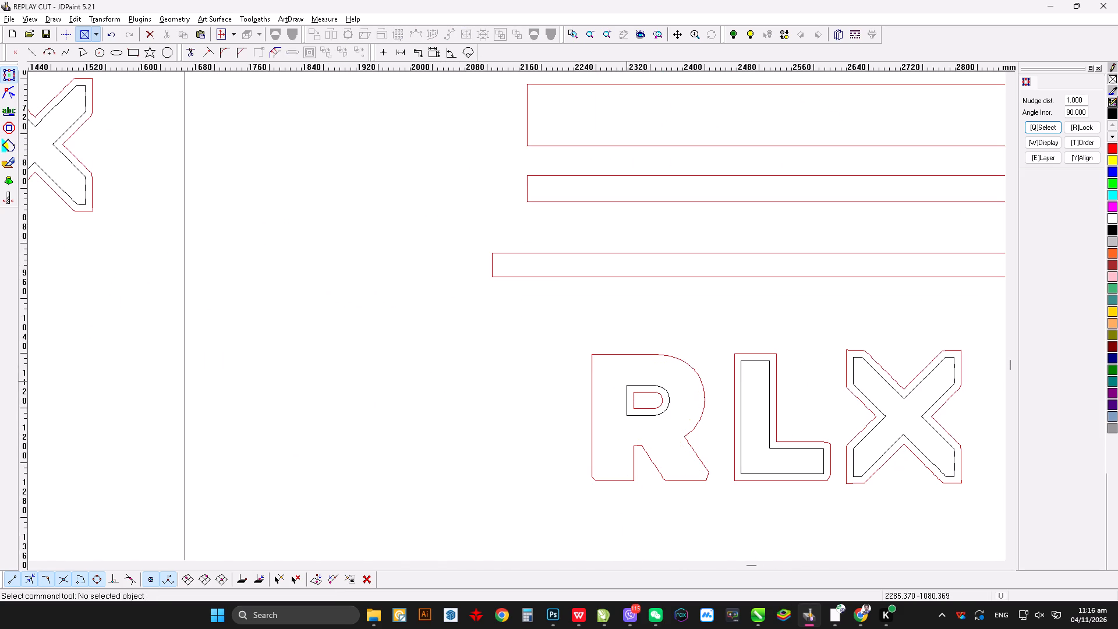
click(631, 385)
key(Delete)
click(745, 358)
key(Delete)
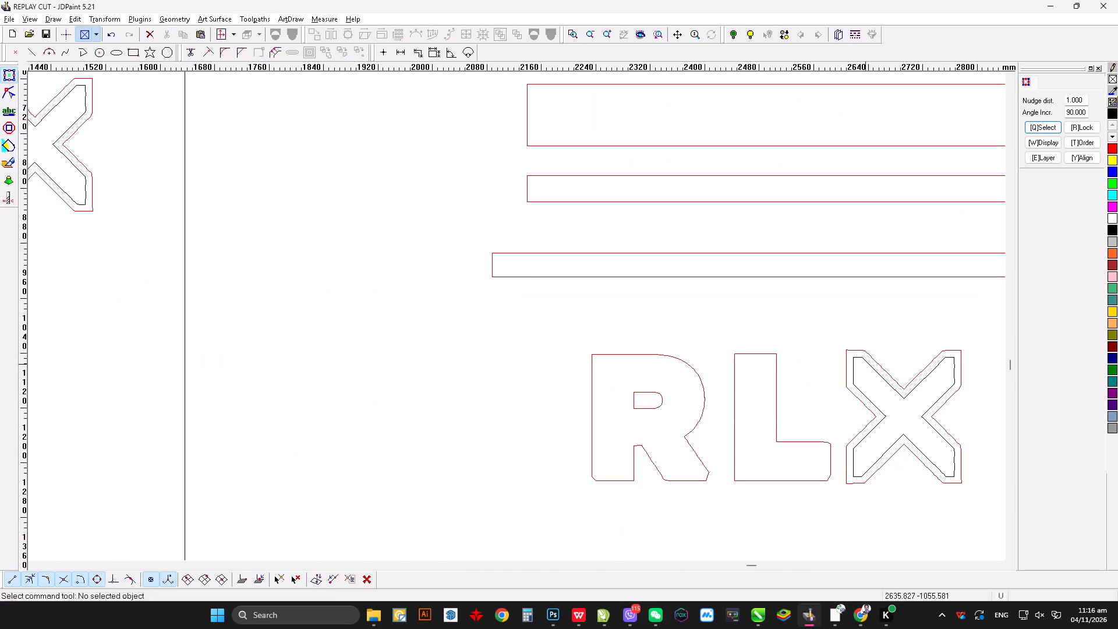
click(864, 358)
key(Delete)
Move the larger blank rectangle to just below the copied RLX contours.
scroll(572, 312, up, 8)
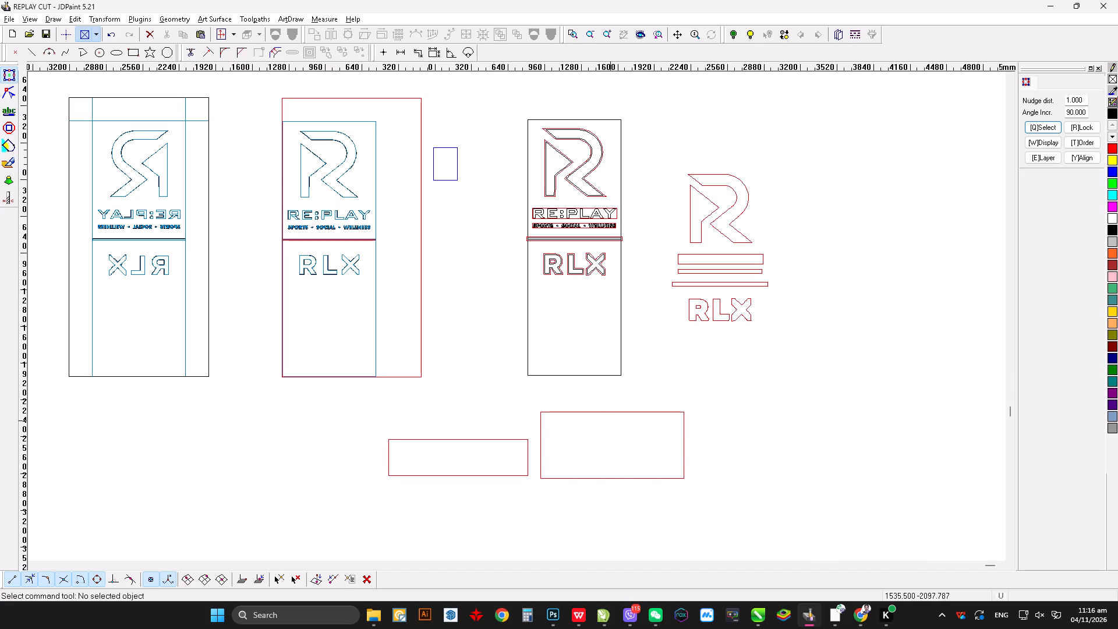
click(613, 413)
drag(614, 445, 719, 362)
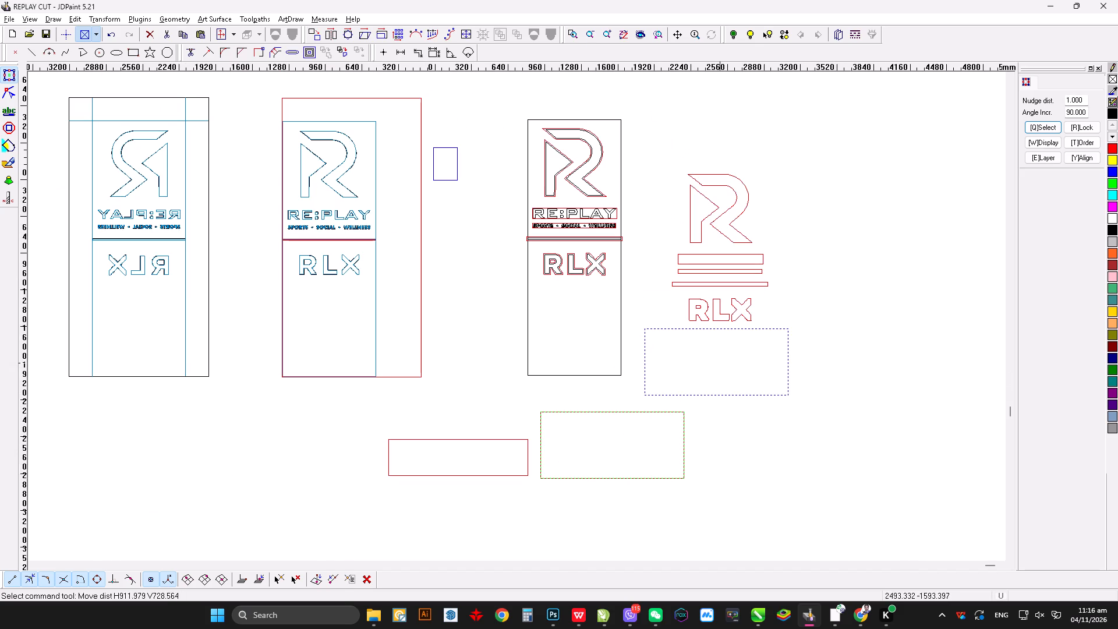
drag(719, 362, 720, 362)
drag(928, 336, 918, 328)
Move the large outer R contour into the sheet rectangle below RLX, rotate it 90 degrees clockwise and set it near the sheet's left edge.
scroll(737, 299, down, 3)
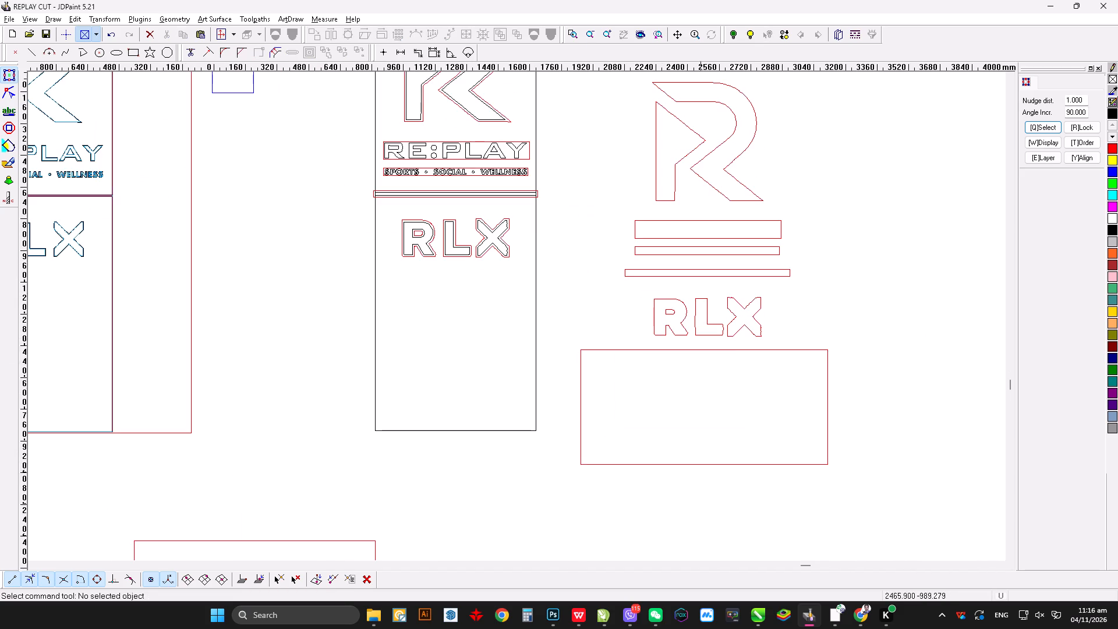
scroll(709, 200, up, 3)
scroll(698, 197, down, 2)
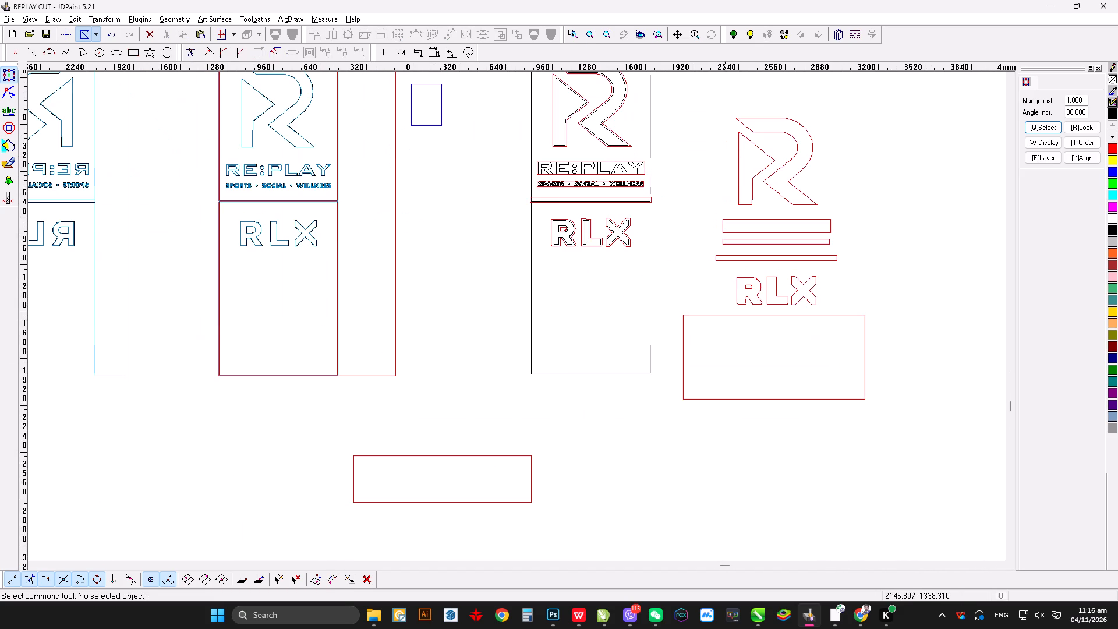
scroll(725, 320, up, 1)
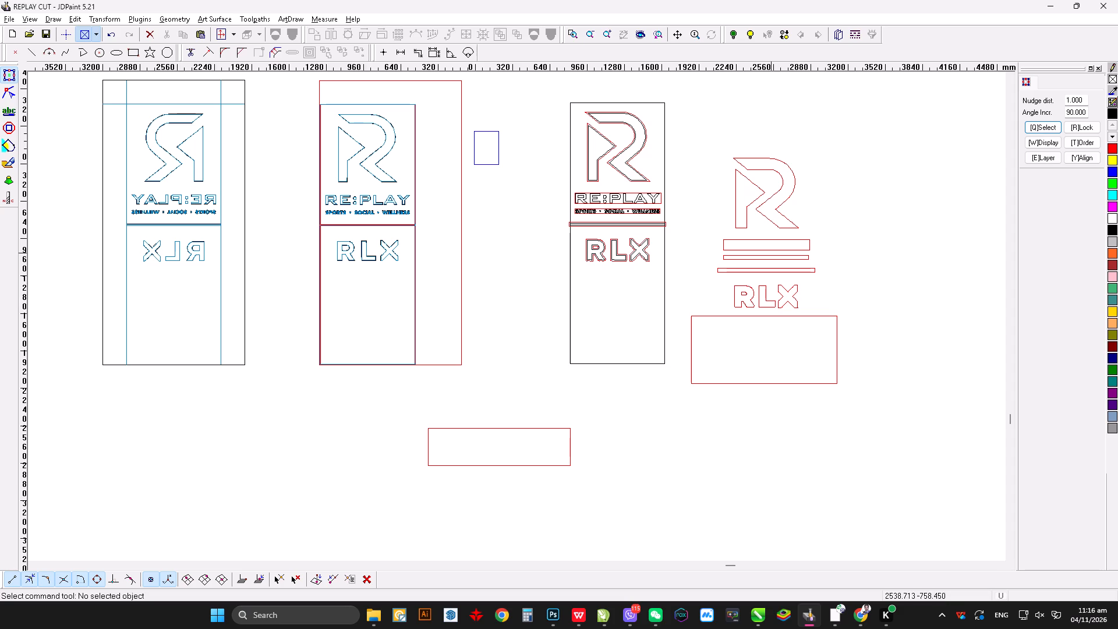
click(756, 185)
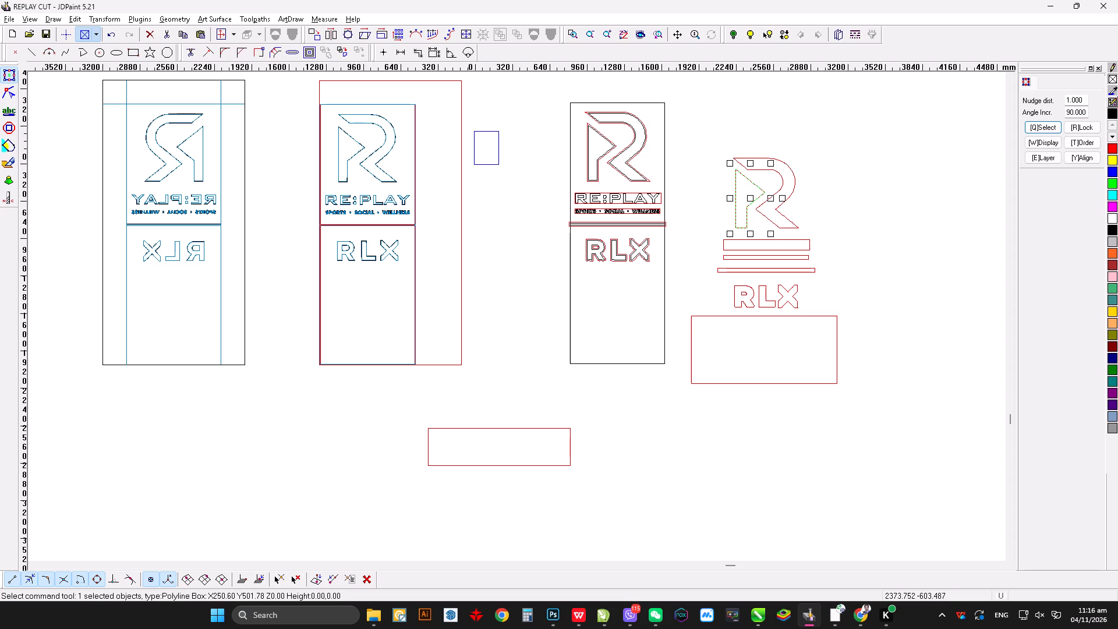
click(773, 220)
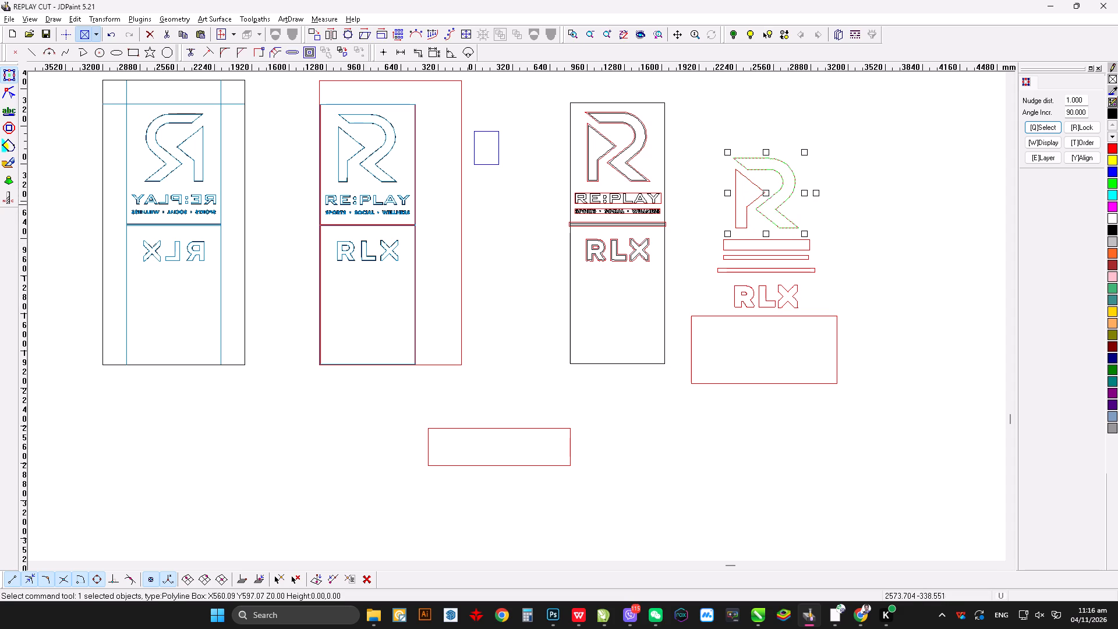
drag(766, 192, 727, 350)
scroll(767, 363, down, 7)
key(shift+Right)
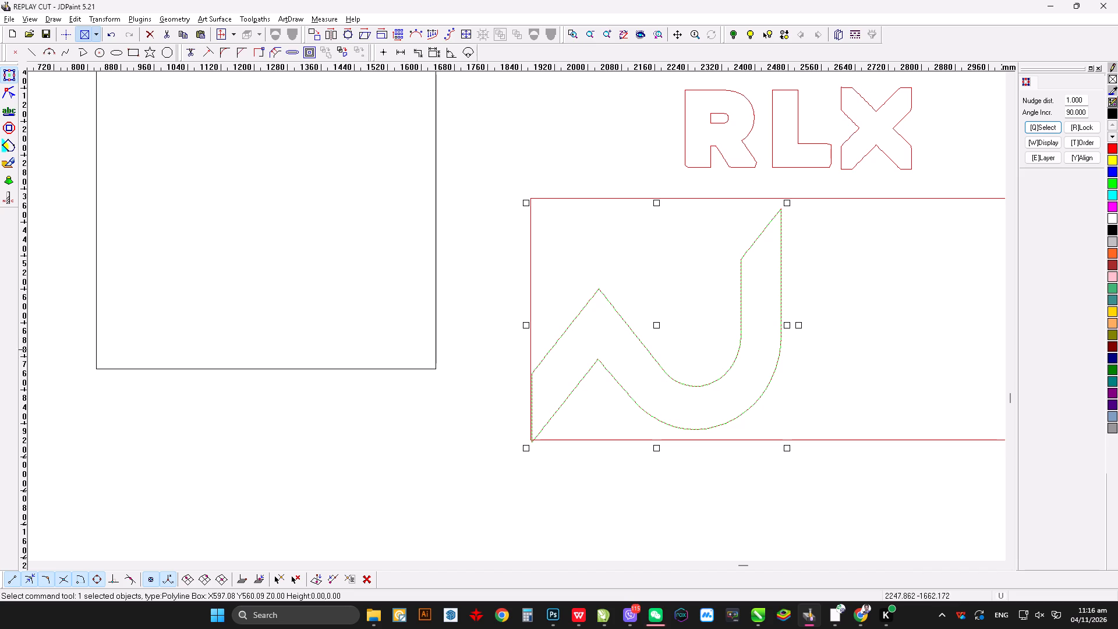
drag(657, 323, 666, 319)
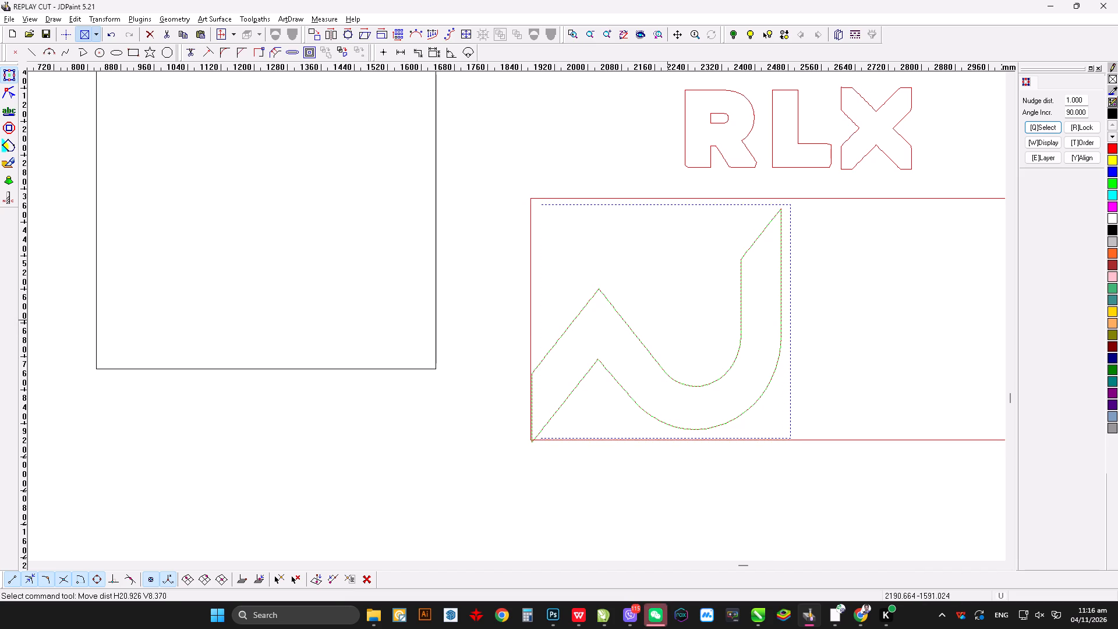
drag(666, 319, 667, 318)
scroll(815, 350, up, 5)
scroll(818, 338, down, 2)
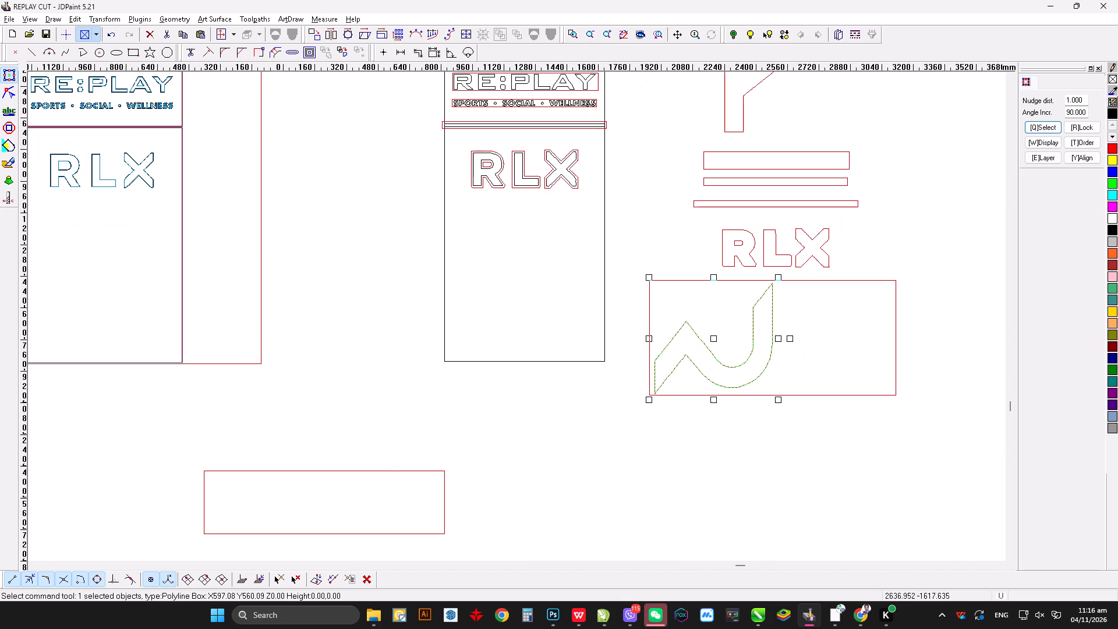
Rotate the R contour further clockwise and reposition it in the sheet's upper-left corner until its end strokes lie horizontal.
drag(792, 337, 799, 356)
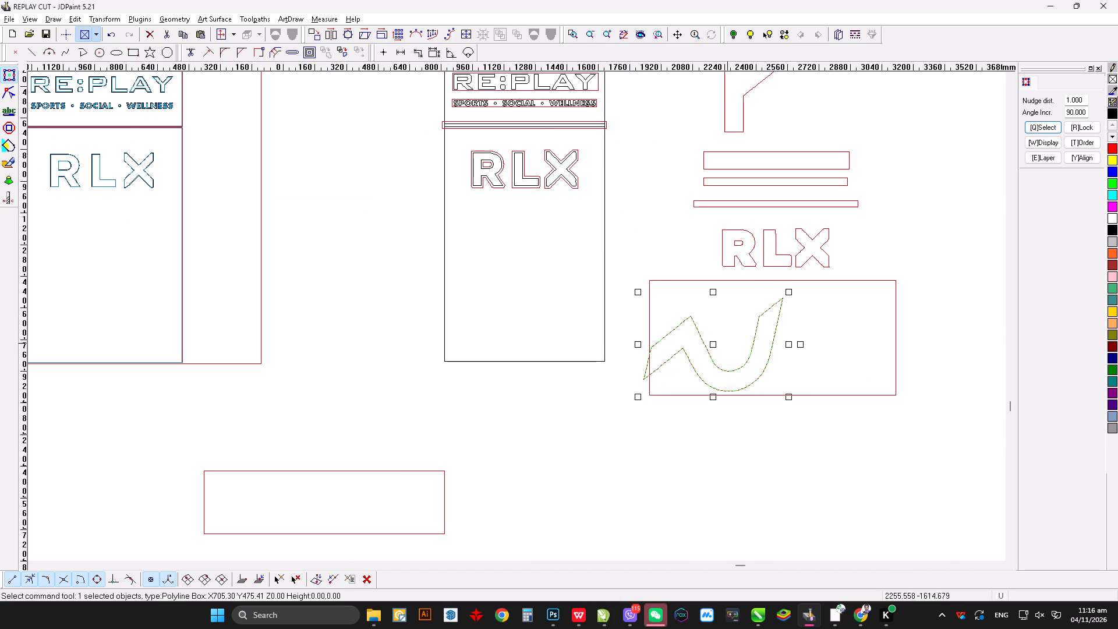
drag(714, 344, 732, 347)
scroll(726, 352, up, 2)
scroll(748, 349, down, 2)
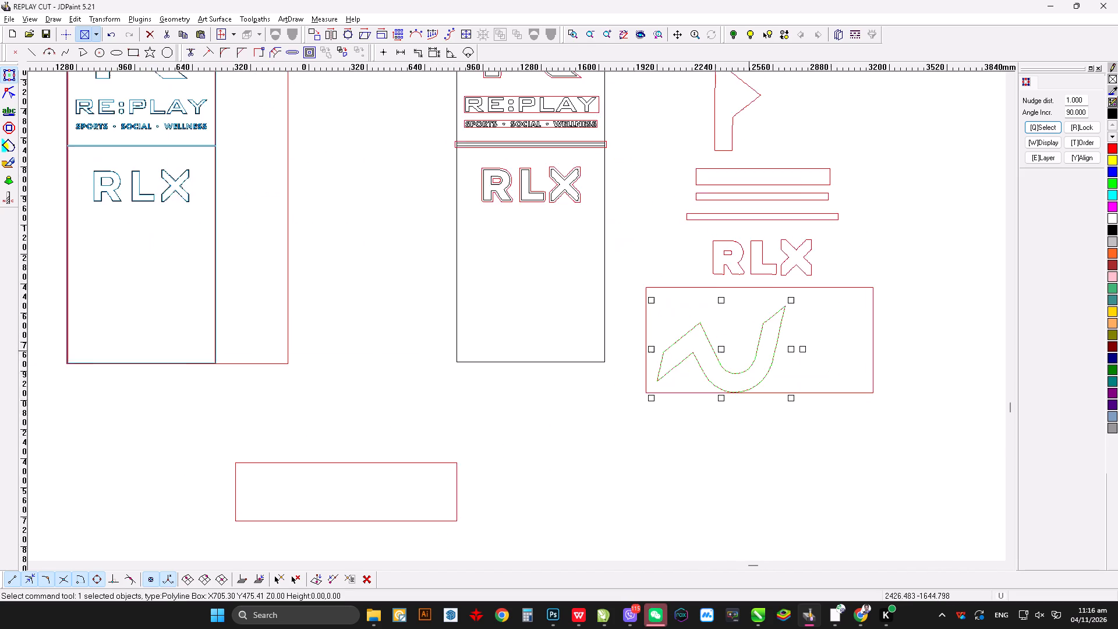
scroll(748, 349, down, 2)
drag(799, 341, 809, 370)
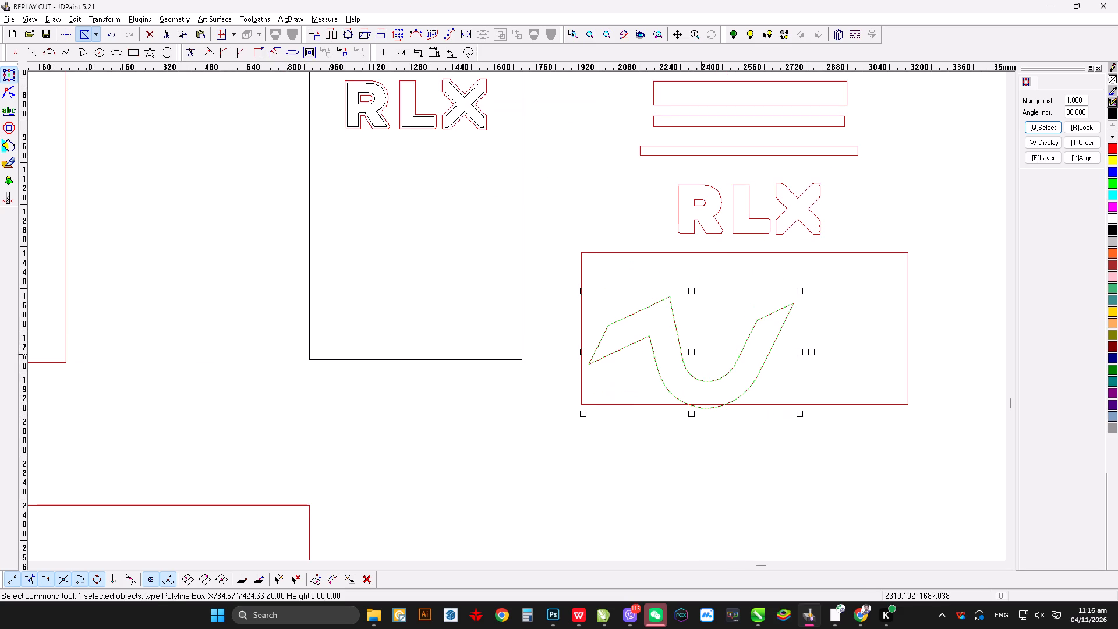
drag(693, 352, 690, 322)
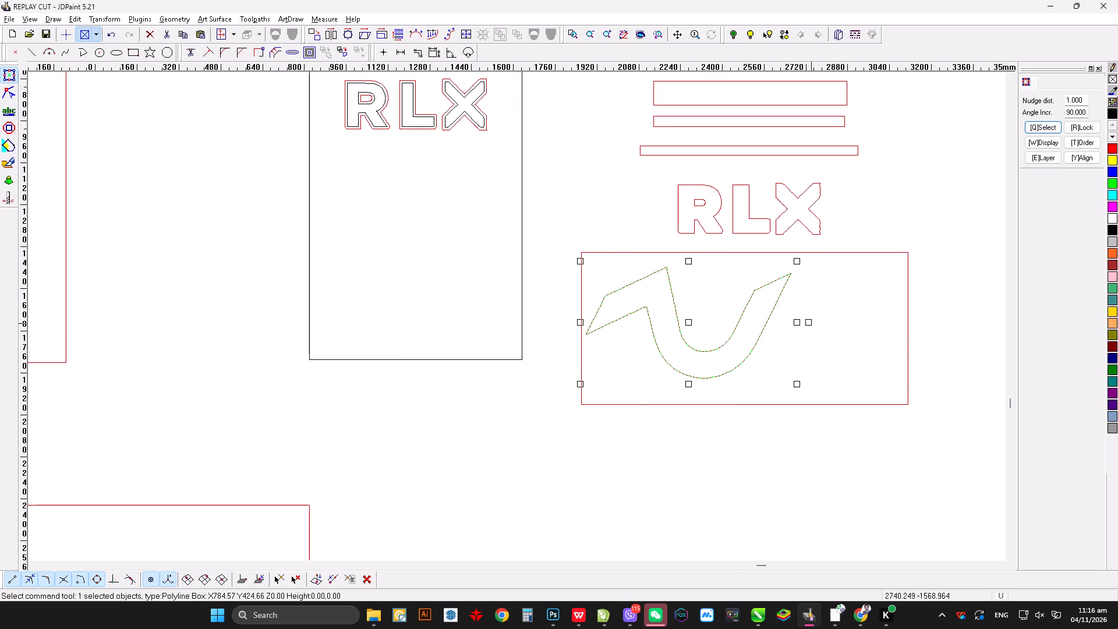
drag(810, 322, 800, 377)
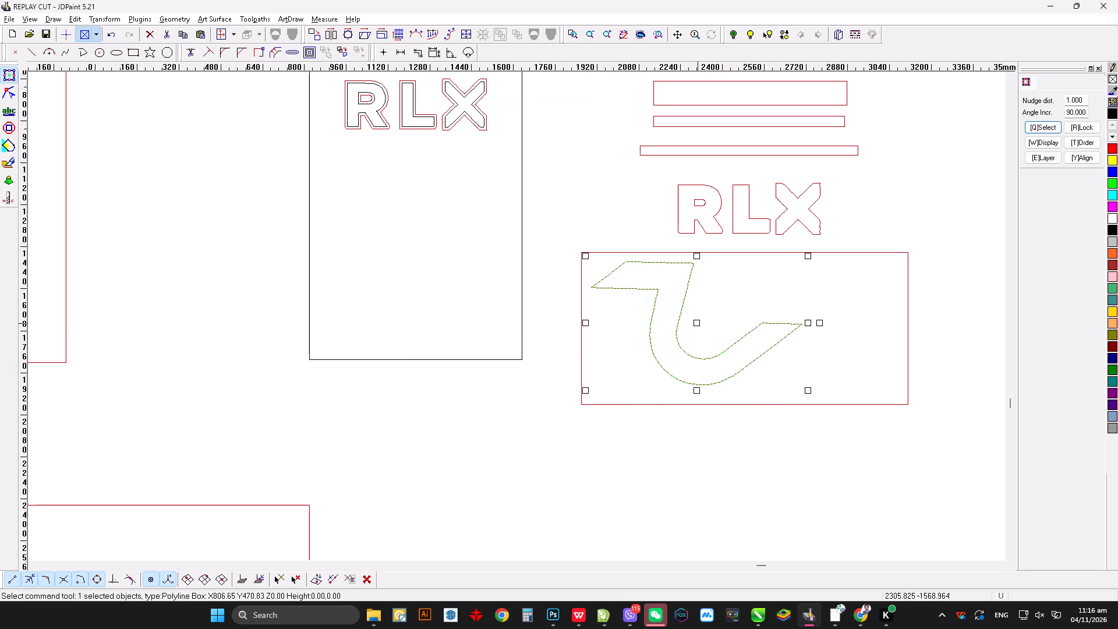
drag(695, 323, 687, 317)
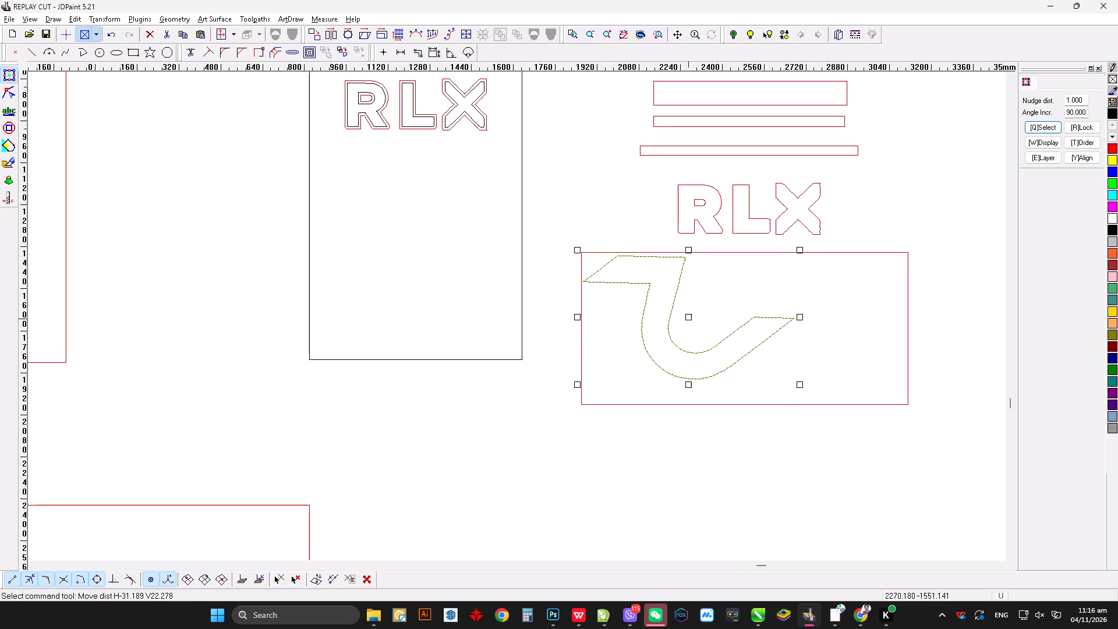
click(813, 315)
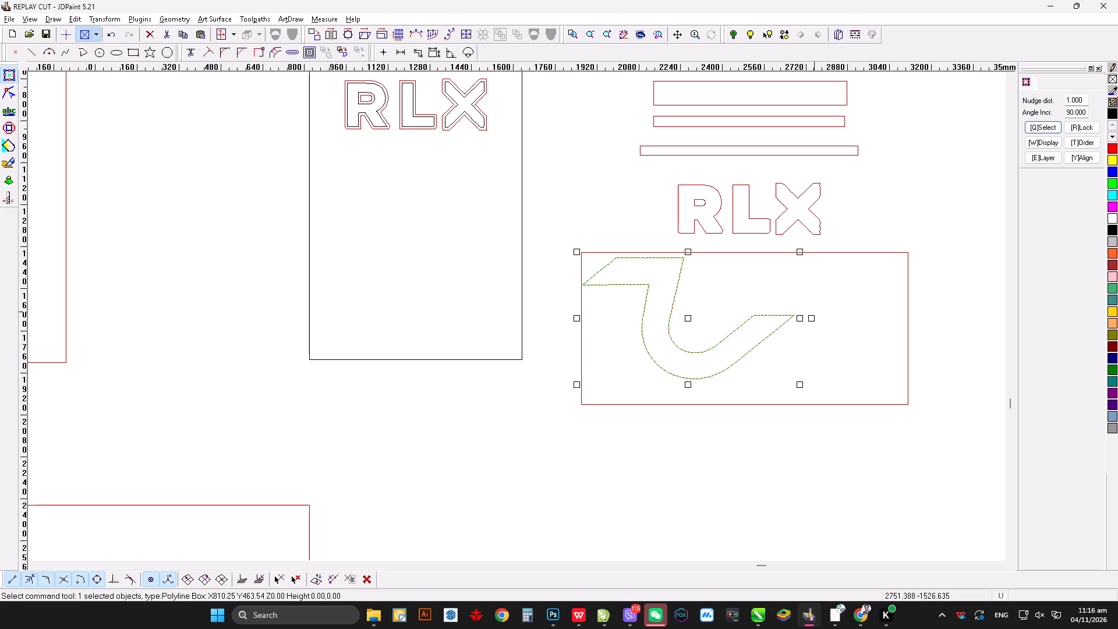
Duplicate the nested R contour, rotate the copy about 180 degrees and interlock it beside the first within the sheet.
scroll(653, 349, up, 3)
scroll(694, 283, up, 2)
scroll(762, 287, down, 1)
key(ctrl+c)
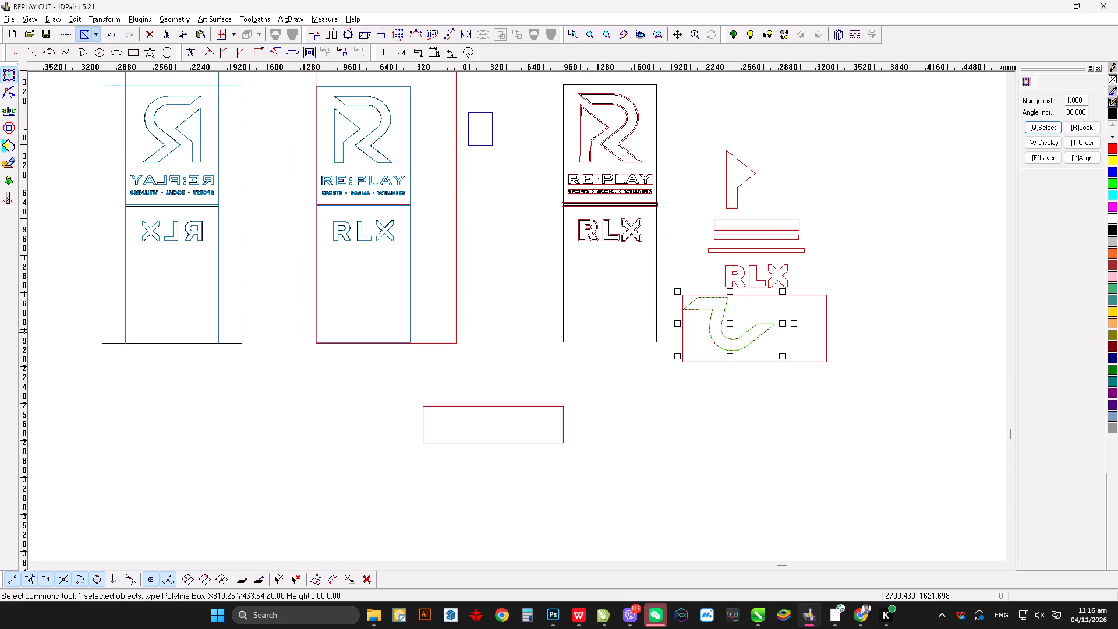
key(ctrl+v)
drag(794, 323, 659, 319)
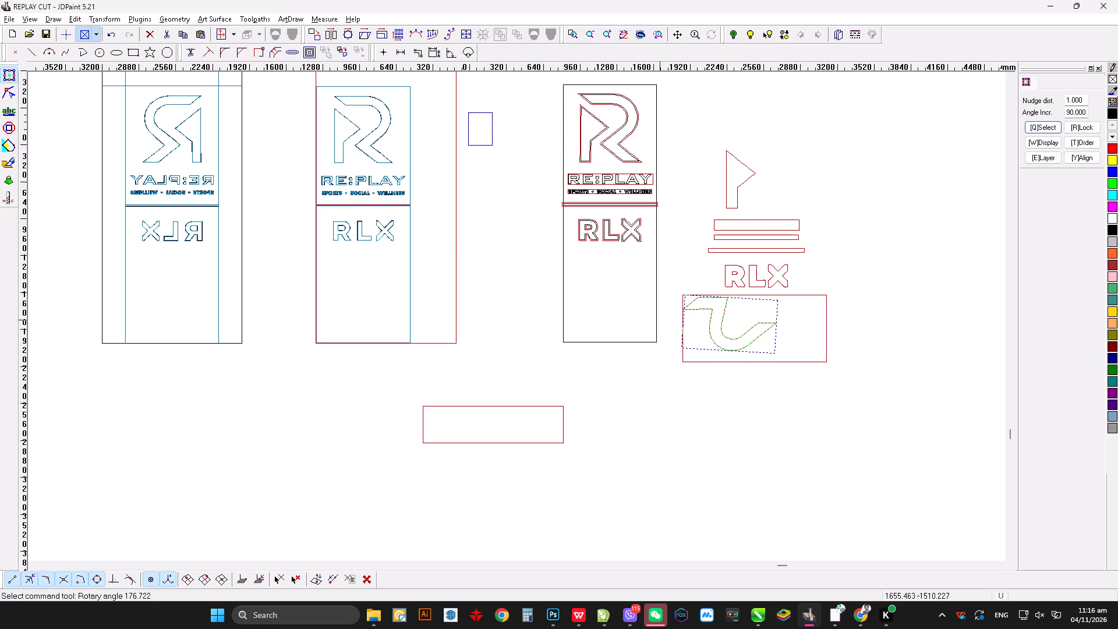
drag(659, 319, 659, 324)
scroll(789, 327, down, 6)
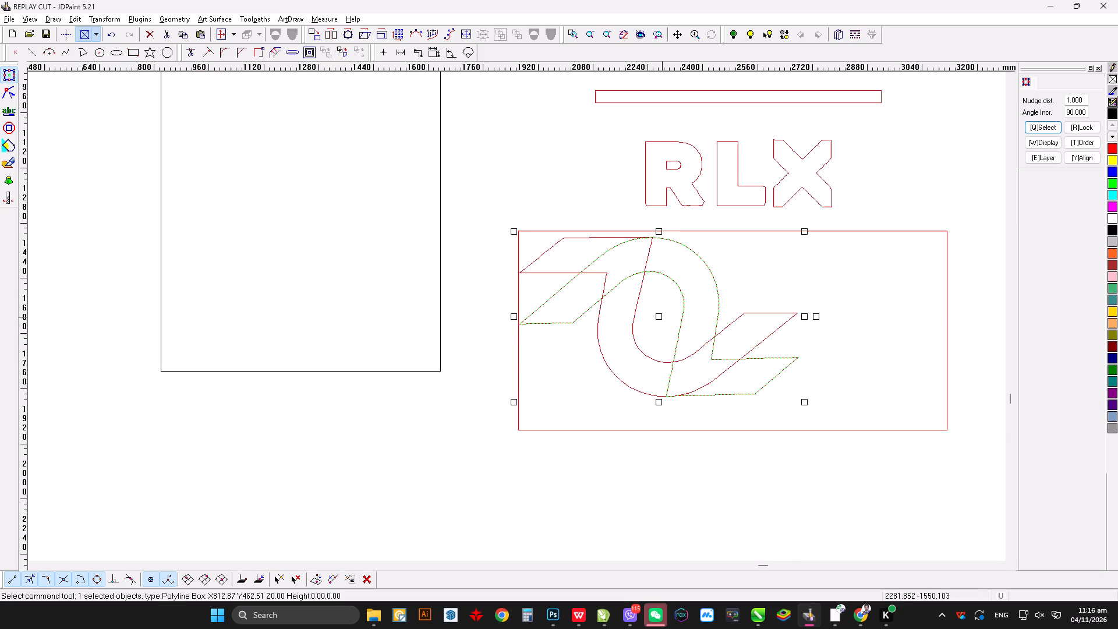
drag(661, 315, 790, 314)
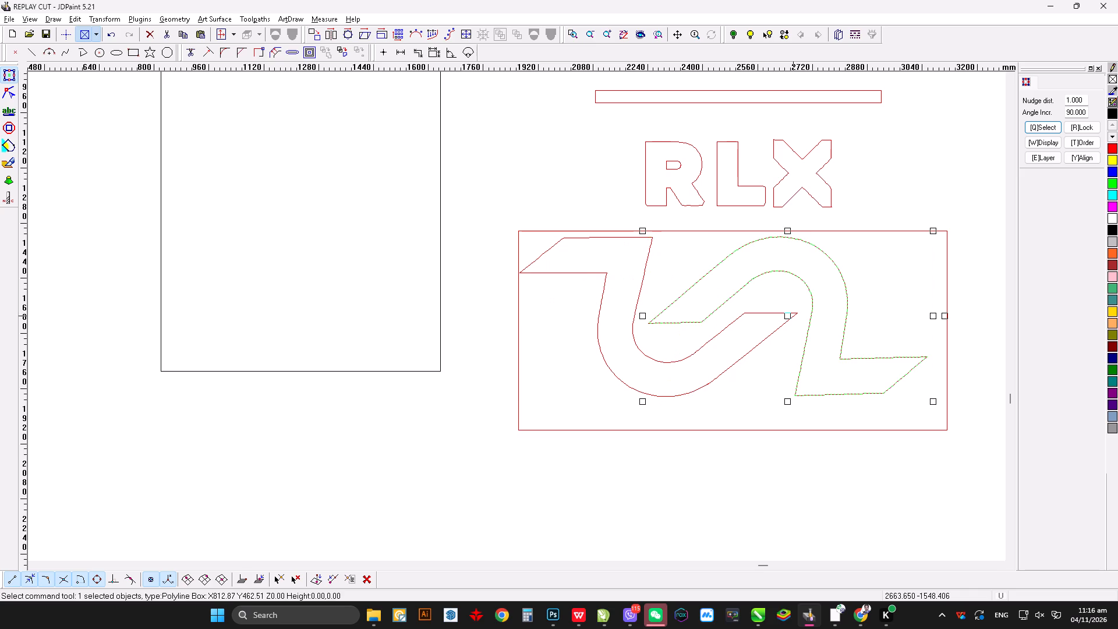
click(787, 315)
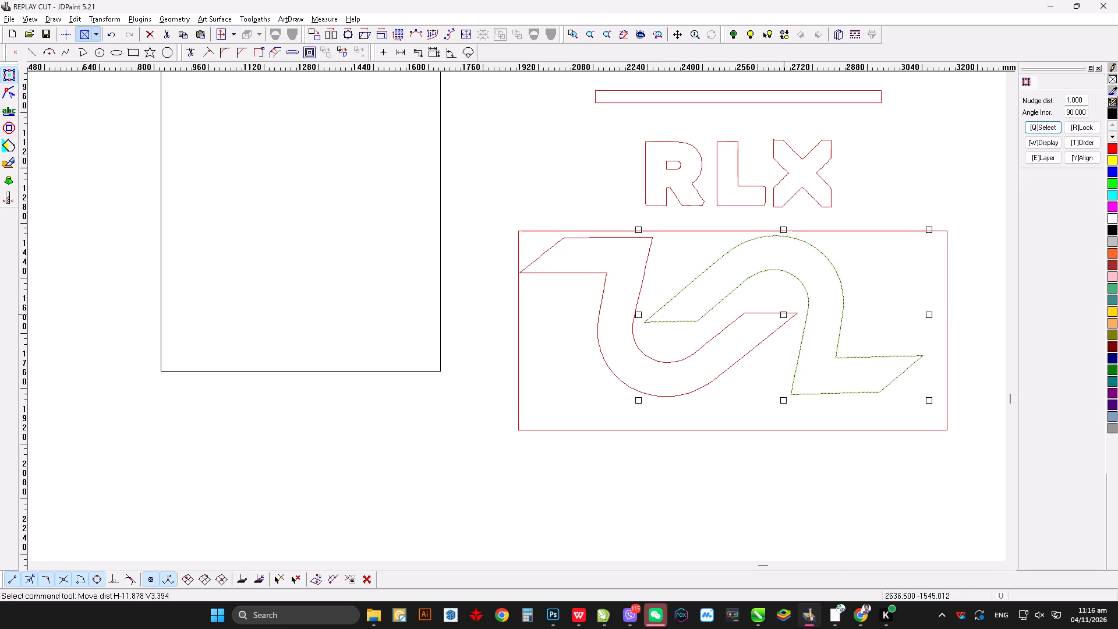
click(783, 314)
click(780, 315)
scroll(547, 355, up, 2)
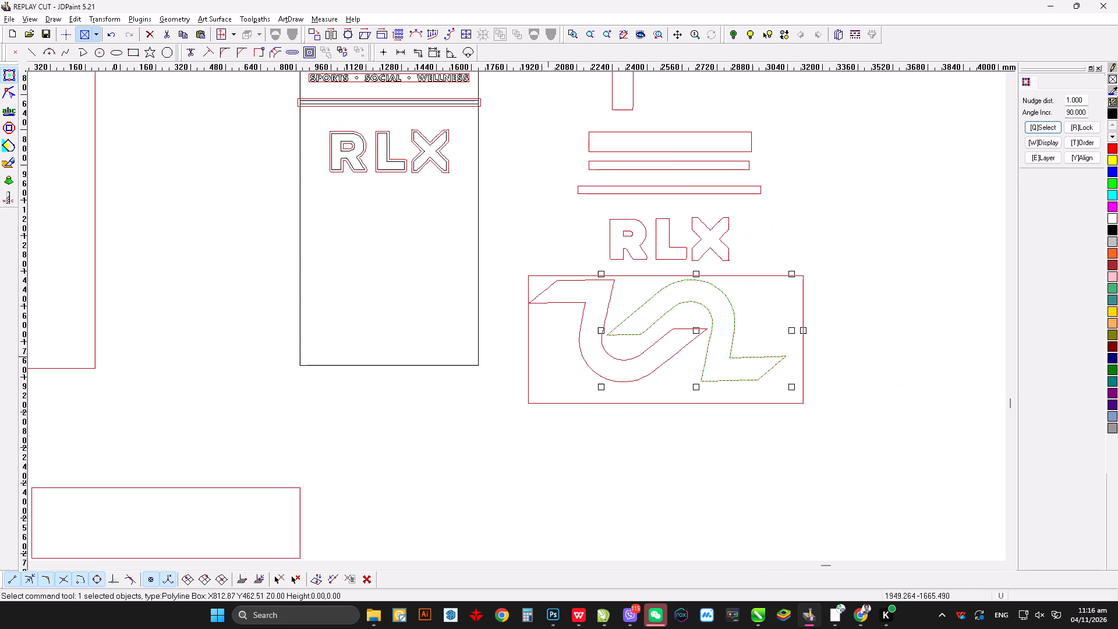
Copy the thickest horizontal bar of the contour set into the upper-left corner of the smaller sheet rectangle.
click(899, 288)
scroll(615, 393, up, 2)
scroll(700, 311, down, 2)
scroll(663, 295, up, 3)
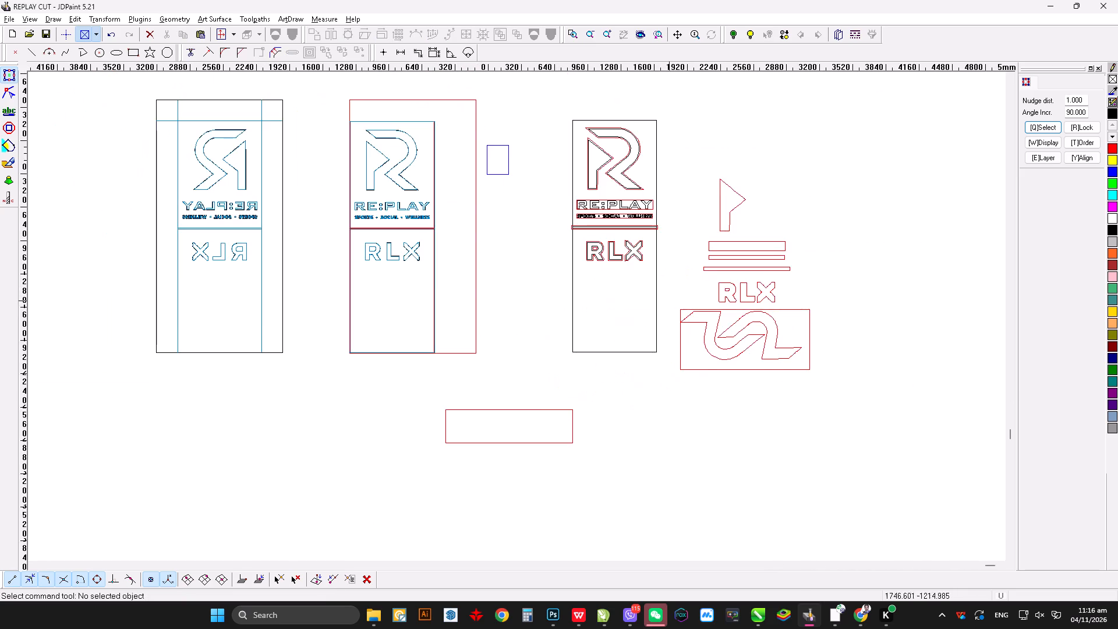
scroll(767, 299, down, 4)
click(728, 171)
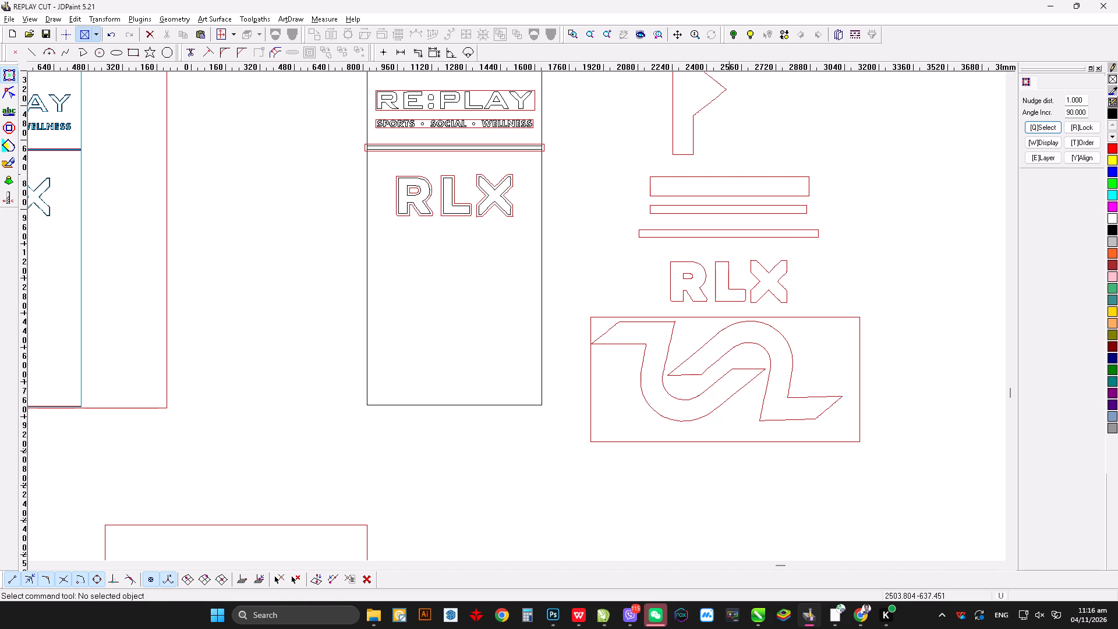
click(728, 174)
key(ctrl+c)
key(ctrl+v)
drag(728, 186, 660, 395)
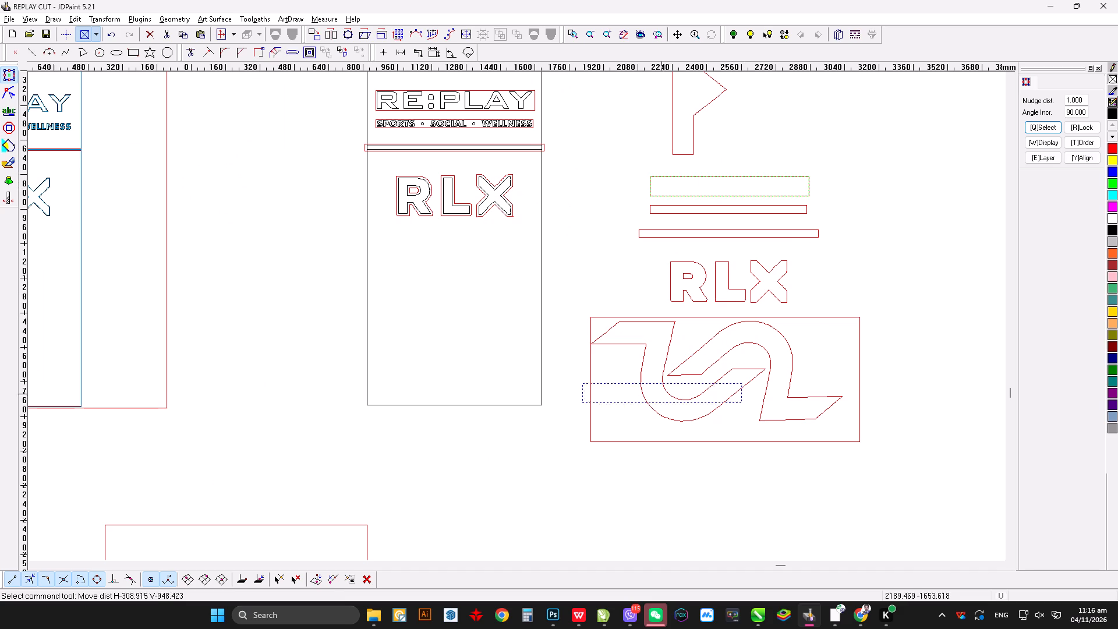
drag(660, 395, 411, 465)
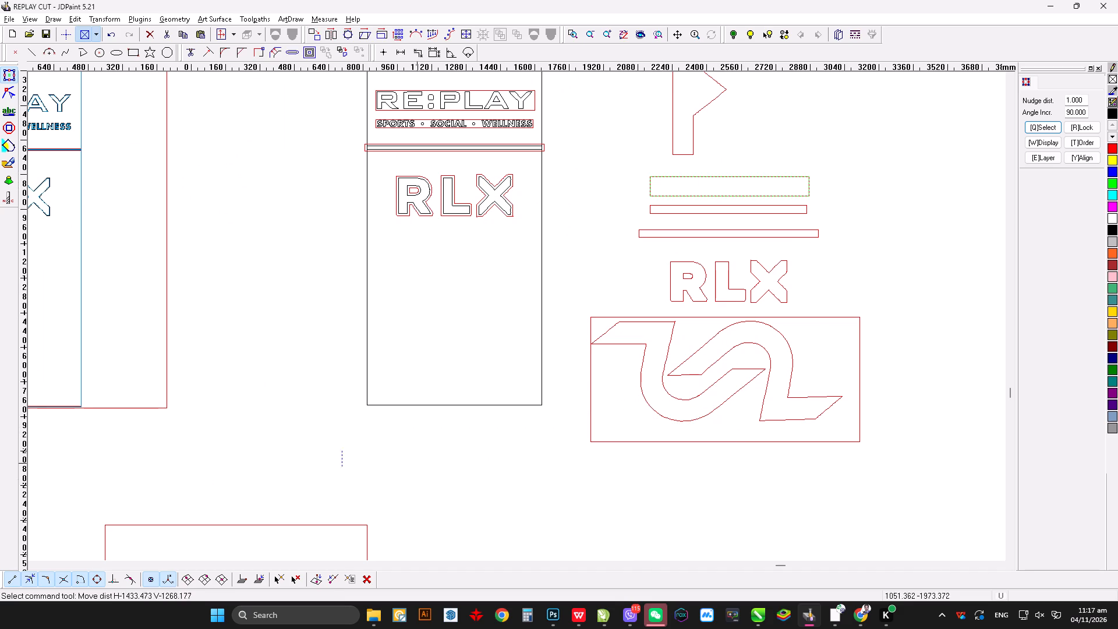
drag(411, 465, 186, 535)
Move the pointed inner R contour to the larger sheet's left edge, just below the first nested R contour.
scroll(857, 89, up, 2)
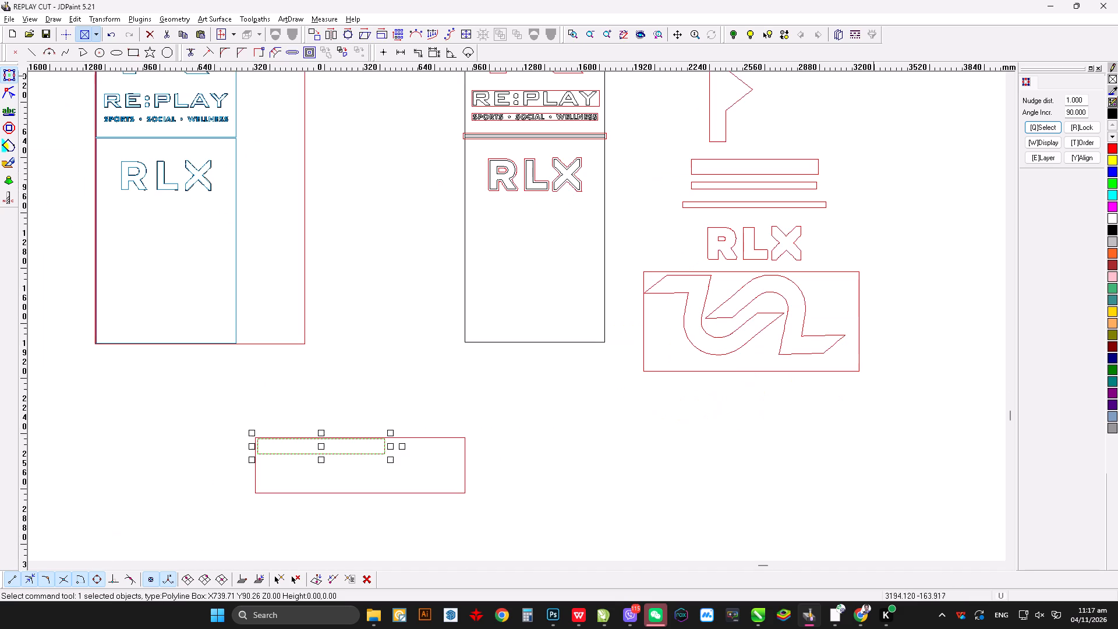
scroll(354, 405, down, 1)
scroll(575, 360, up, 2)
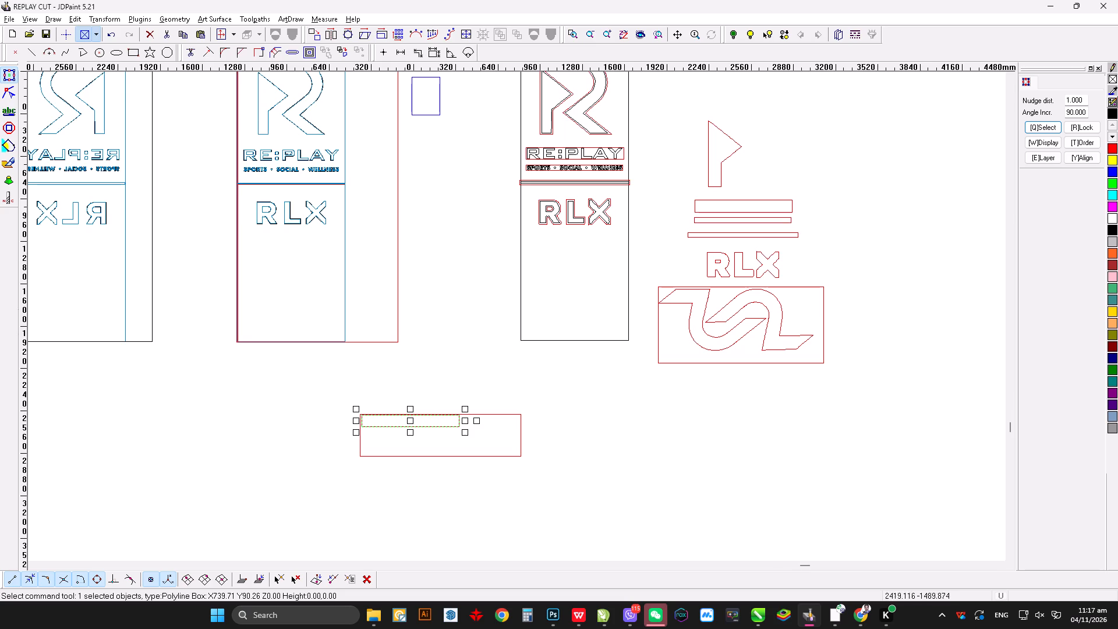
scroll(734, 309, down, 3)
scroll(728, 264, up, 3)
scroll(770, 194, down, 2)
click(700, 154)
click(703, 161)
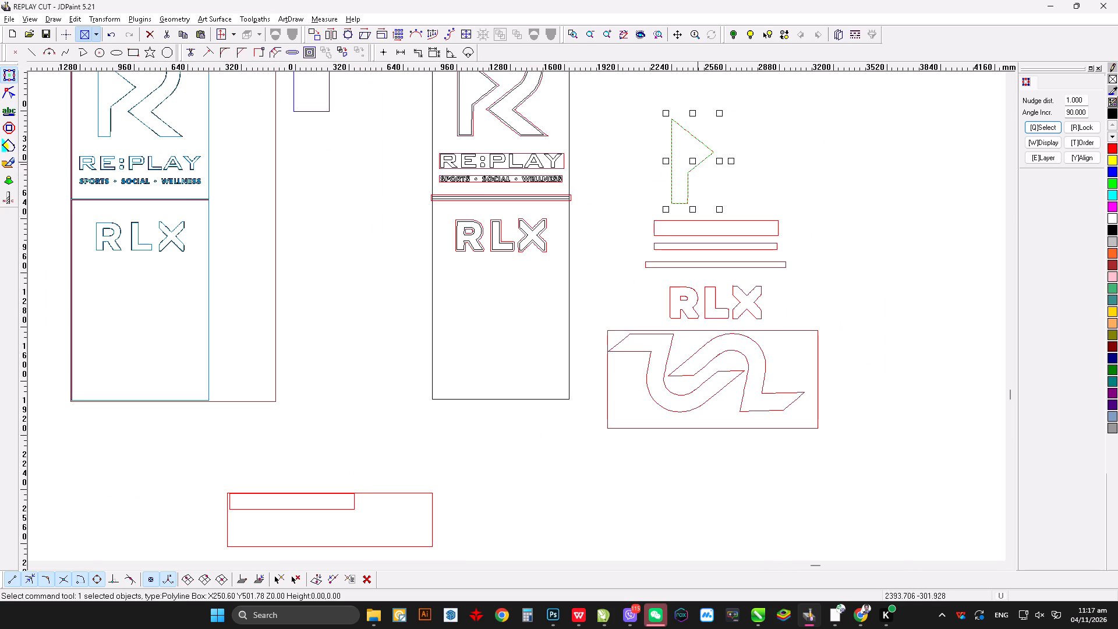
drag(692, 162, 628, 394)
scroll(632, 399, down, 4)
scroll(707, 385, up, 2)
scroll(746, 387, down, 2)
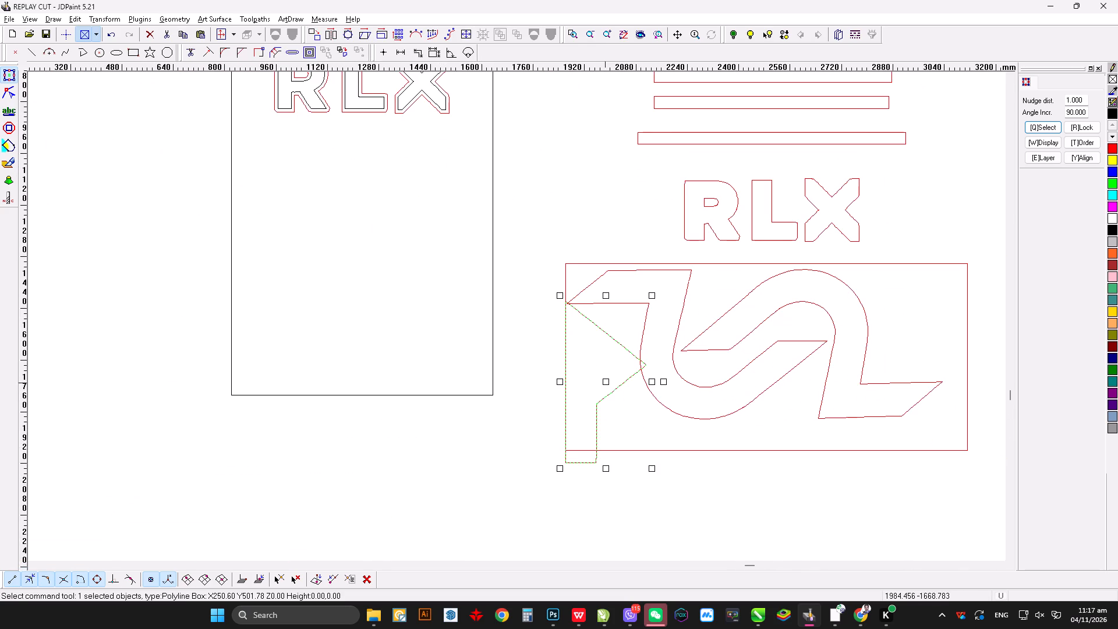
drag(604, 381, 608, 412)
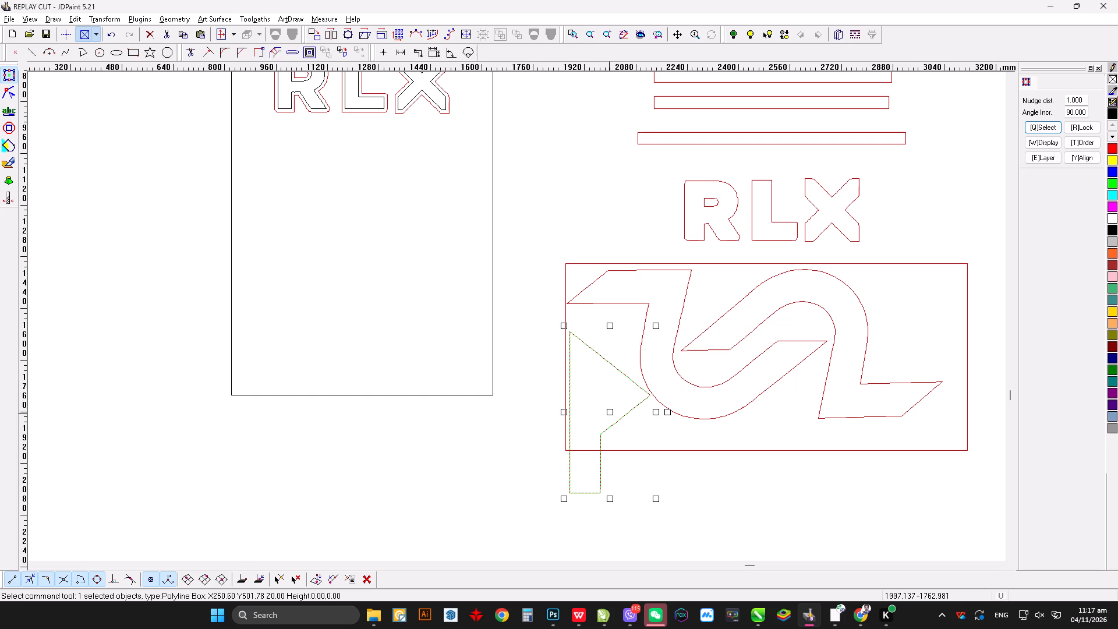
Flip the pointed inner R contour vertically about its center by scaling its Y size to -501.78 mm.
key(alt+4)
click(510, 285)
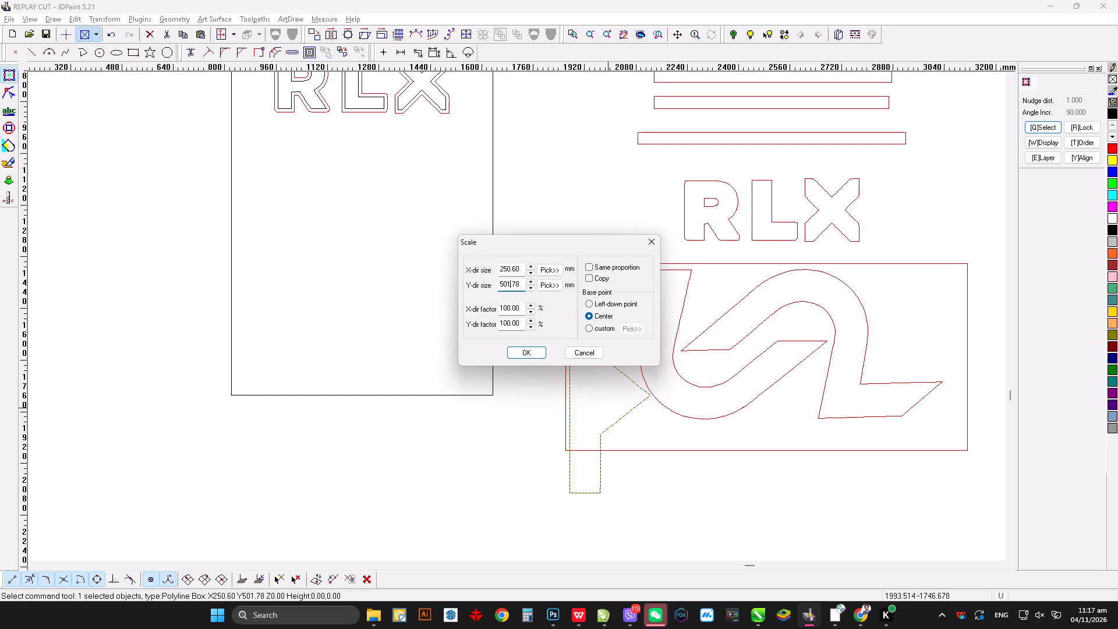
key(Left)
key(Left)
key(Left)
key(Left)
key(minus)
key(Return)
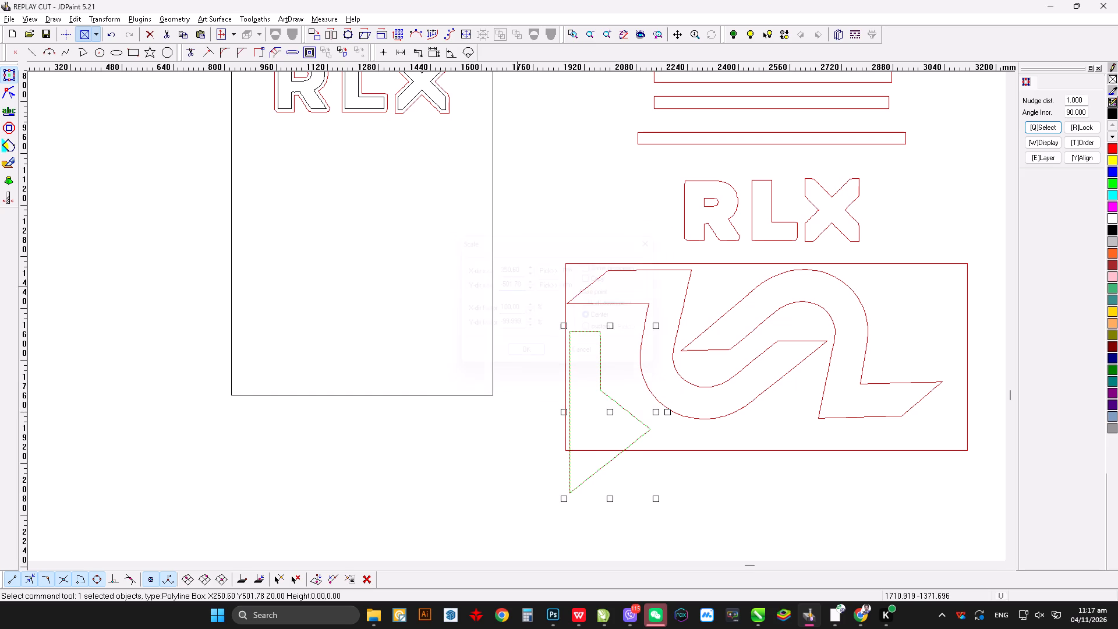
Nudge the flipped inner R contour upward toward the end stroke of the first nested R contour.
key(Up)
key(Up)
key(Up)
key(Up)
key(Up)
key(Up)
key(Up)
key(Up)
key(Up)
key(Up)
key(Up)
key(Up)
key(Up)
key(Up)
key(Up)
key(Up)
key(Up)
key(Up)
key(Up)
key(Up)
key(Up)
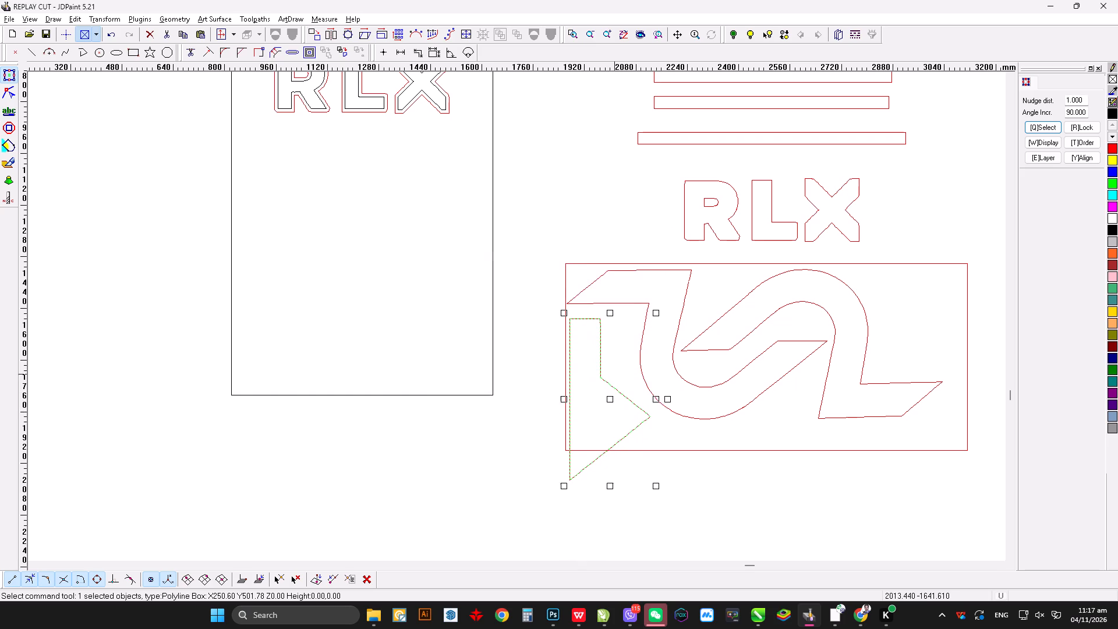
Move the flipped inner R contour out of the sheet, onto the lower part of the neighboring sign panel.
scroll(617, 369, up, 2)
scroll(743, 354, down, 1)
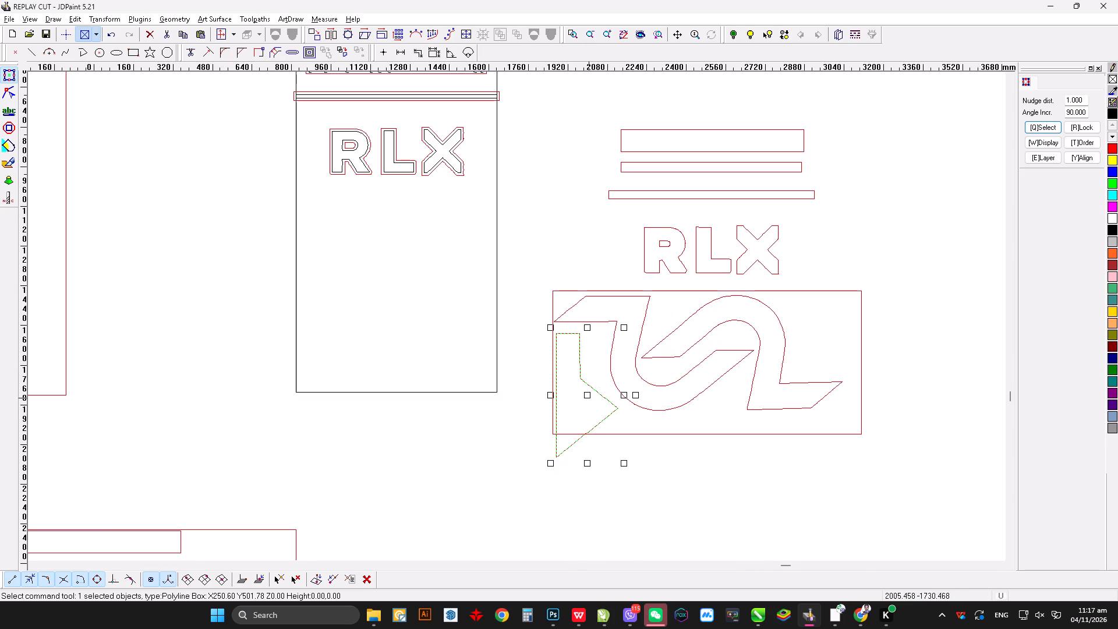
drag(588, 396, 391, 405)
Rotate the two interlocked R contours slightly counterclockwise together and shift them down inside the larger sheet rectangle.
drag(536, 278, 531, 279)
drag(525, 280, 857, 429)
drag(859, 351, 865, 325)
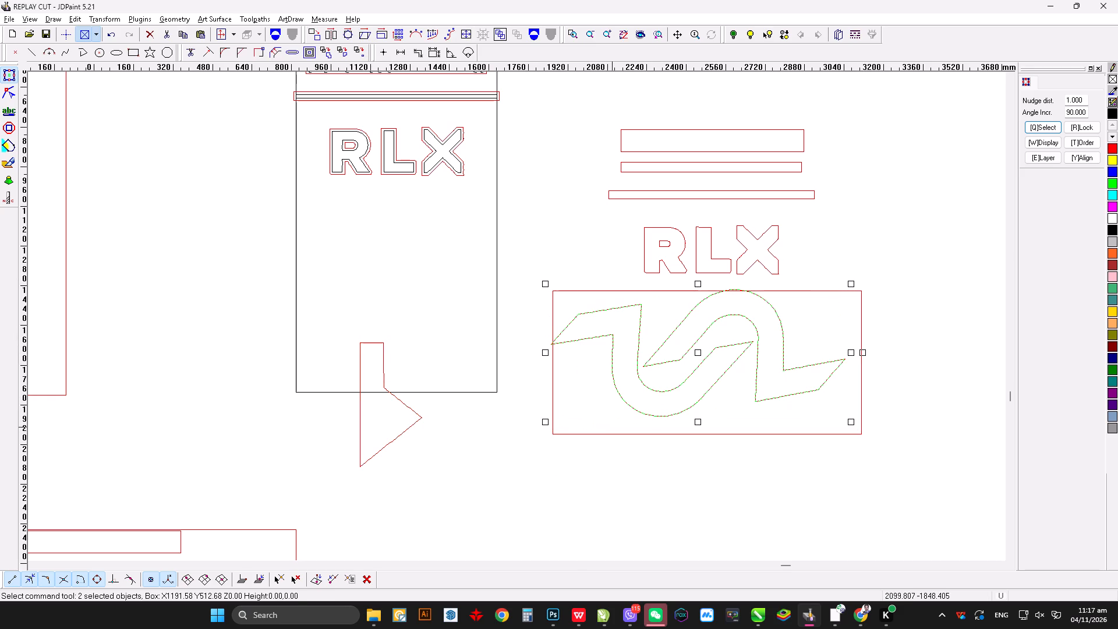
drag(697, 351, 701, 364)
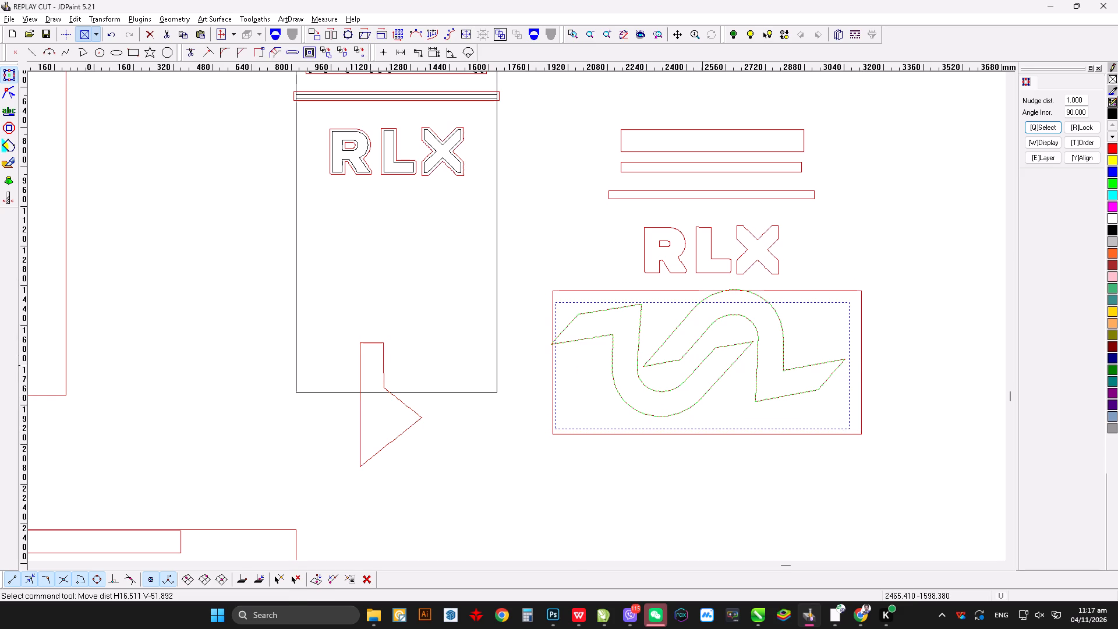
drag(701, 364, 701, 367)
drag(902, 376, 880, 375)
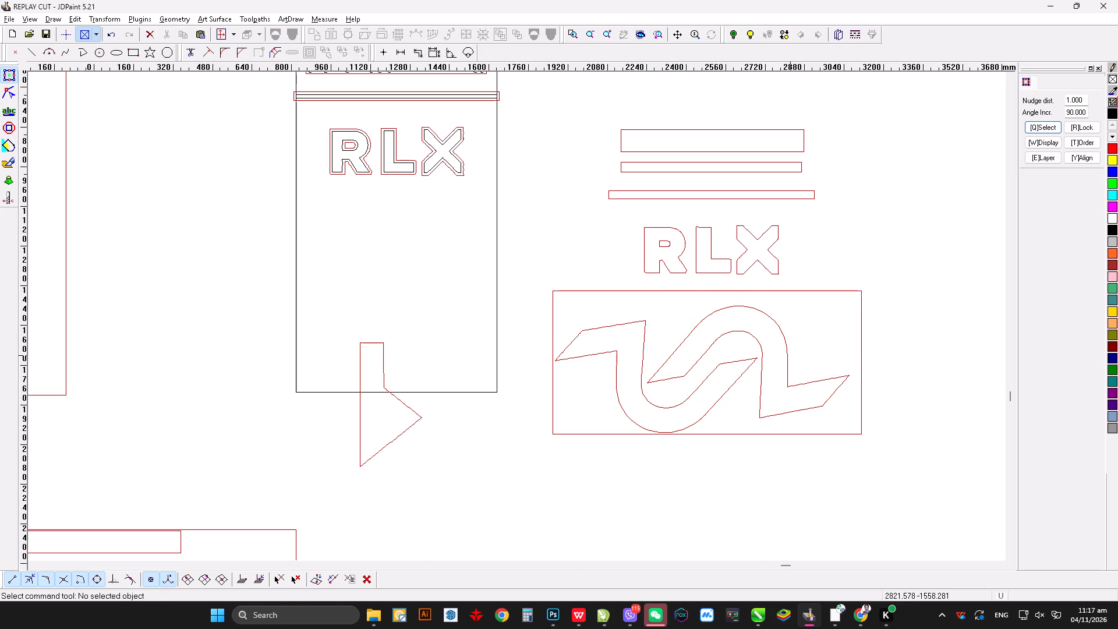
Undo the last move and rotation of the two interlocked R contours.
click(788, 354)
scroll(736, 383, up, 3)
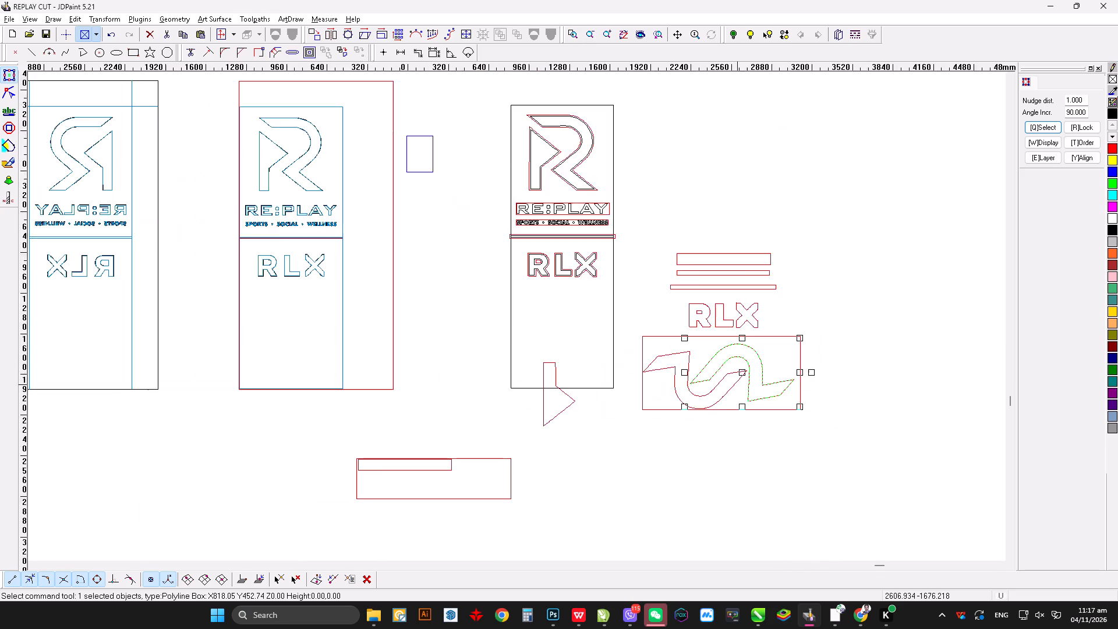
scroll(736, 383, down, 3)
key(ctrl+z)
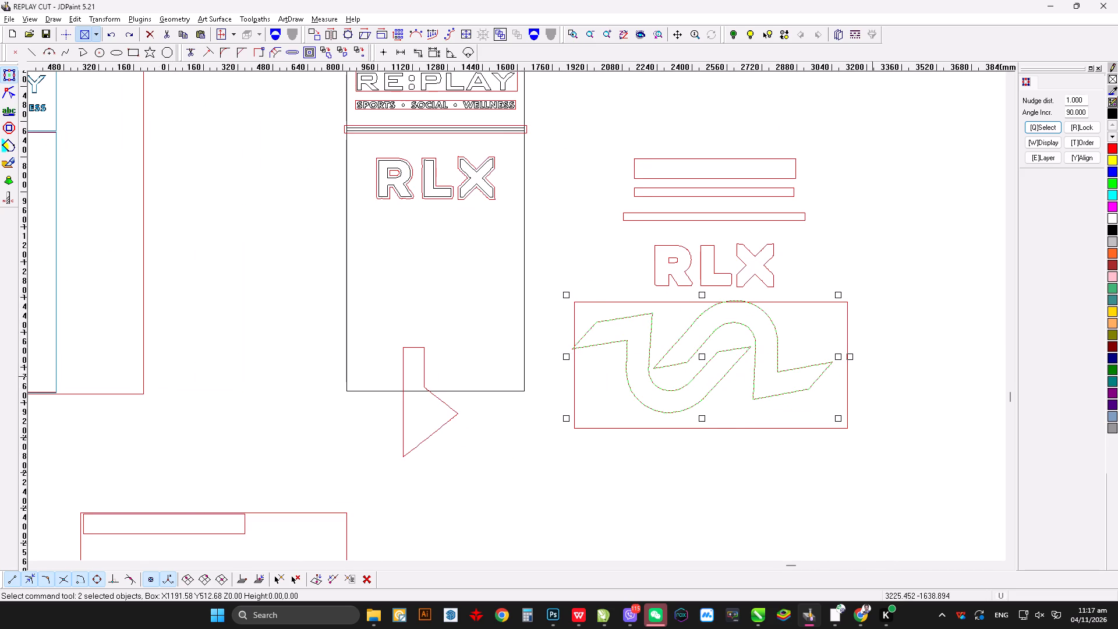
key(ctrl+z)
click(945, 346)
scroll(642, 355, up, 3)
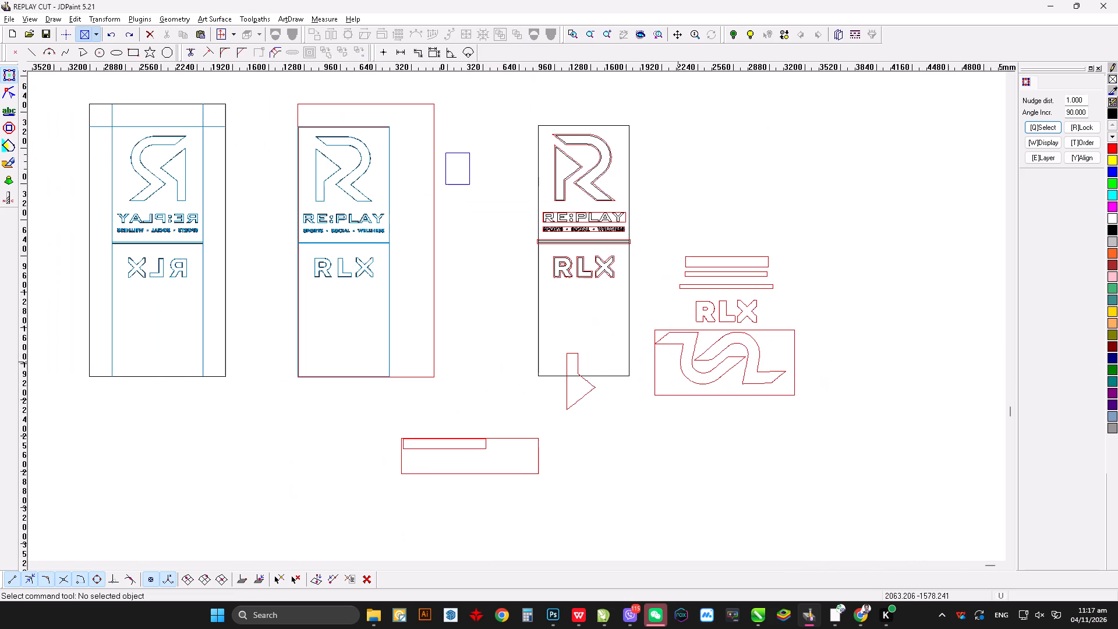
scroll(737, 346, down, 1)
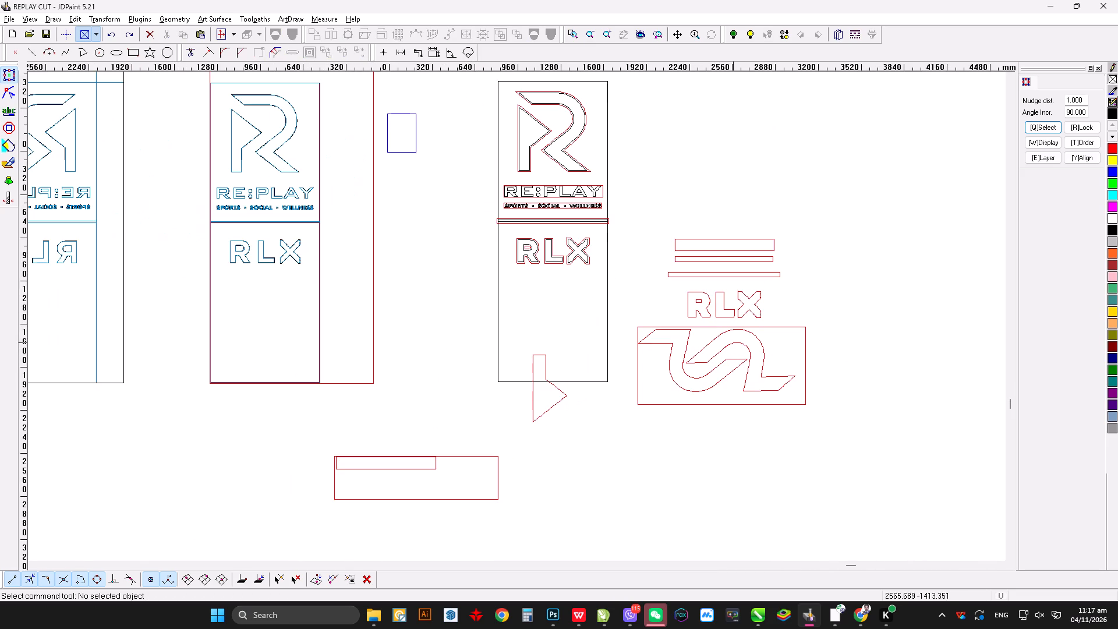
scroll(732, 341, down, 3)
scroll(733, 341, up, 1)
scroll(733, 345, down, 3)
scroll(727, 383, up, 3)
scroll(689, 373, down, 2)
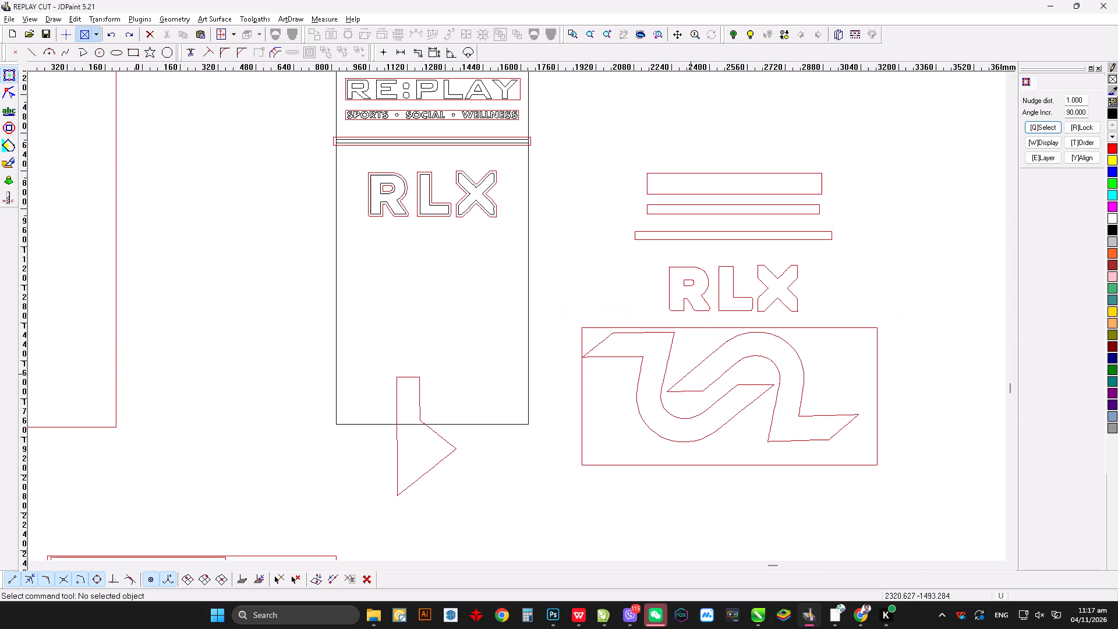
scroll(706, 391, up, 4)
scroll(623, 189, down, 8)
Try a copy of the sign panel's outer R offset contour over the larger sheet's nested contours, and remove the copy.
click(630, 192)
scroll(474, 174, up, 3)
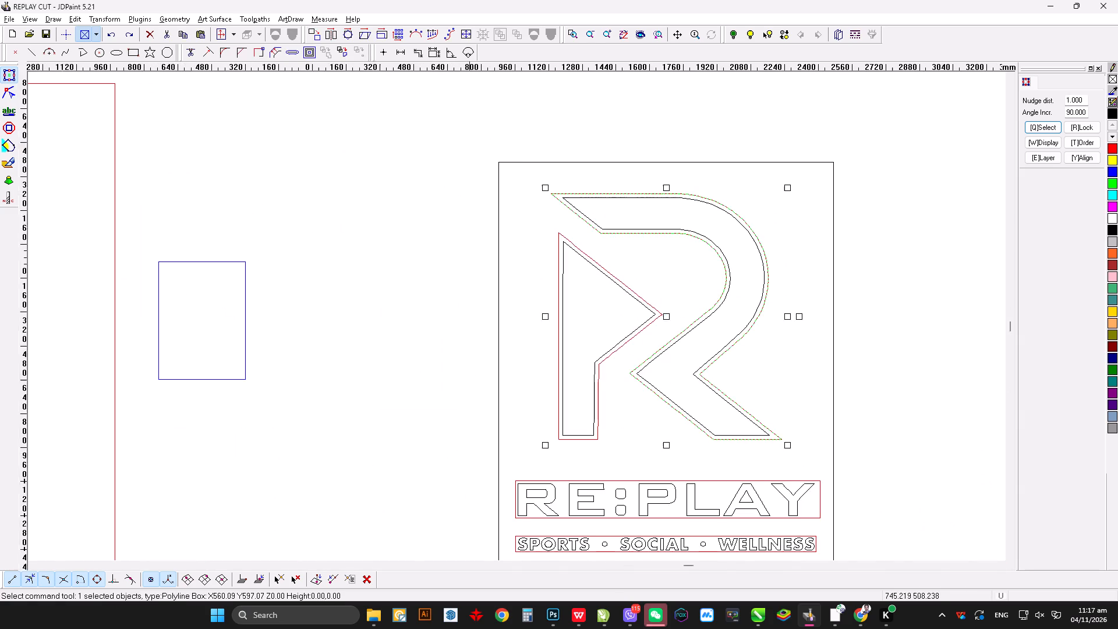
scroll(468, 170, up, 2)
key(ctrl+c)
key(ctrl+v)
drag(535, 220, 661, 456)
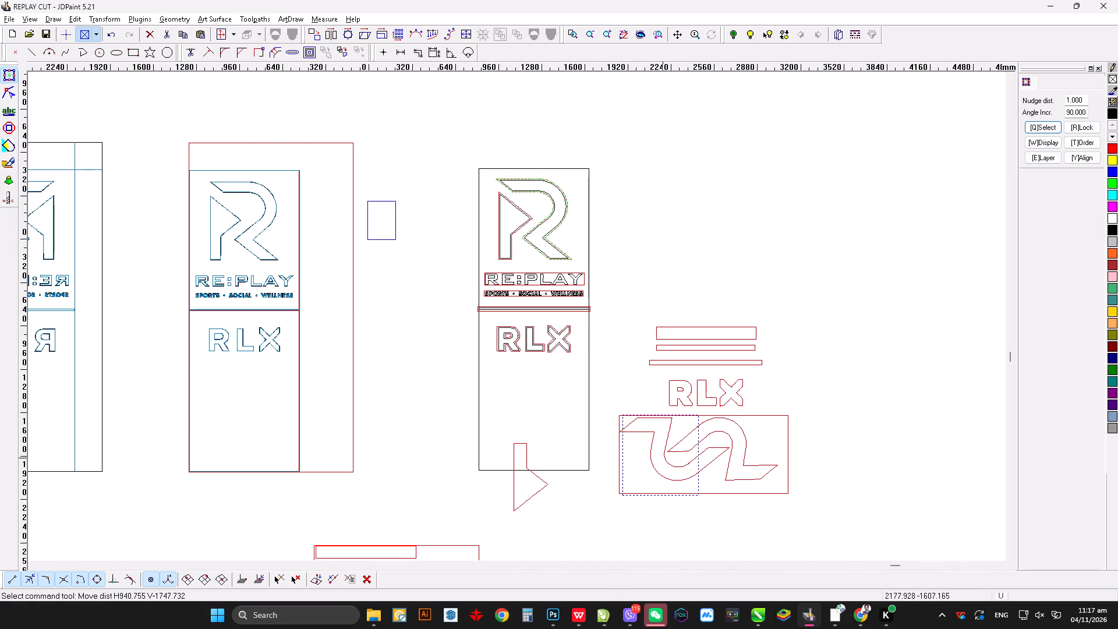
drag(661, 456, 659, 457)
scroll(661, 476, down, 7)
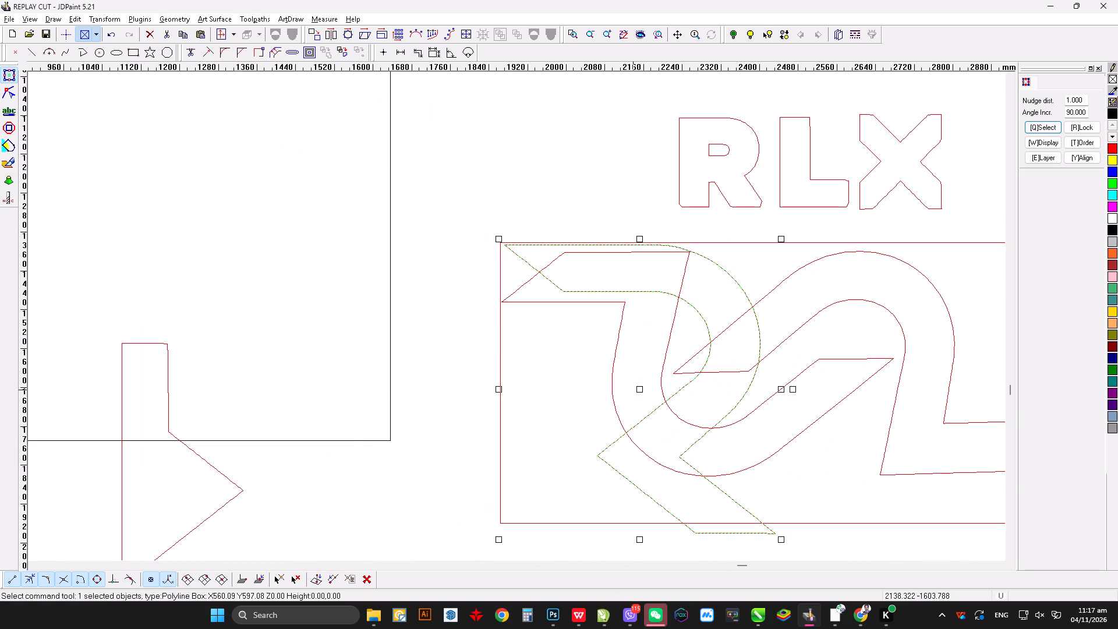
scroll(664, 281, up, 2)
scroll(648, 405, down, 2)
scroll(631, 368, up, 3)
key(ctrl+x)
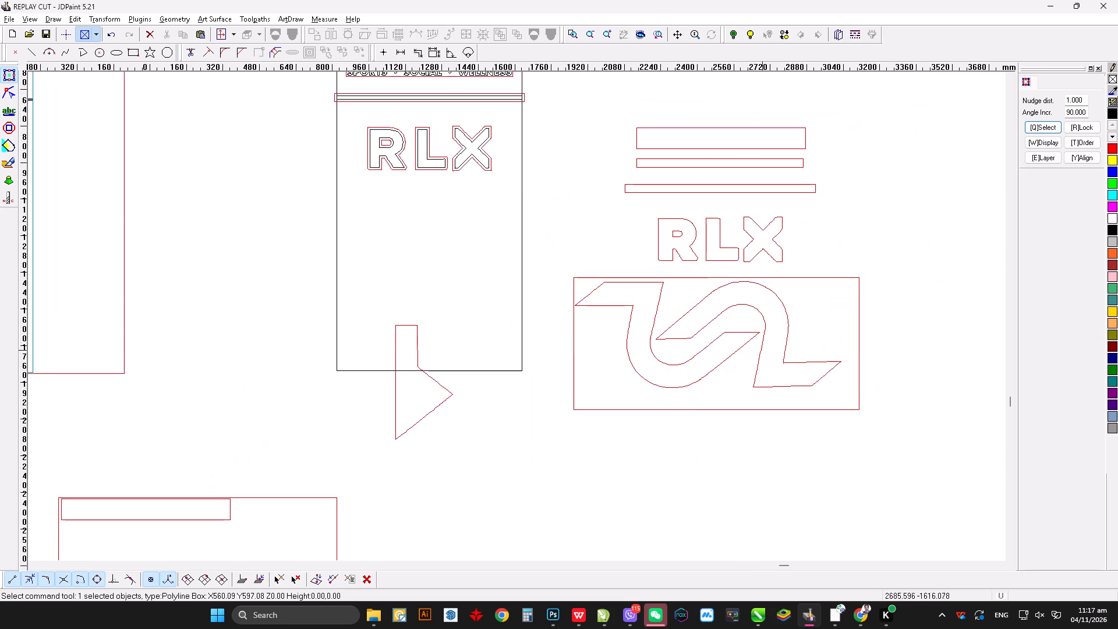
Check the X and Y size of the sheet rectangle around the nested R contours, leaving its scale settings unapplied.
scroll(741, 342, up, 3)
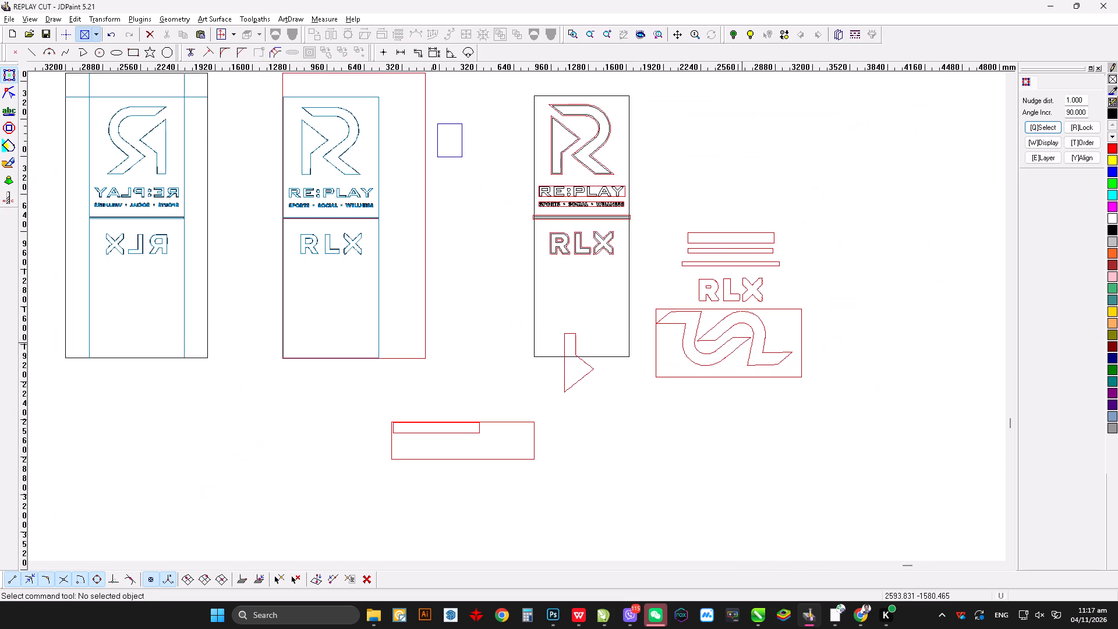
scroll(760, 357, down, 5)
scroll(698, 338, up, 2)
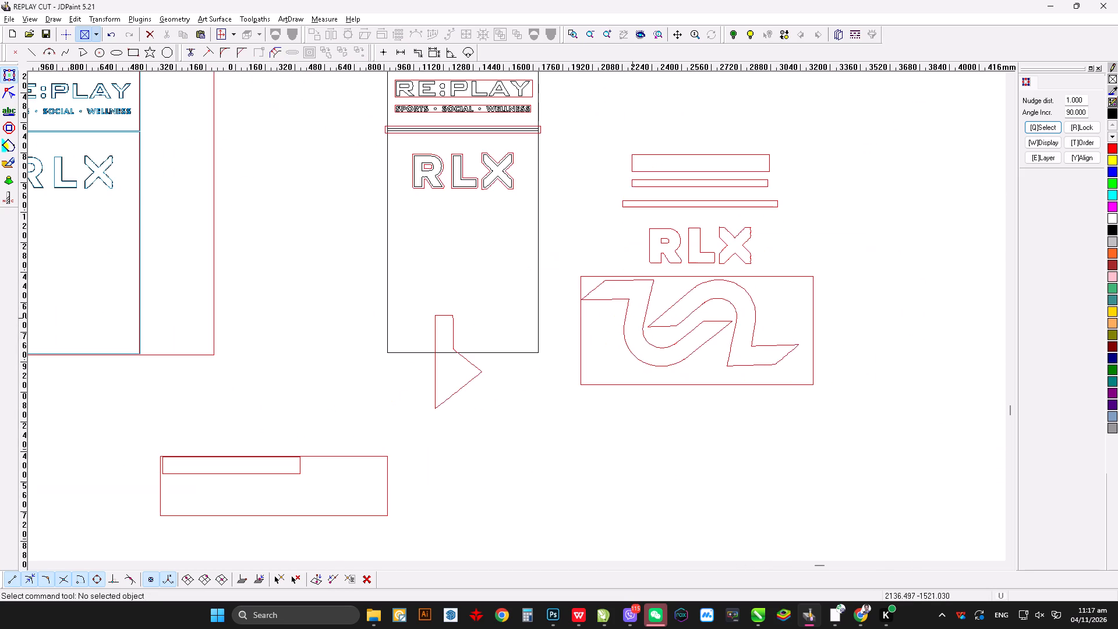
click(658, 275)
key(alt+4)
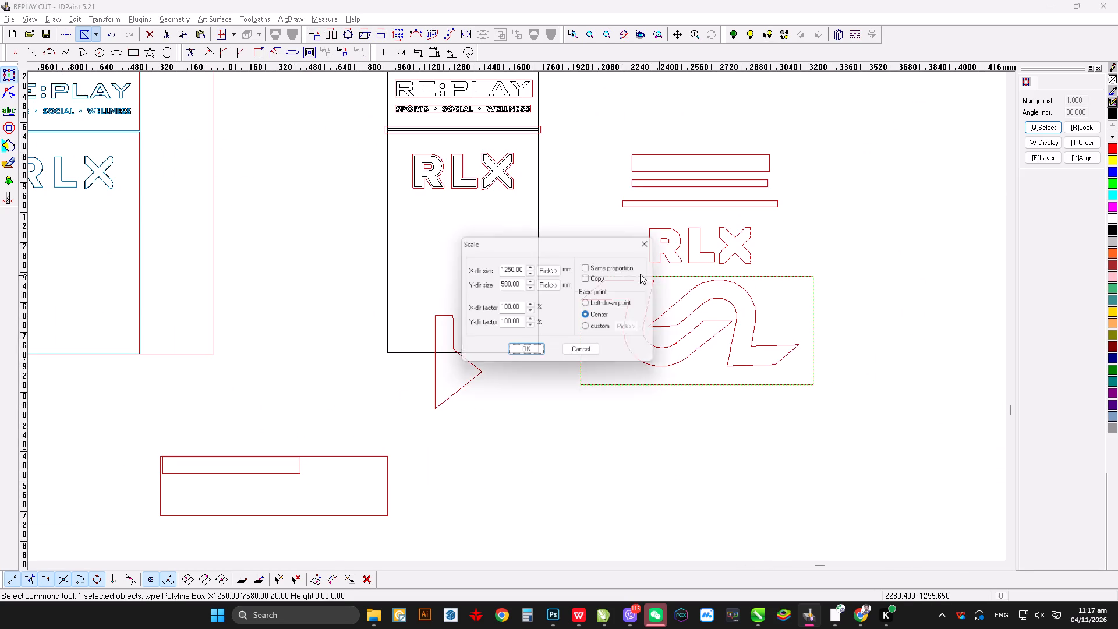
click(653, 240)
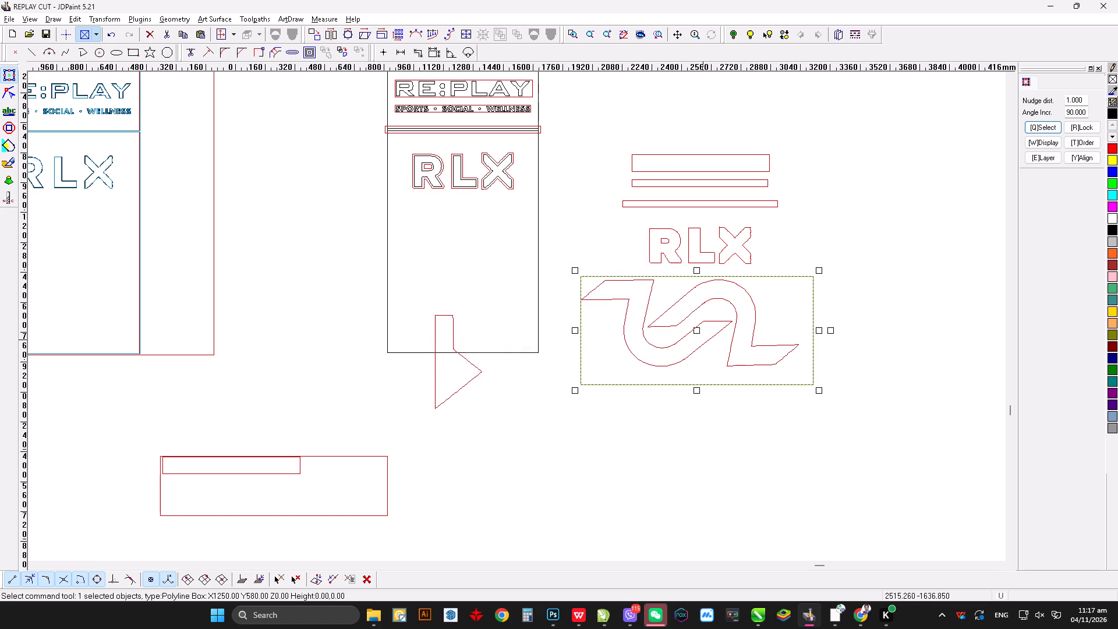
Move the larger sheet rectangle straight down, clear of the two interlocked R contours.
drag(696, 329, 698, 446)
click(909, 380)
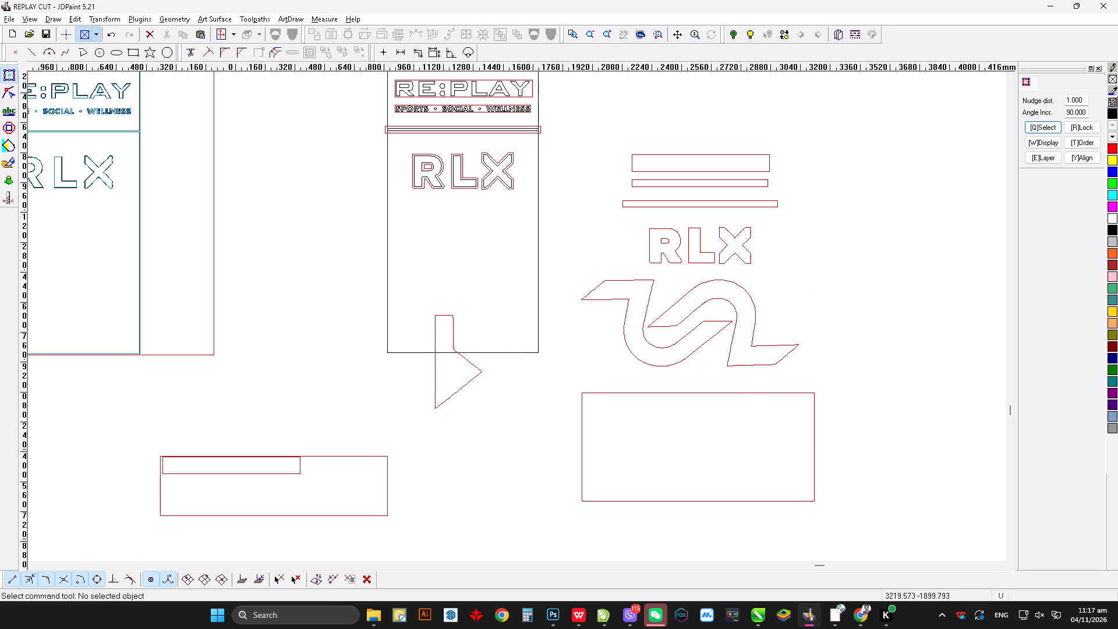
Copy the original outer R outline, without its offset, from the sign panel and place it beside the emptied sheet rectangle.
scroll(766, 414, up, 5)
scroll(621, 203, down, 9)
click(627, 233)
scroll(507, 195, up, 6)
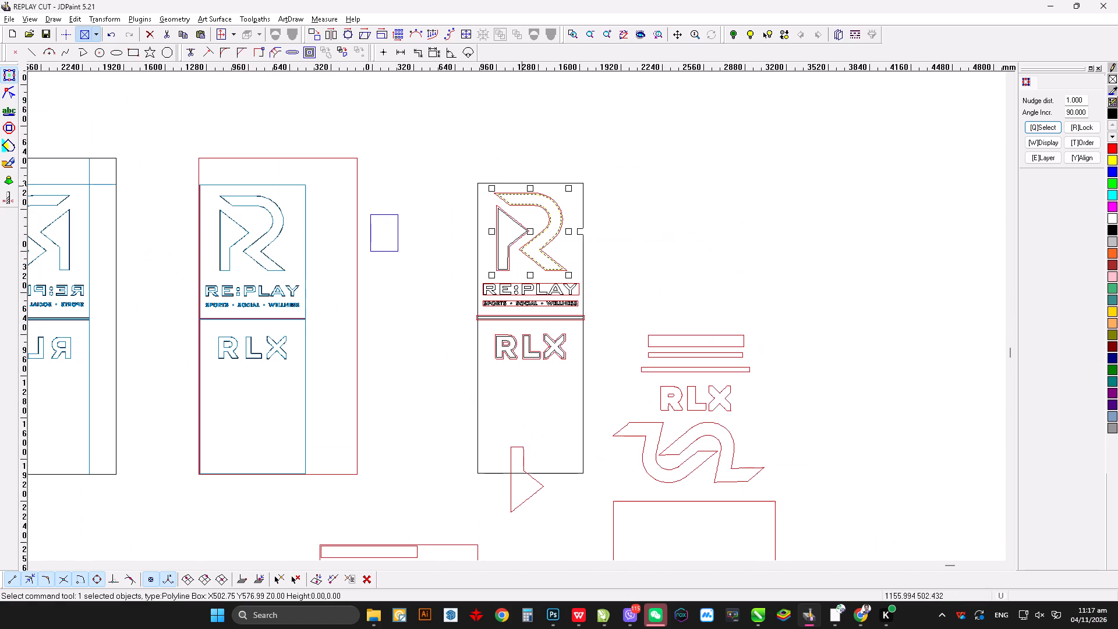
key(ctrl+c)
key(ctrl+v)
drag(530, 231, 826, 543)
Offset the copied R outline outward by 5 mm with one step and sharp corners, keeping the original curve.
scroll(777, 321, up, 3)
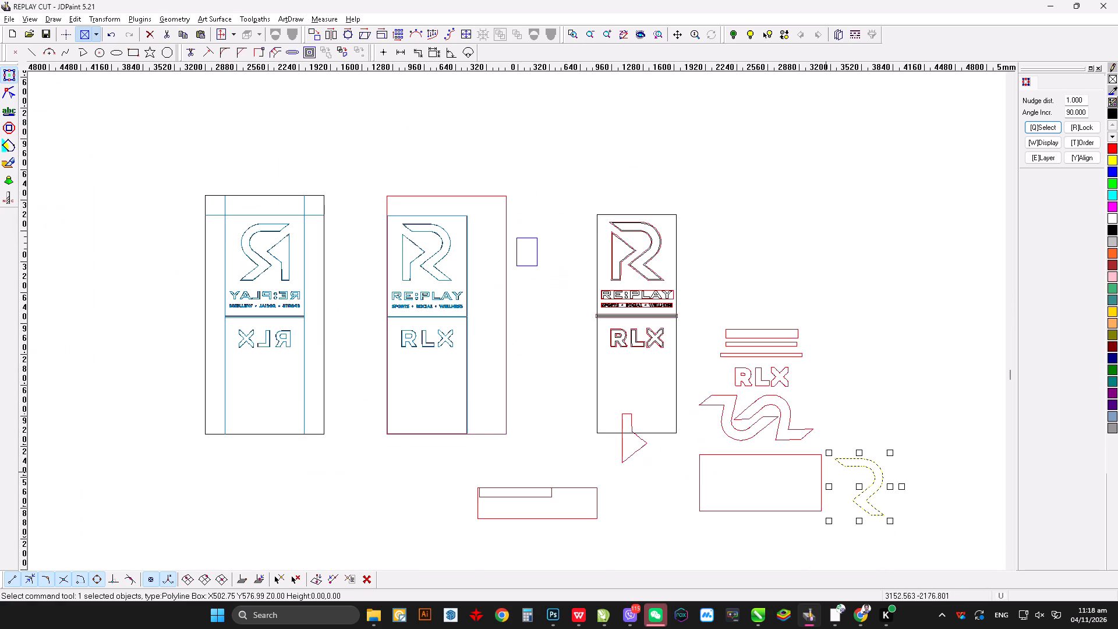
scroll(867, 532, down, 6)
key(alt+5)
drag(543, 282, 472, 281)
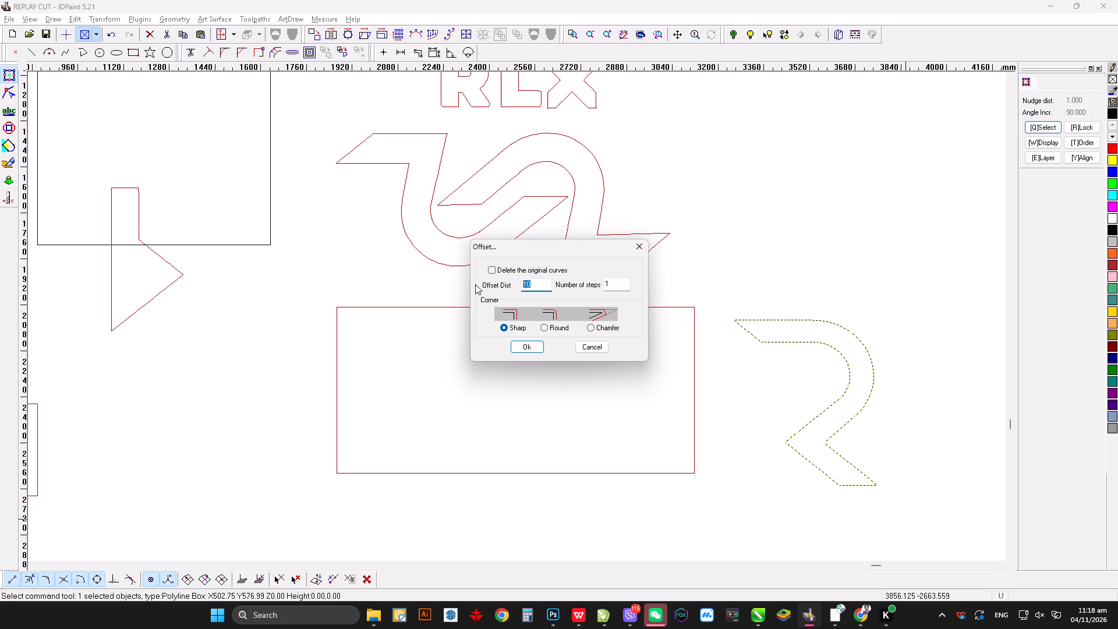
key(5)
click(533, 350)
click(805, 316)
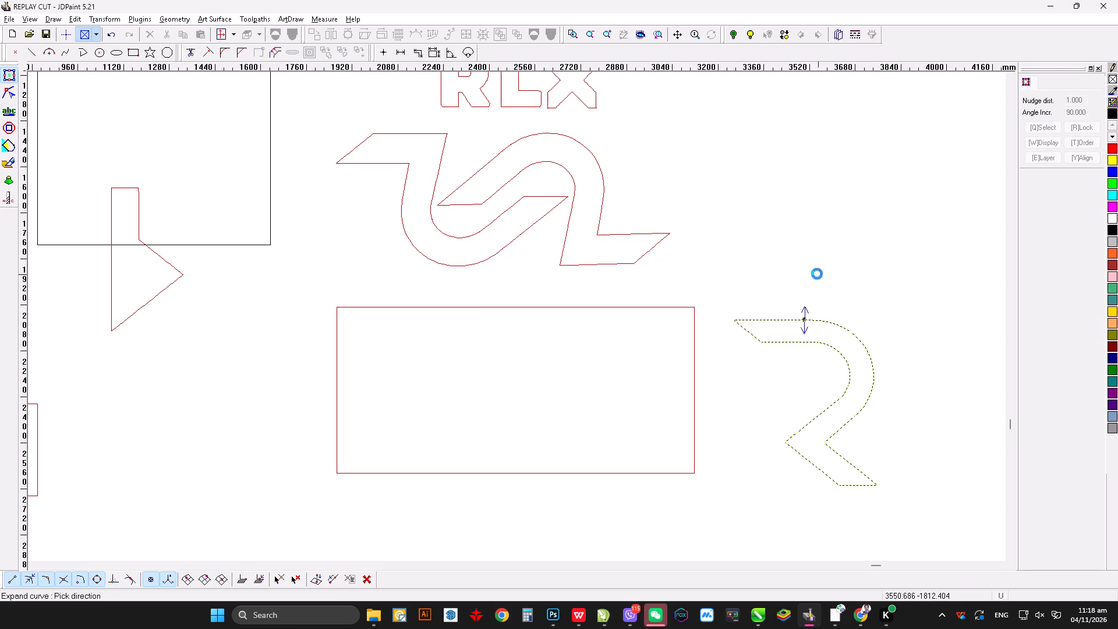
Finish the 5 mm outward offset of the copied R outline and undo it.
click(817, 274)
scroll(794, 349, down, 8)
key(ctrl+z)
Offset the copied R outline outward by 6 mm with one step and sharp corners, keeping the original curve.
key(alt+5)
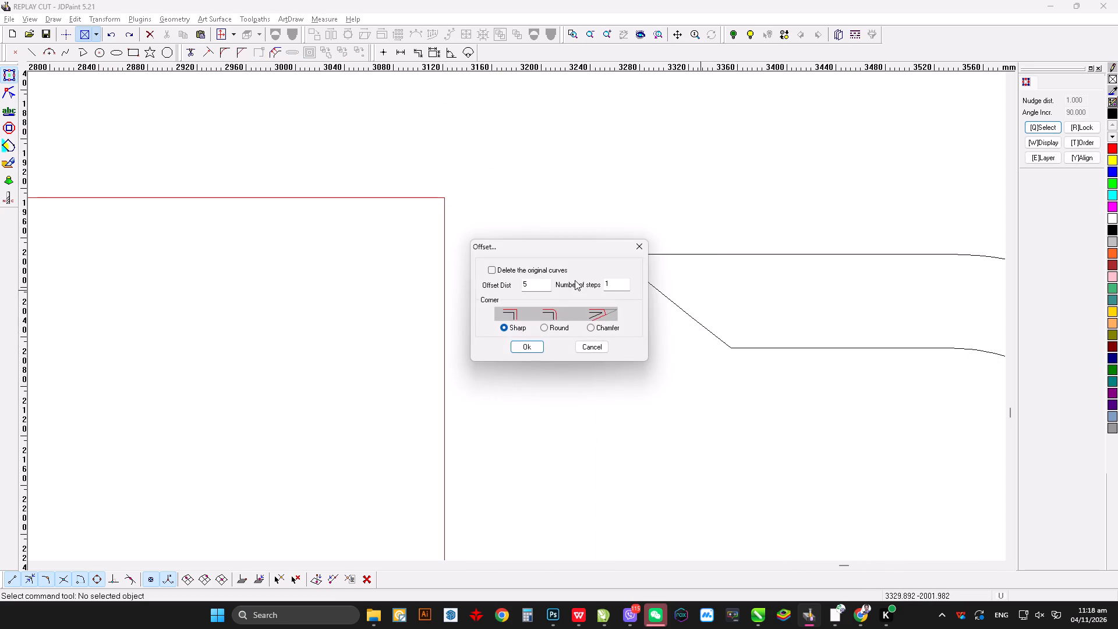
drag(528, 281, 480, 281)
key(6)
key(Return)
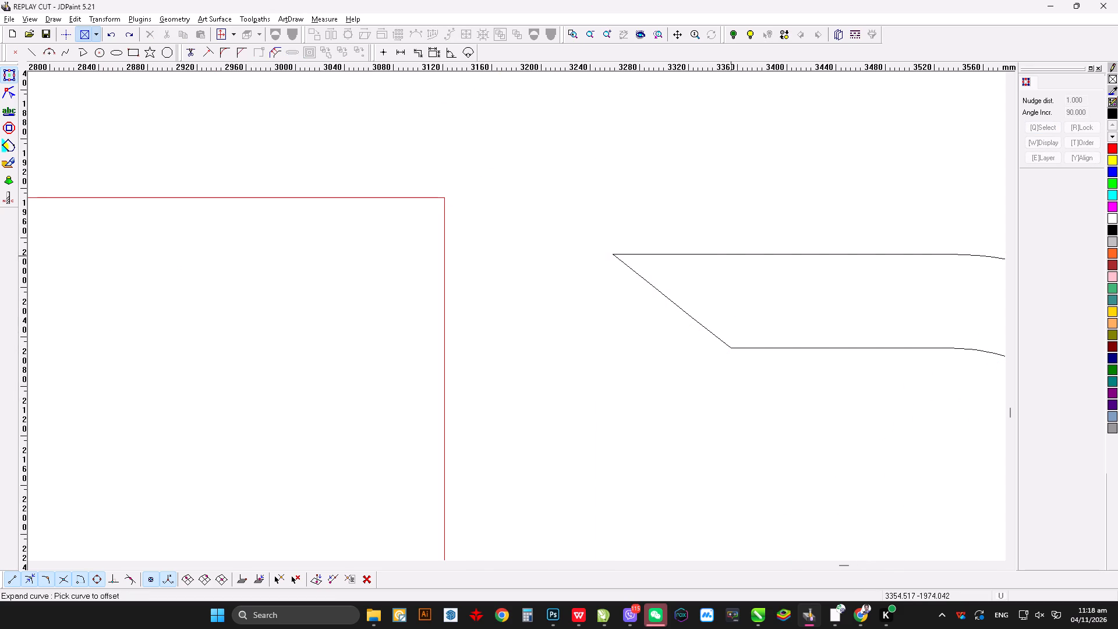
drag(729, 255, 729, 246)
click(729, 197)
right_click(717, 203)
Cut away the original inner R outline, keeping only its outward offset.
click(675, 256)
key(ctrl+x)
Move the offset R outline onto the empty sheet rectangle, close to the rectangle's left edge.
ctrl+scroll(726, 246, up, 7)
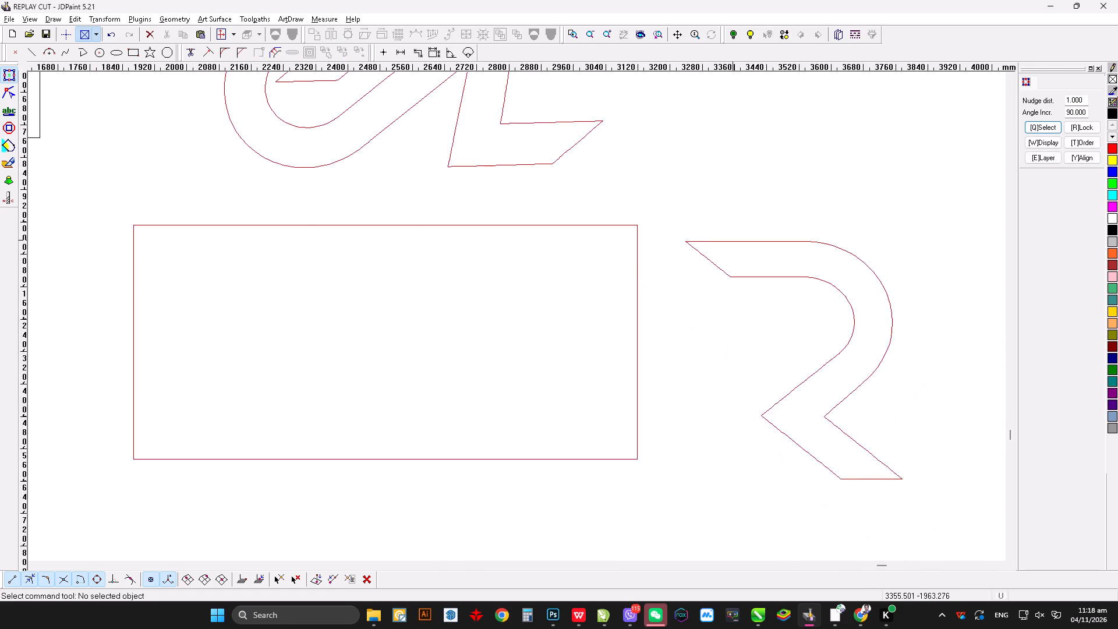
ctrl+scroll(731, 239, up, 1)
click(791, 294)
drag(763, 302, 487, 293)
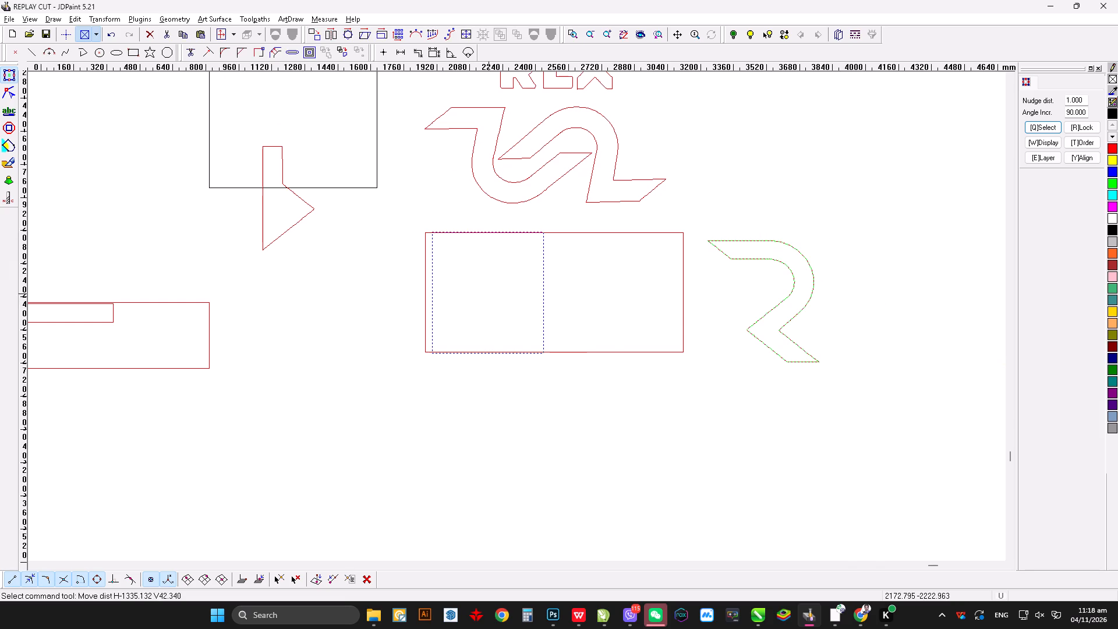
drag(487, 293, 482, 295)
scroll(492, 330, up, 1)
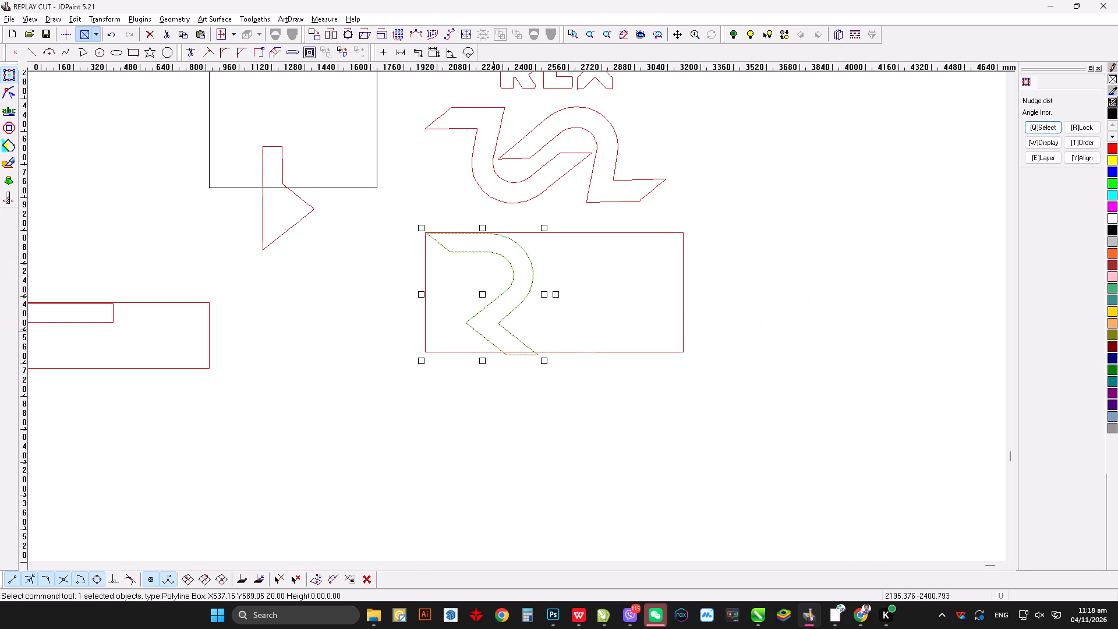